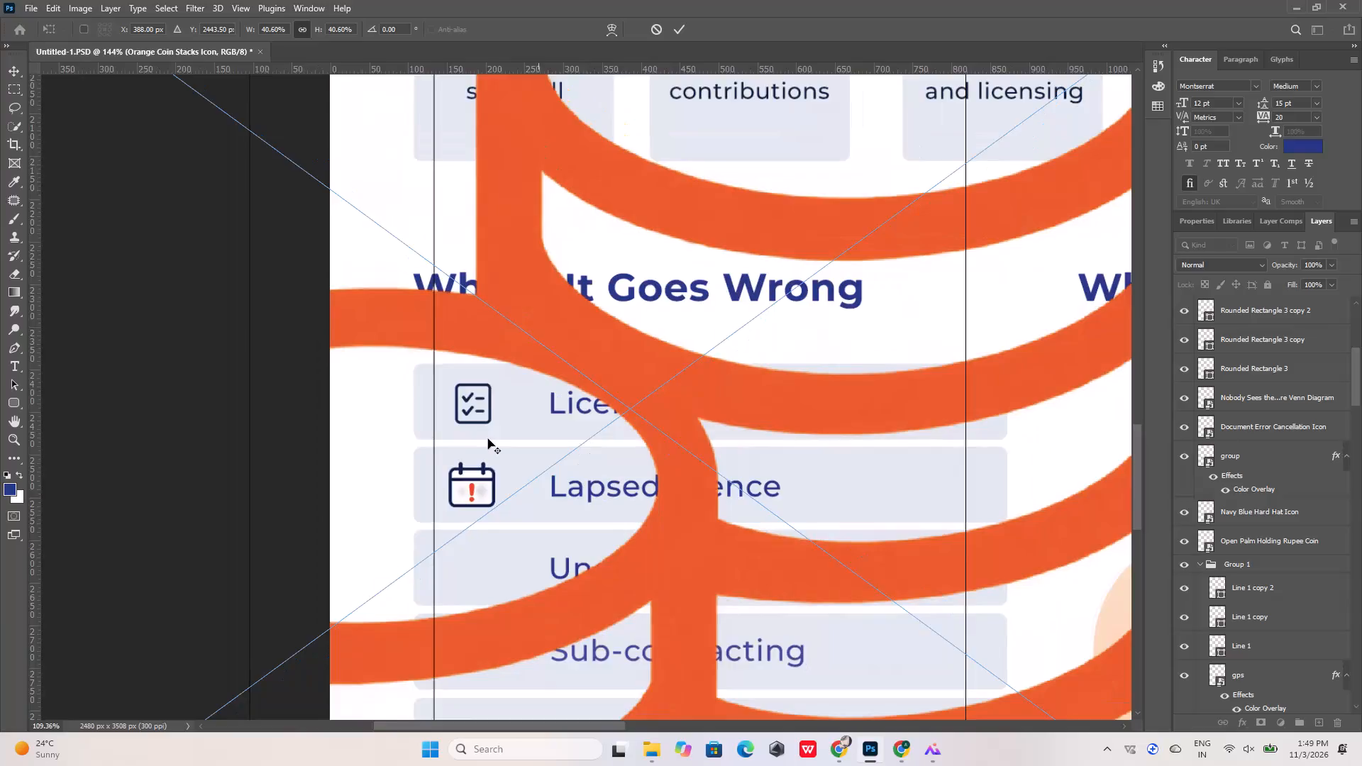
Scale the orange coin stacks icon down to about 1.79% and place it beside the "Undeposited PF/ESI" text.
{"action": "left_click", "coordinate": [208, 685]}
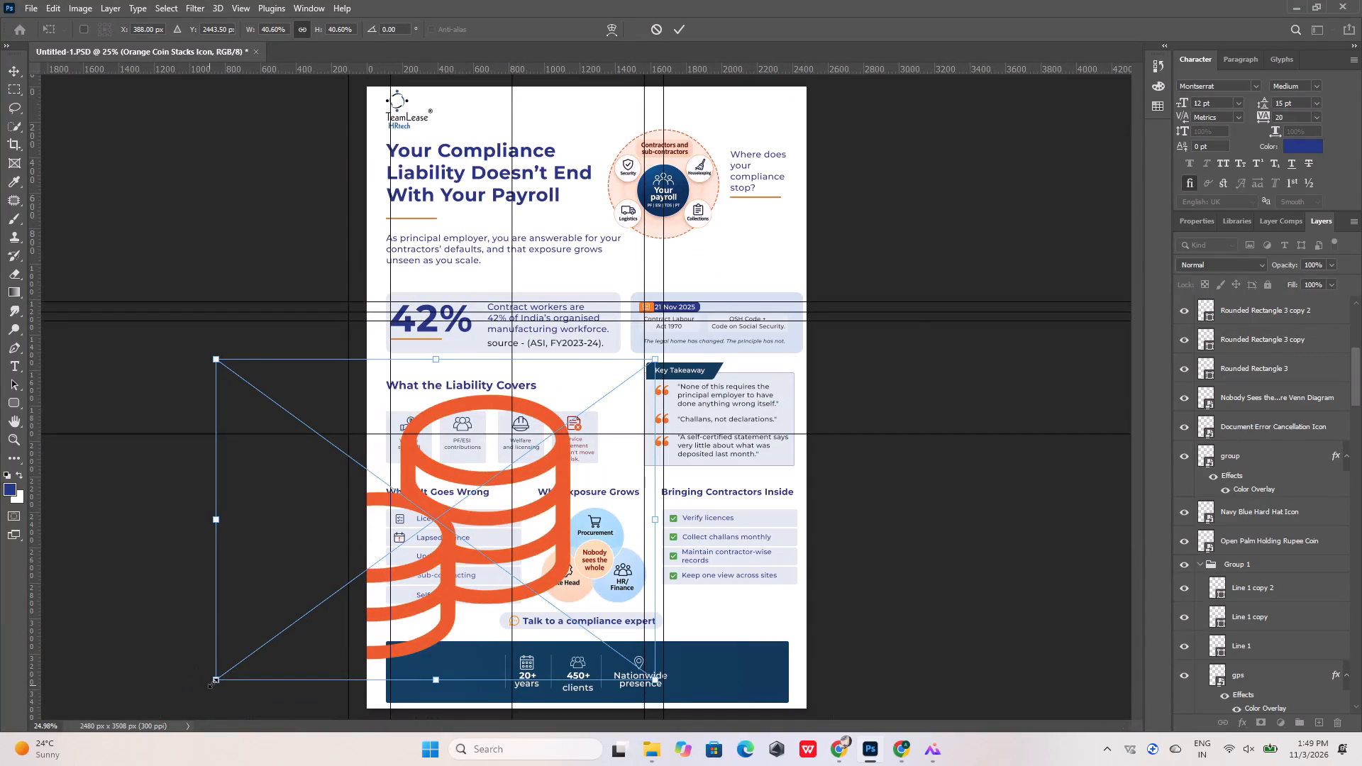
{"action": "left_click_drag", "start_coordinate": [214, 683], "coordinate": [607, 370]}
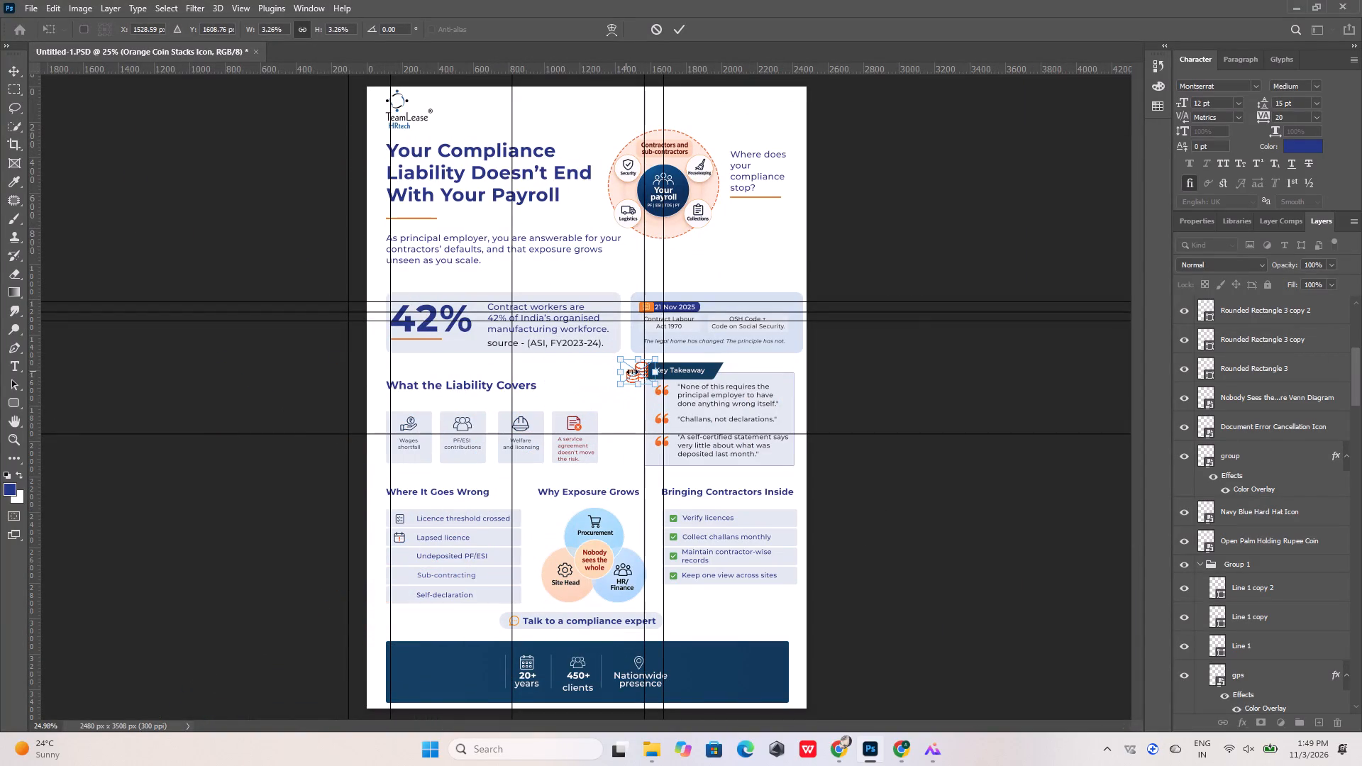
{"action": "left_click_drag", "start_coordinate": [638, 374], "coordinate": [397, 563]}
{"action": "scroll", "coordinate": [395, 562], "scroll_direction": "up", "scroll_amount": 9, "text": "alt"}
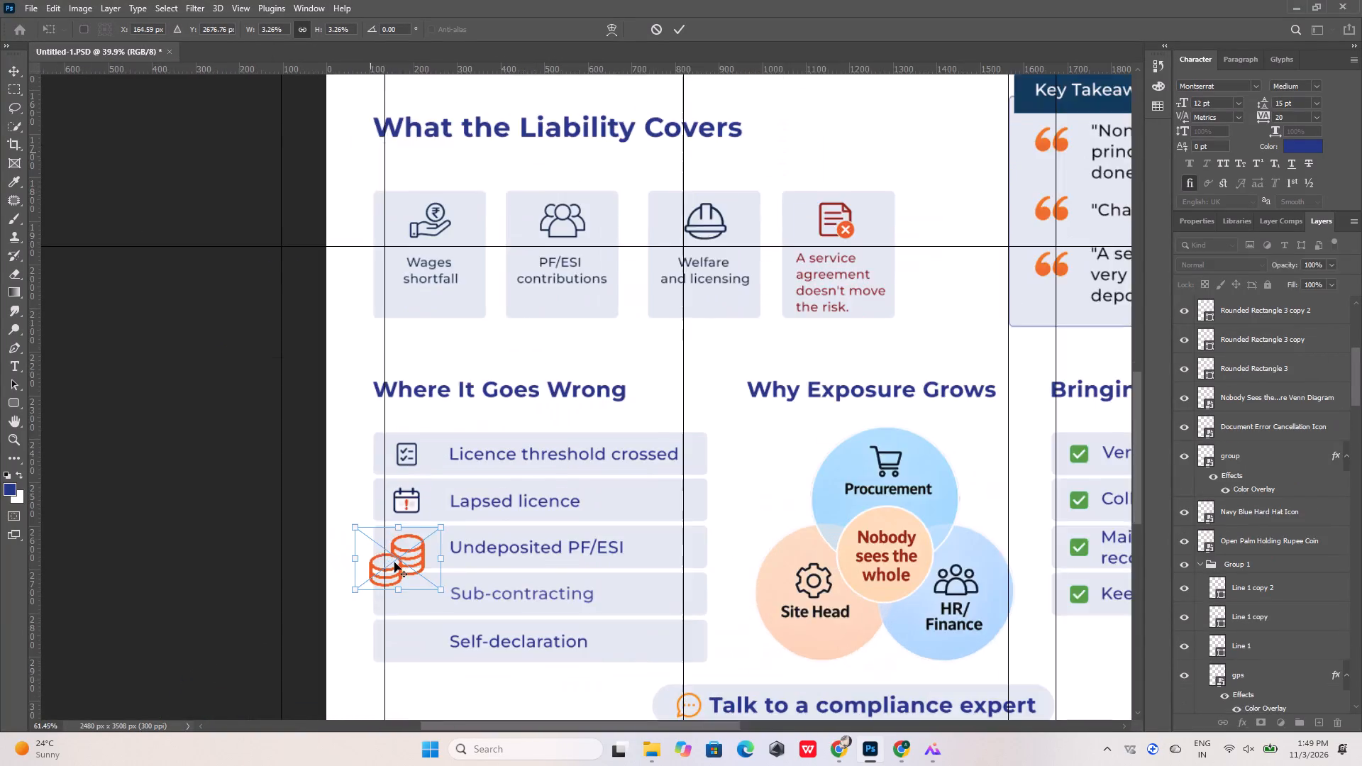
{"action": "scroll", "coordinate": [394, 562], "scroll_direction": "up", "scroll_amount": 11, "text": "alt"}
{"action": "left_click", "coordinate": [298, 631]}
{"action": "left_click_drag", "start_coordinate": [297, 633], "coordinate": [338, 589]}
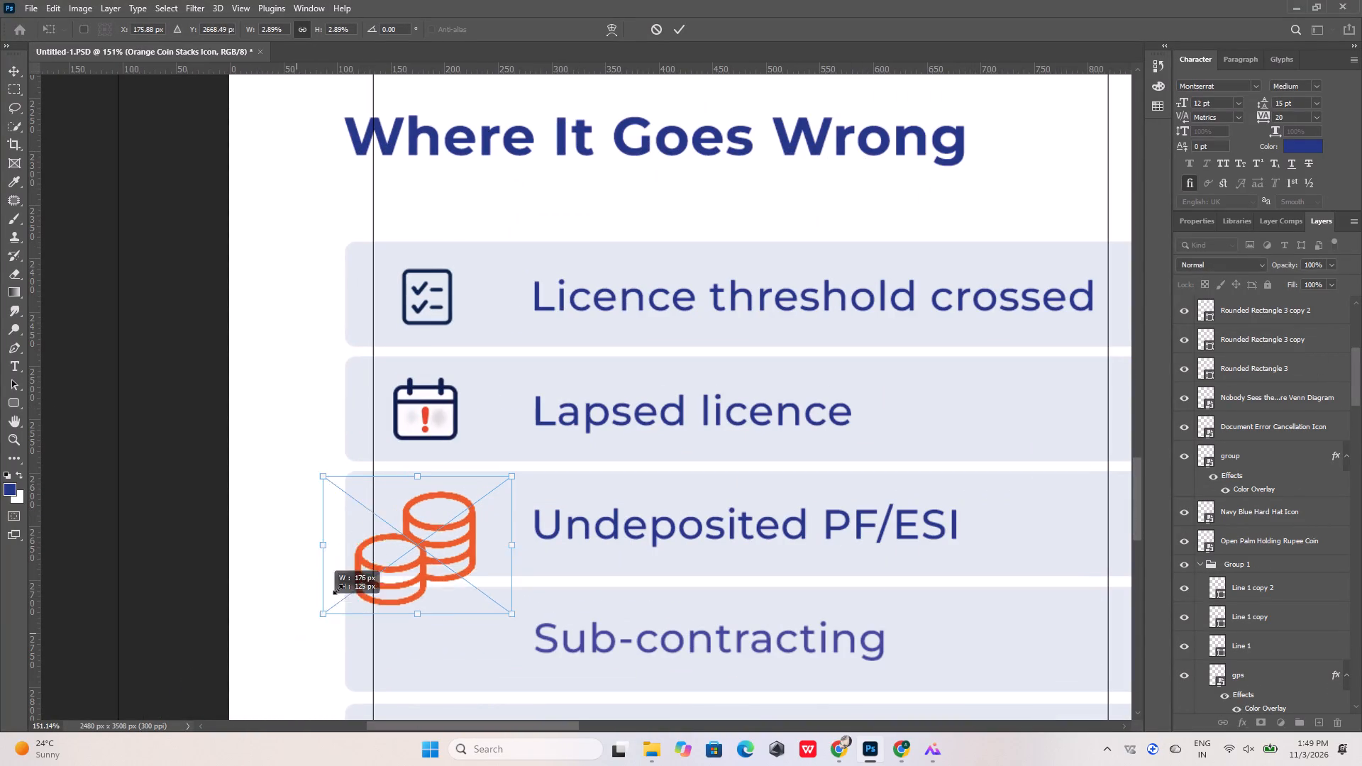
{"action": "left_click_drag", "start_coordinate": [338, 589], "coordinate": [380, 545]}
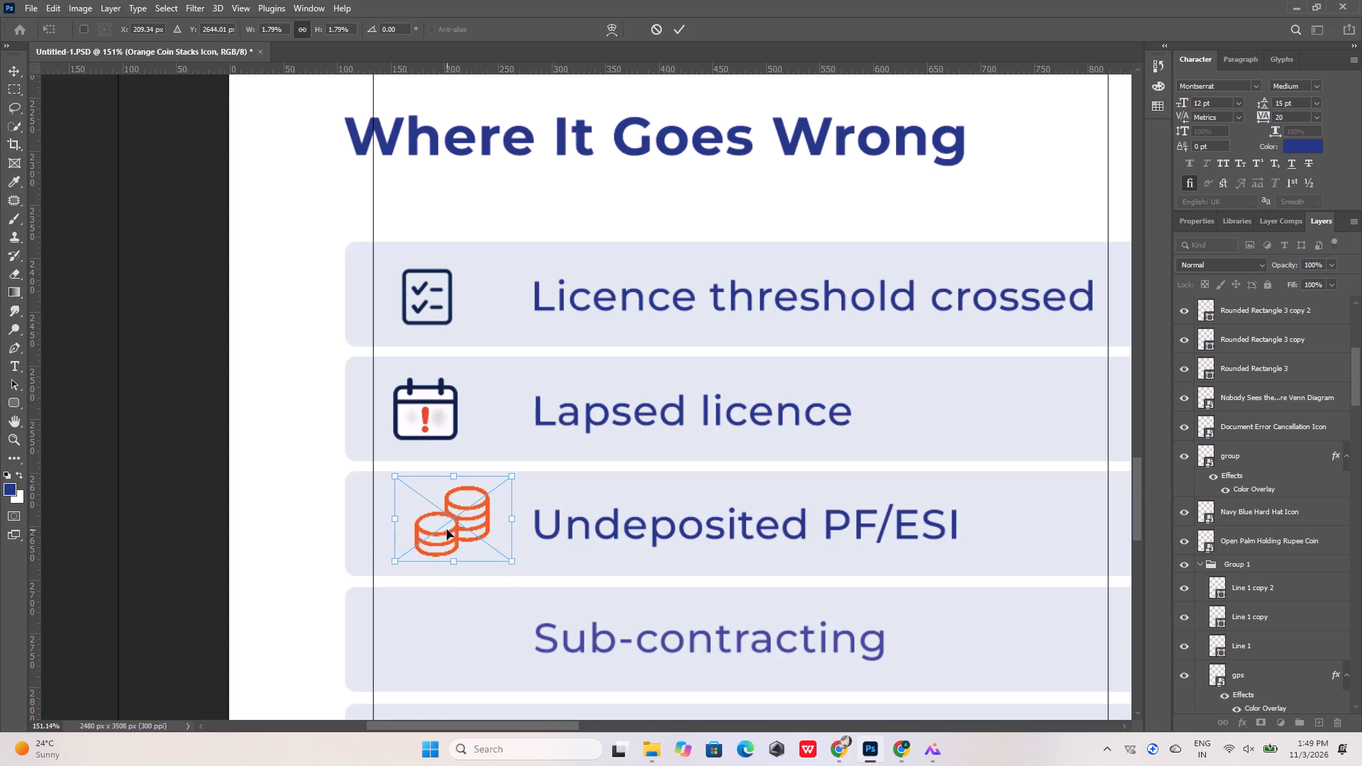
{"action": "left_click_drag", "start_coordinate": [447, 530], "coordinate": [422, 529]}
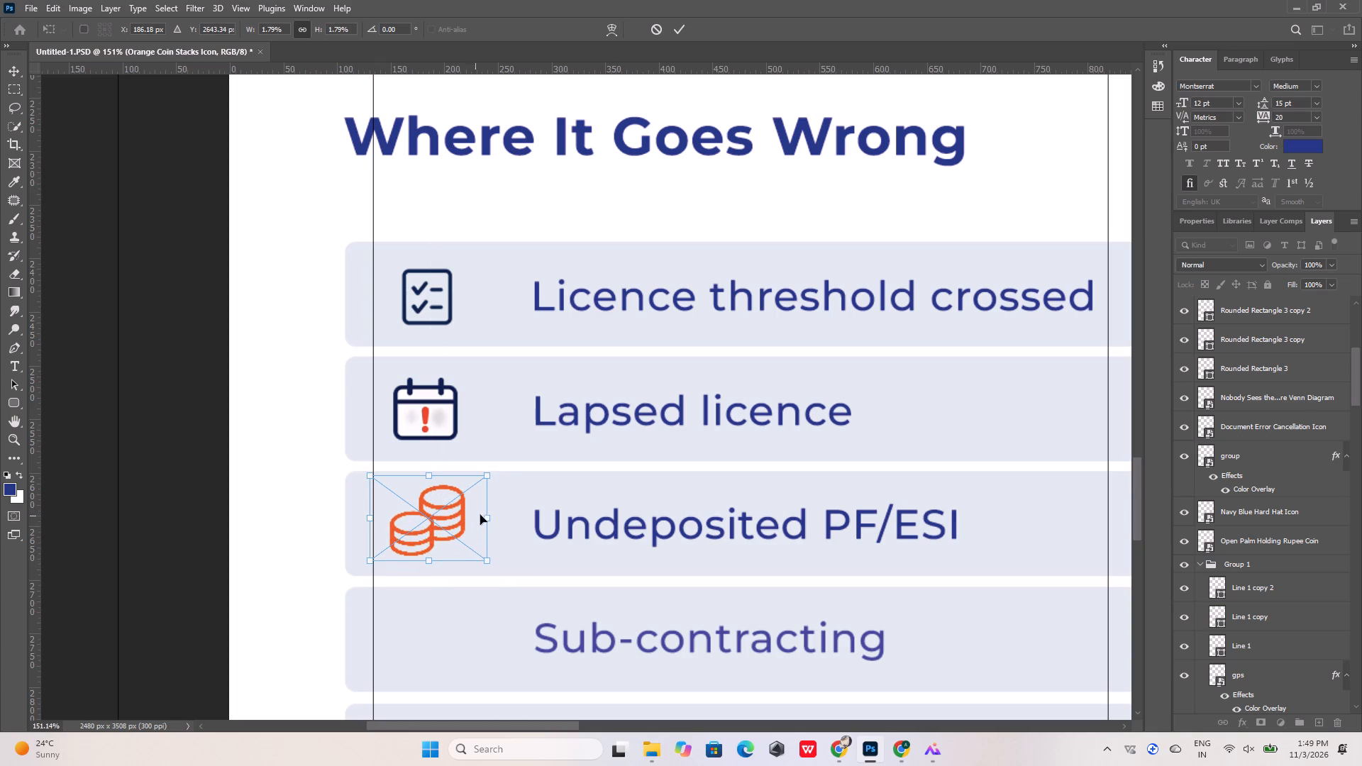
{"action": "left_click", "coordinate": [677, 25]}
Align the coin stacks icon to the vertical centre of the "Undeposited PF/ESI" row's rounded rectangle.
{"action": "left_click", "coordinate": [503, 515], "text": "shift"}
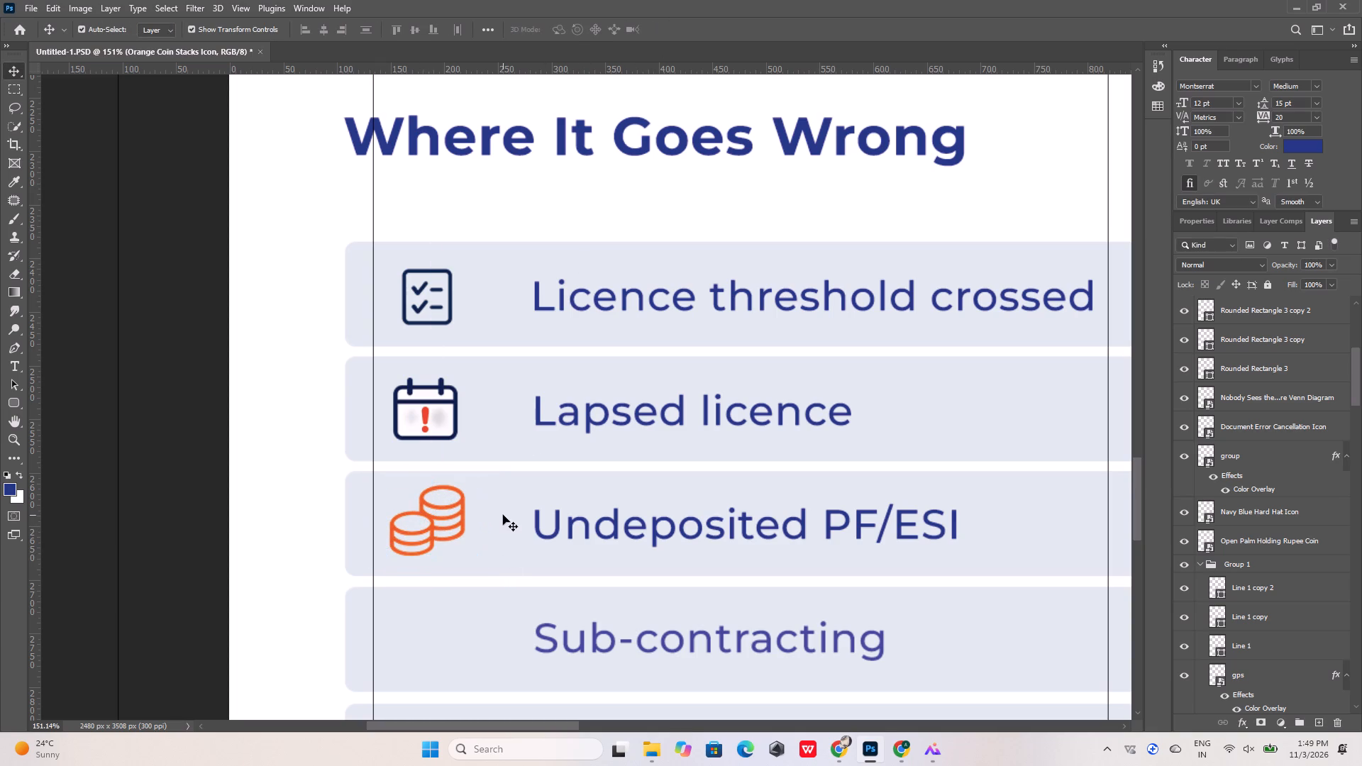
{"action": "left_click", "coordinate": [412, 28]}
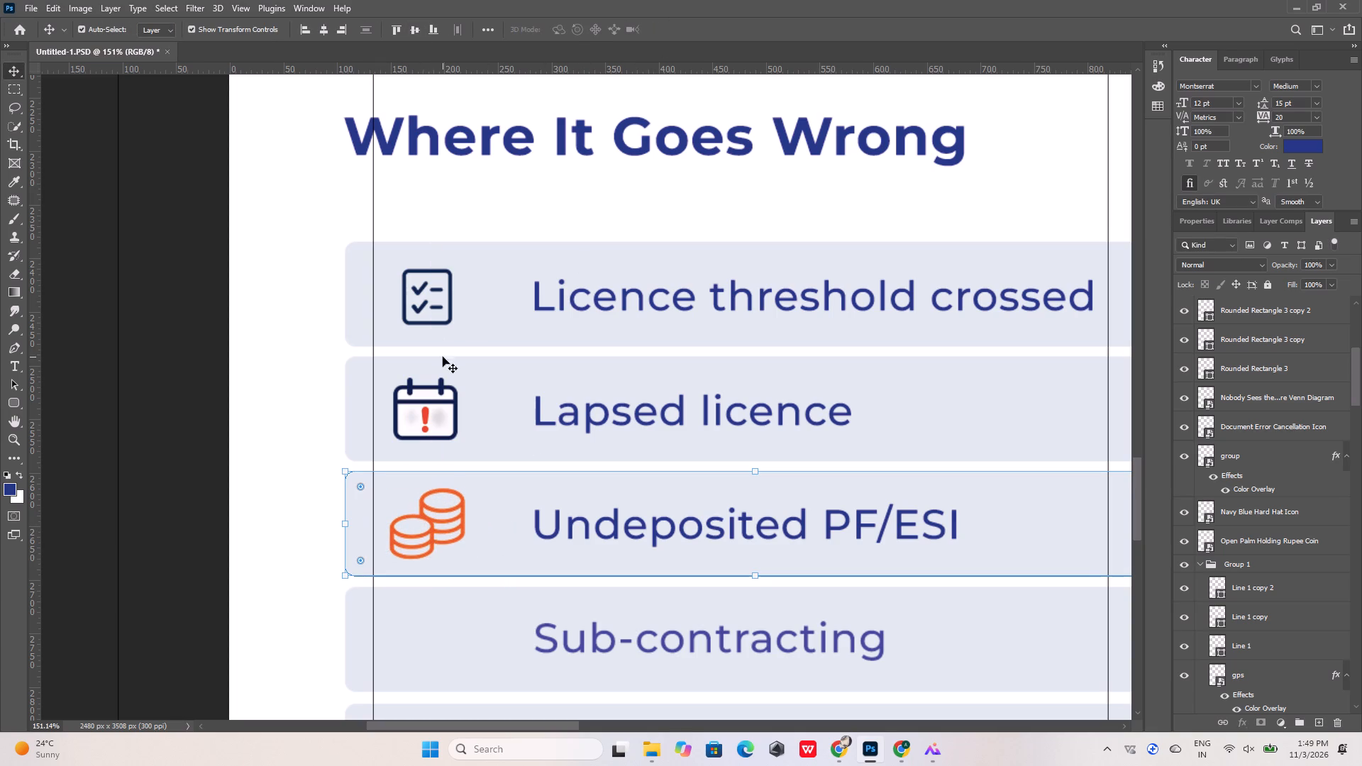
{"action": "left_click", "coordinate": [471, 364]}
Place the Navy Blue Organisational Hierarchy Icon from the Downloads folder in File Explorer into the Photoshop poster.
{"action": "scroll", "coordinate": [471, 364], "scroll_direction": "down", "scroll_amount": 8, "text": "alt"}
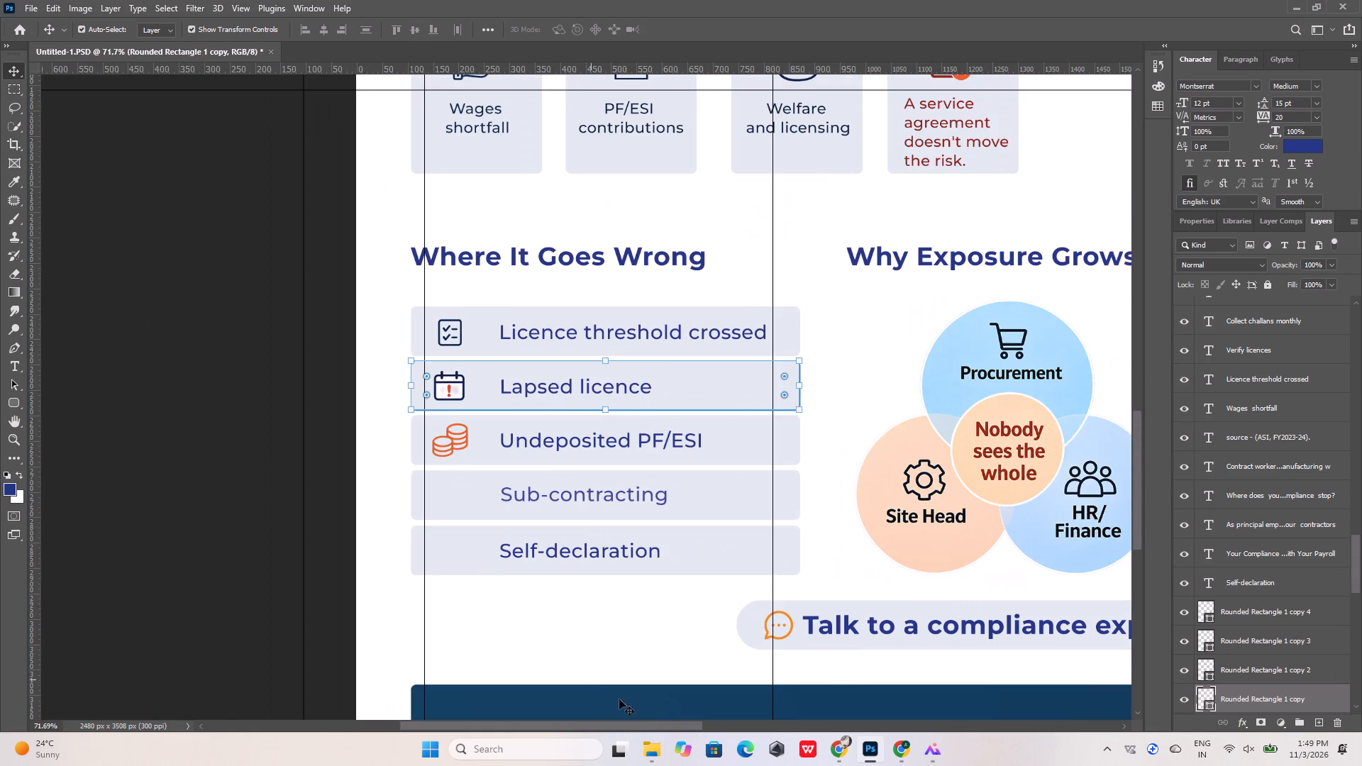
{"action": "left_click", "coordinate": [639, 748]}
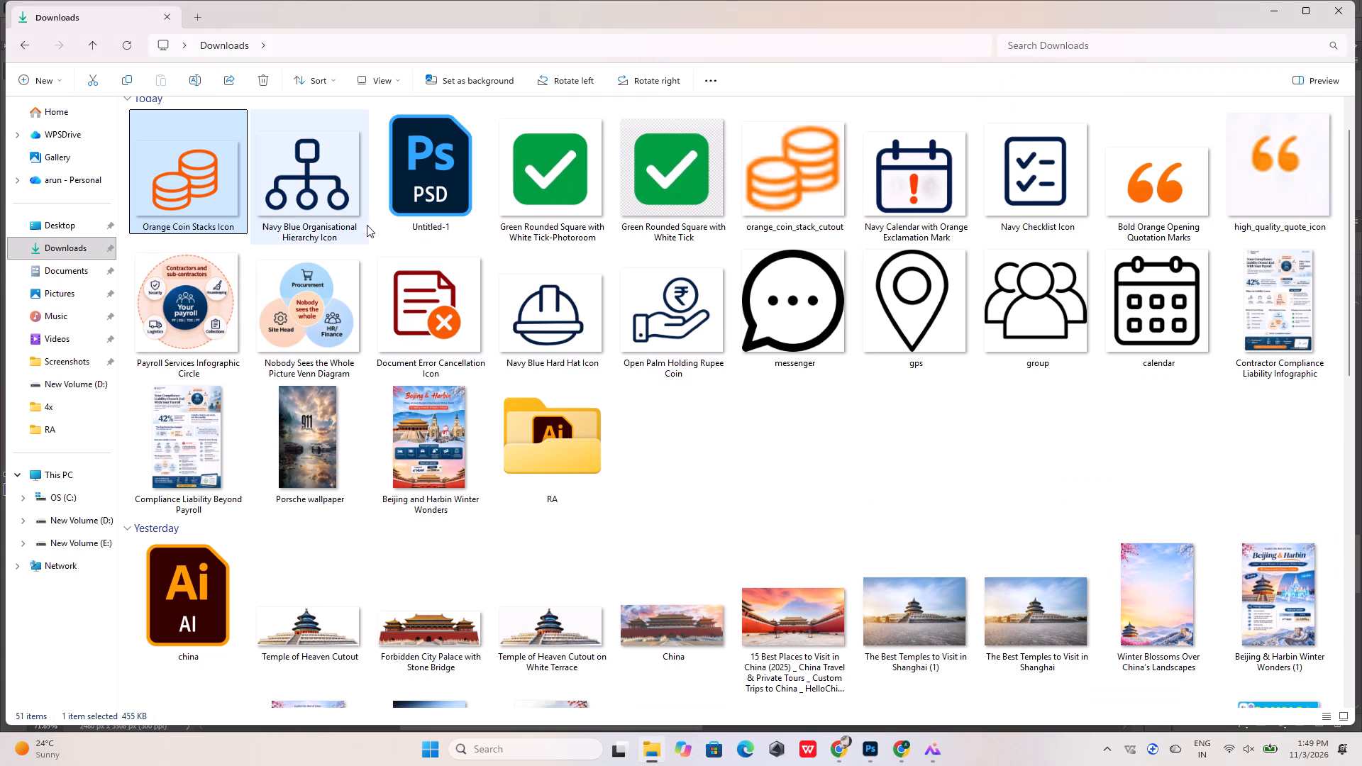
{"action": "left_click_drag", "start_coordinate": [317, 179], "coordinate": [863, 742]}
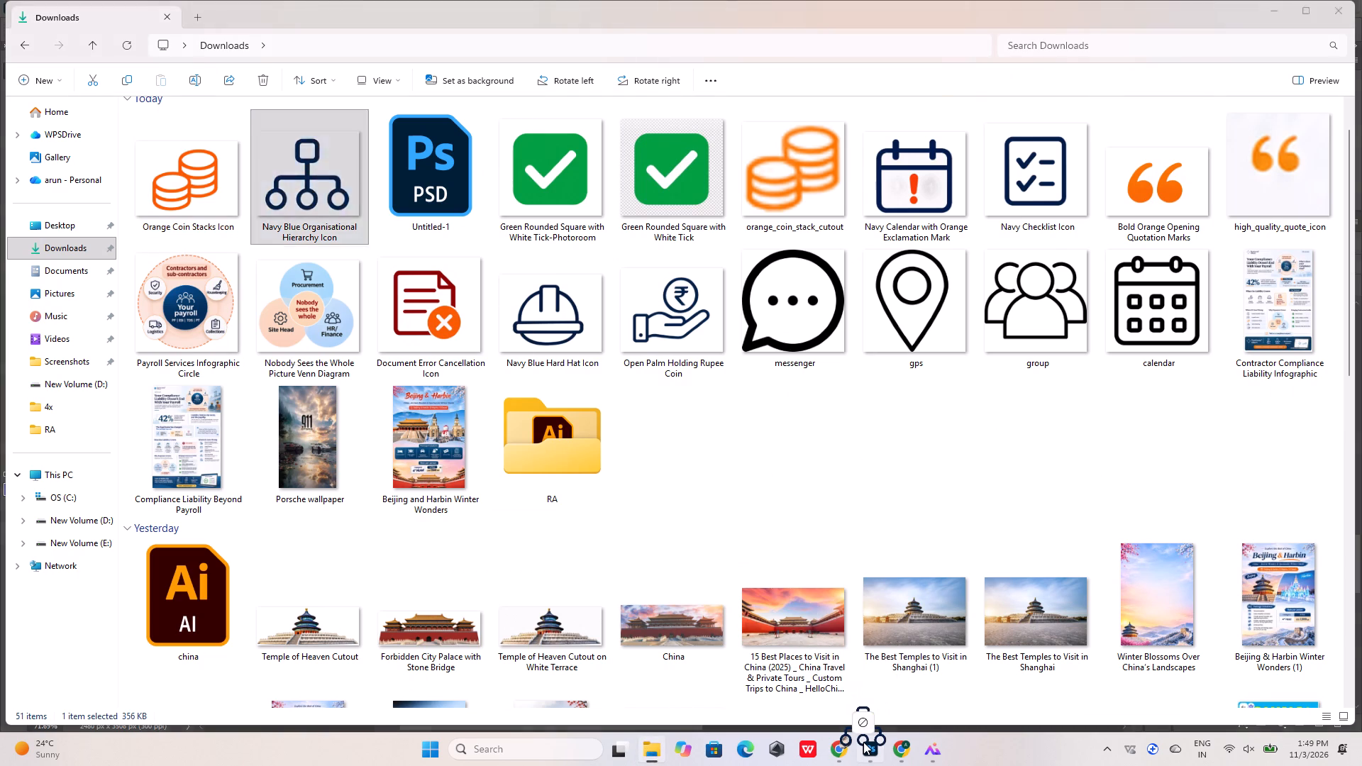
{"action": "left_click_drag", "start_coordinate": [863, 742], "coordinate": [600, 528]}
Scale the hierarchy icon down to about 3.79% and move it to the start of the "Sub-contracting" row.
{"action": "scroll", "coordinate": [554, 409], "scroll_direction": "down", "scroll_amount": 10, "text": "alt"}
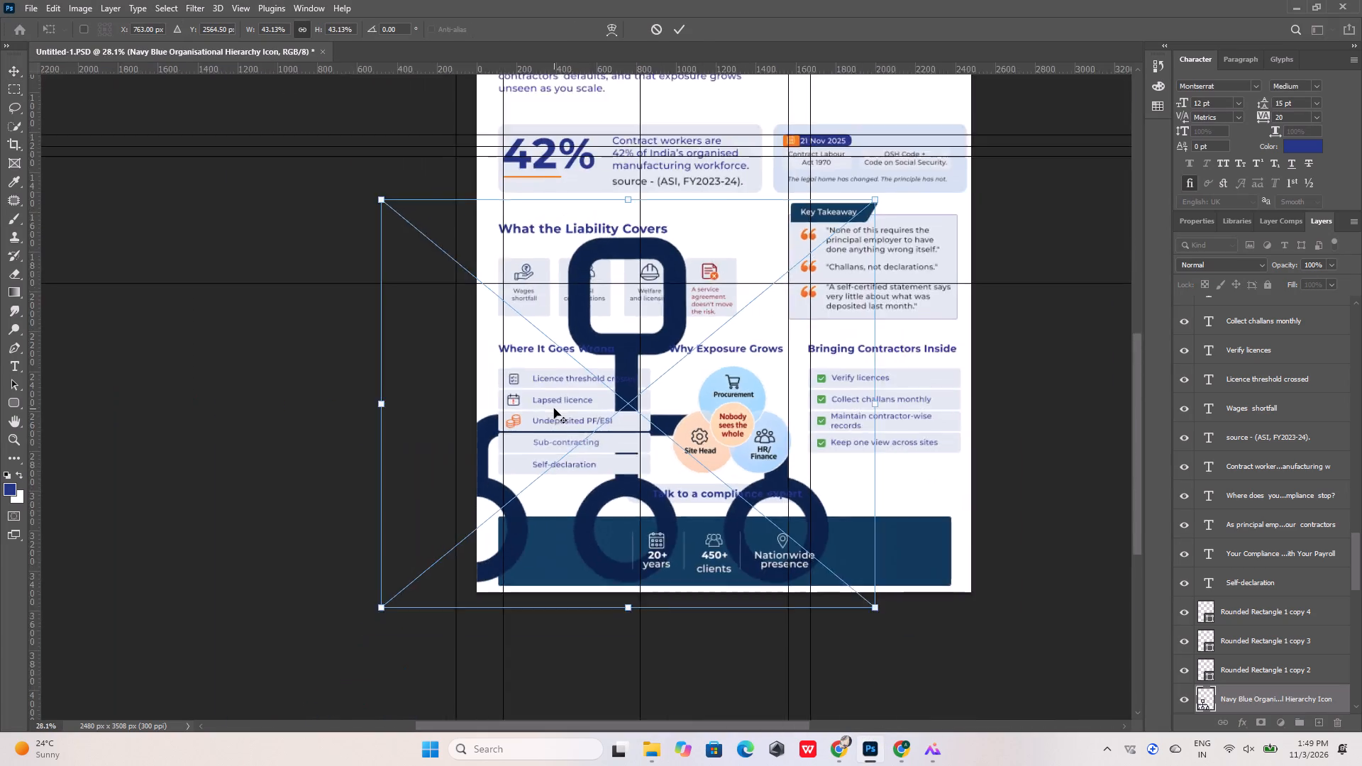
{"action": "scroll", "coordinate": [554, 409], "scroll_direction": "down", "scroll_amount": 3, "text": "alt"}
{"action": "left_click", "coordinate": [323, 672]}
{"action": "left_click_drag", "start_coordinate": [326, 674], "coordinate": [670, 391]}
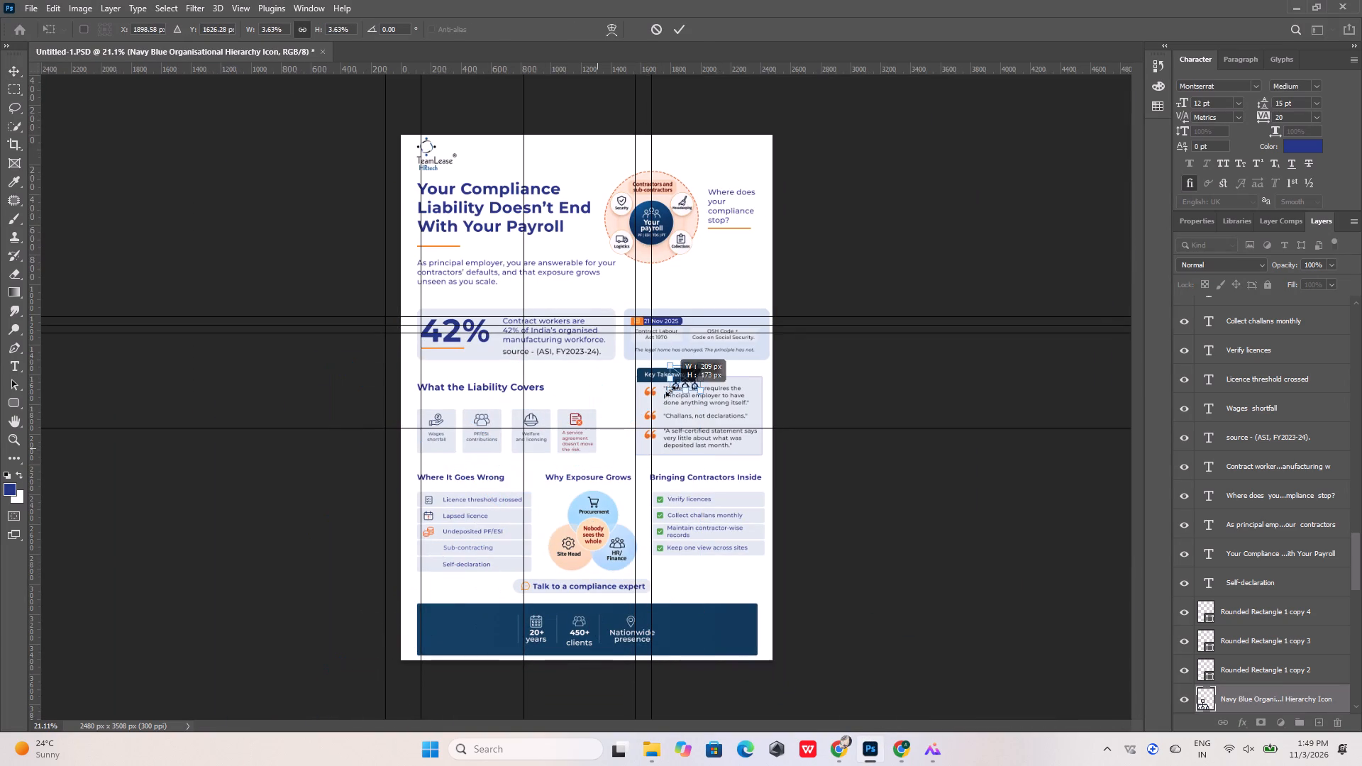
{"action": "left_click_drag", "start_coordinate": [670, 391], "coordinate": [668, 396]}
{"action": "left_click_drag", "start_coordinate": [684, 382], "coordinate": [467, 532]}
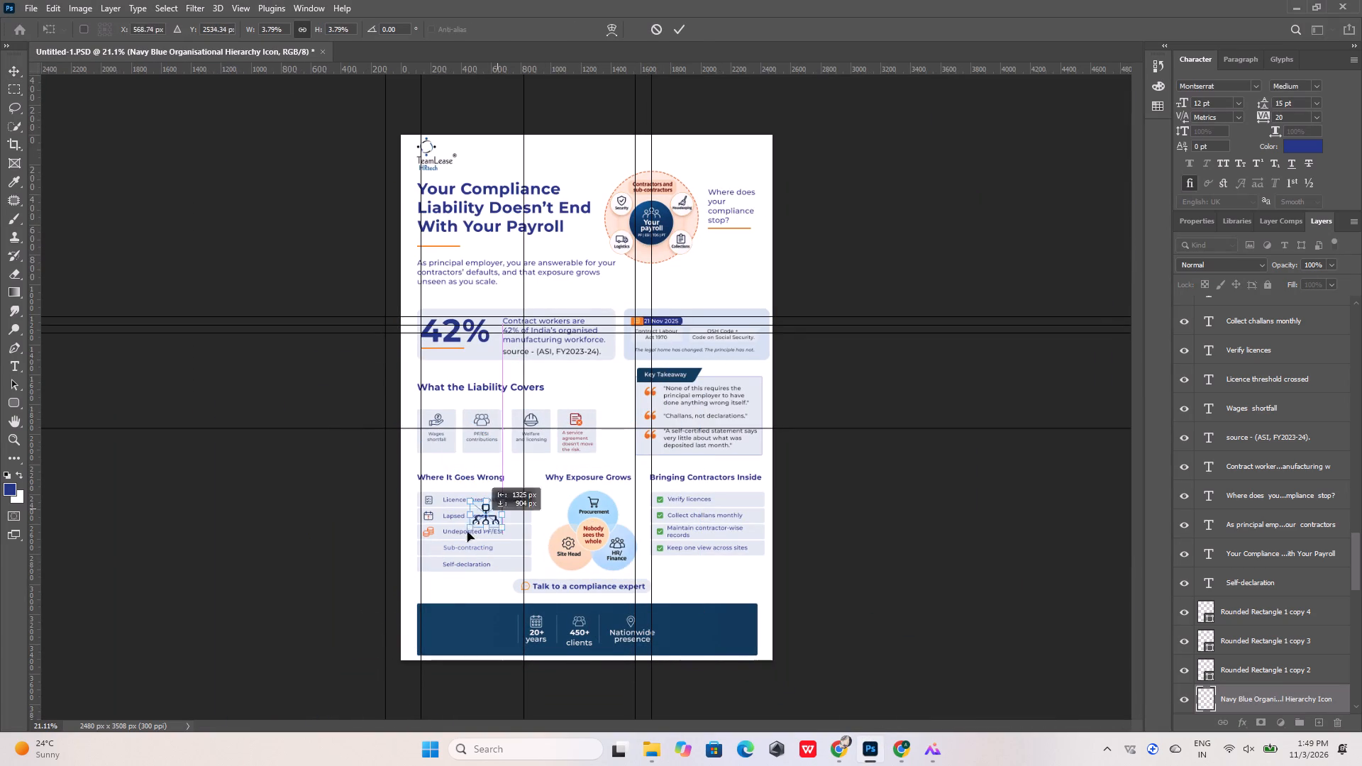
{"action": "left_click_drag", "start_coordinate": [467, 532], "coordinate": [432, 553]}
Move the hierarchy icon's layer above the "Maintain contractor-wise records" text layer, in front of the row rectangles.
{"action": "scroll", "coordinate": [416, 553], "scroll_direction": "up", "scroll_amount": 10, "text": "alt"}
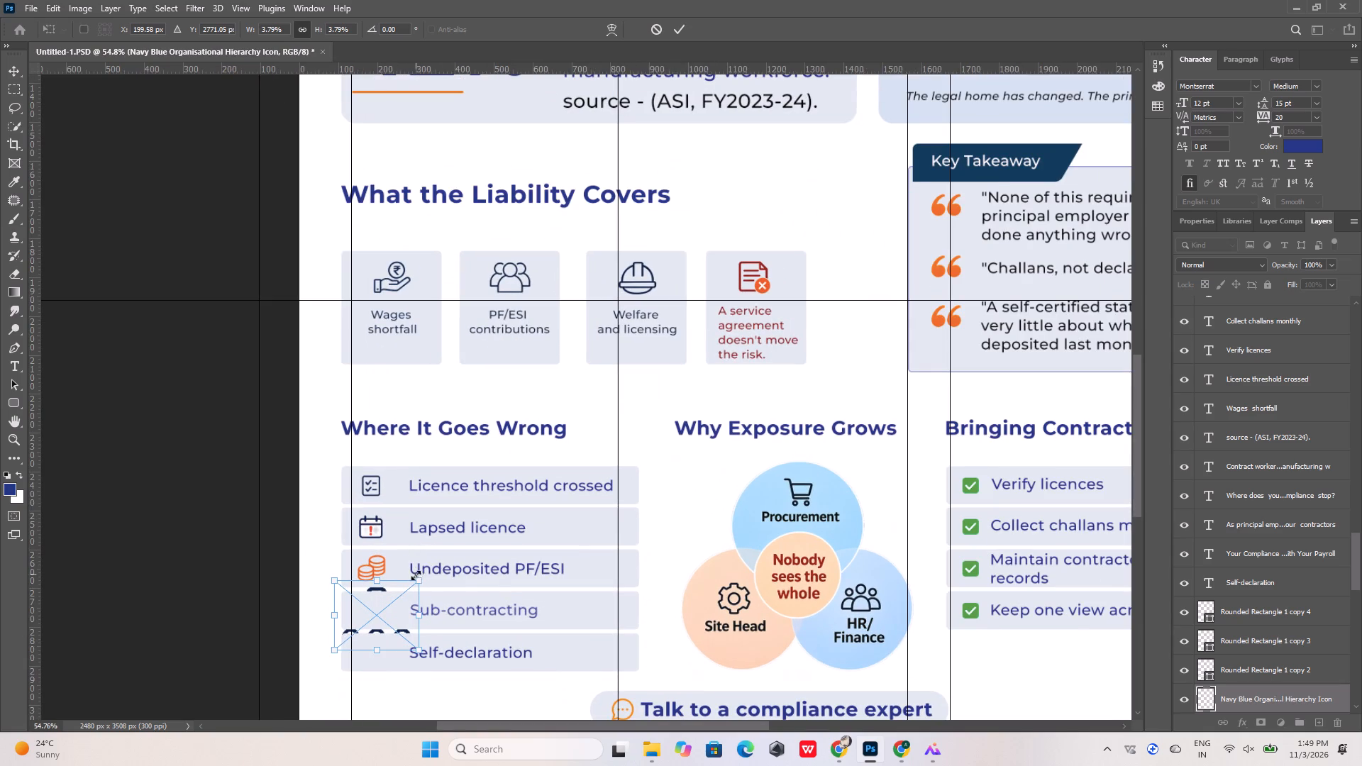
{"action": "left_click_drag", "start_coordinate": [1268, 694], "coordinate": [1270, 448]}
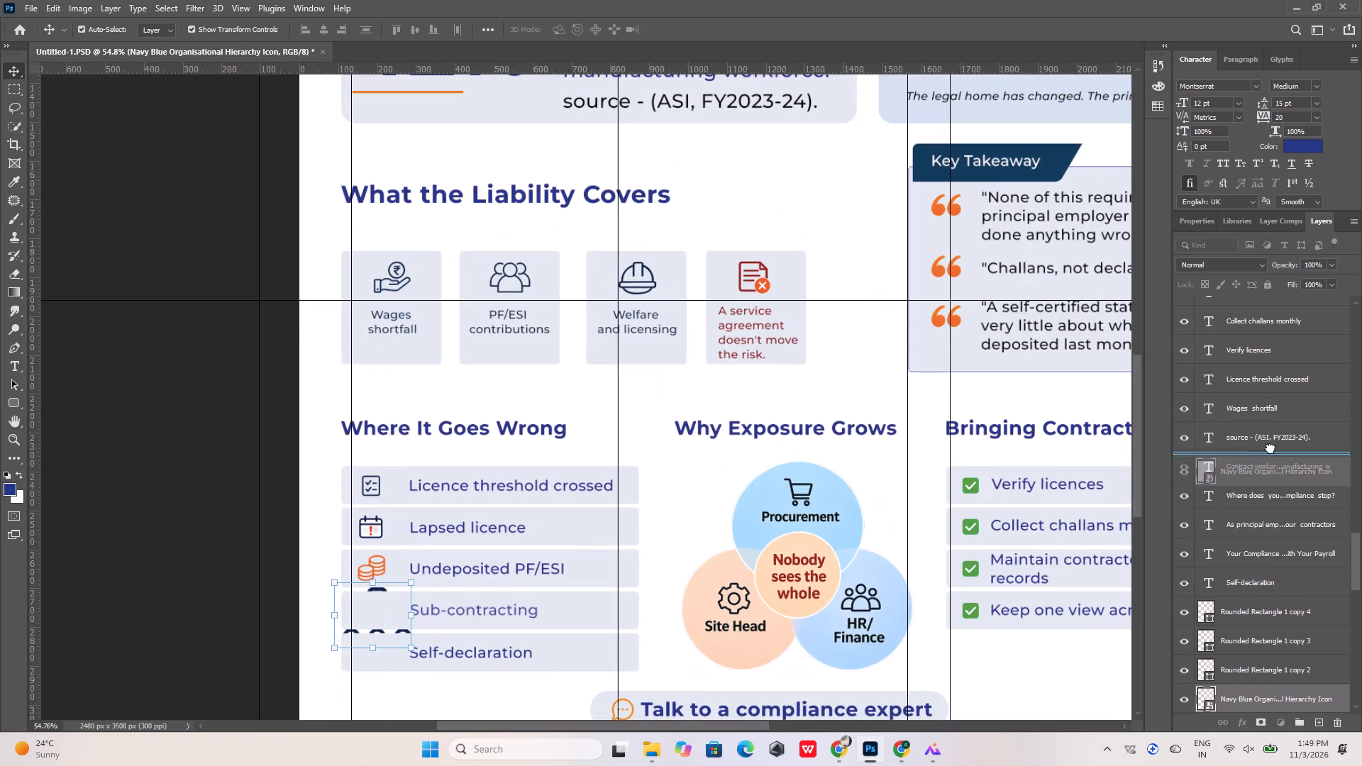
{"action": "left_click_drag", "start_coordinate": [1270, 448], "coordinate": [1278, 286]}
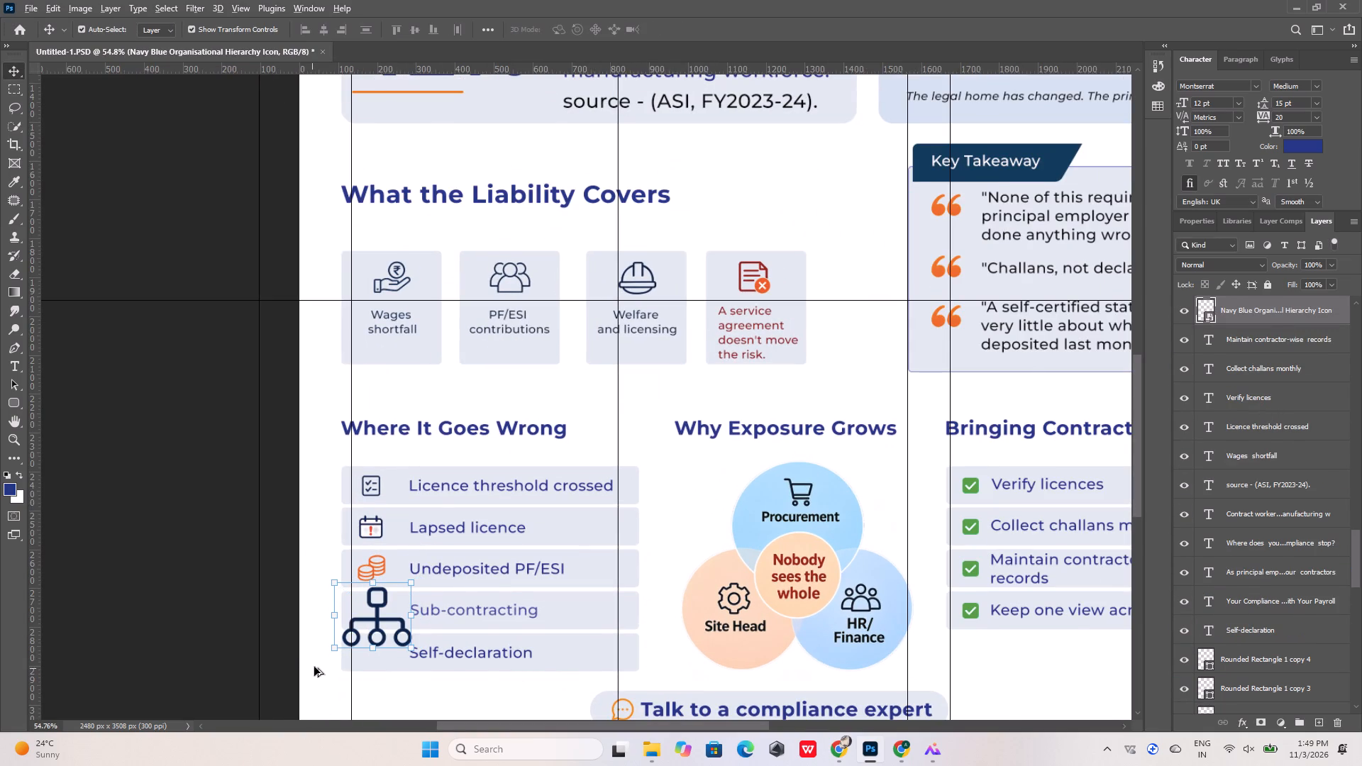
Scale the hierarchy icon down further to about 1.44% and position it beside the "Sub-contracting" text.
{"action": "scroll", "coordinate": [315, 666], "scroll_direction": "up", "scroll_amount": 10, "text": "alt"}
{"action": "left_click_drag", "start_coordinate": [356, 629], "coordinate": [375, 612]}
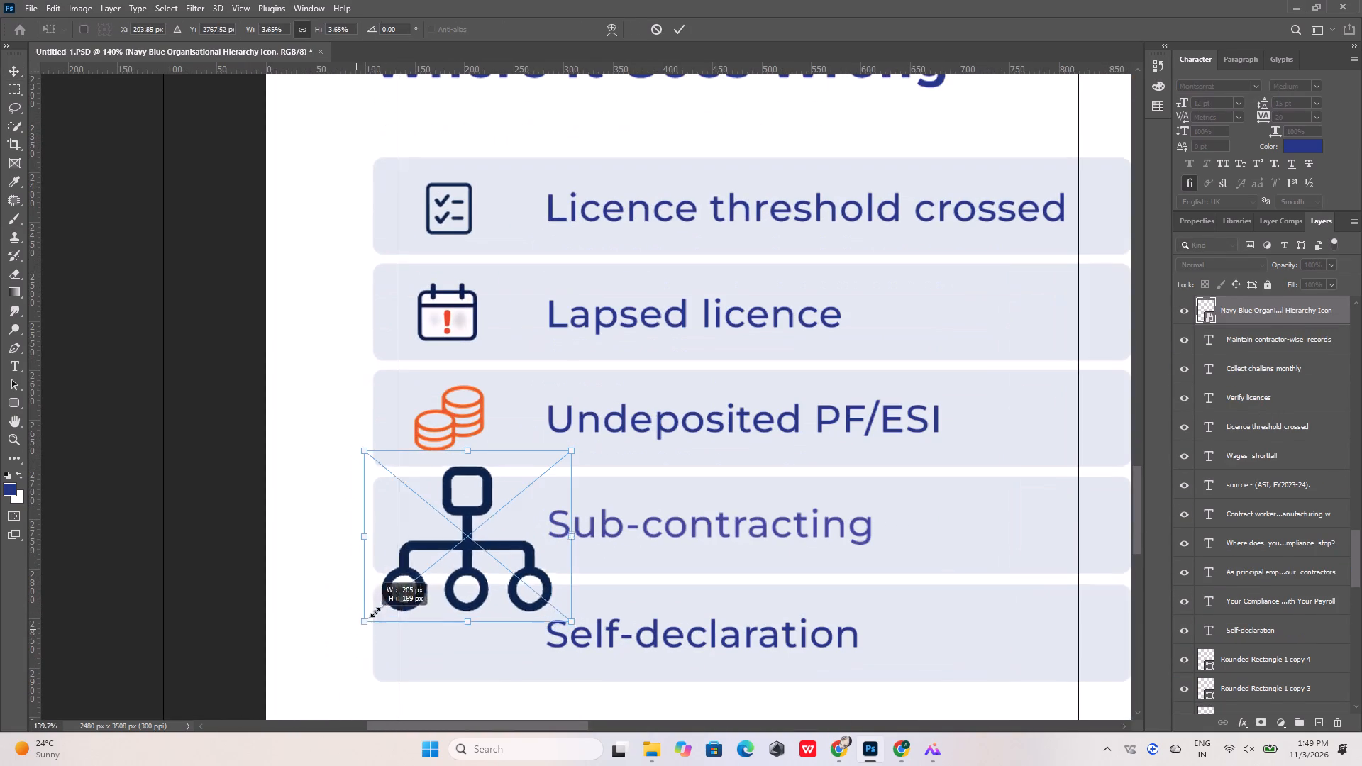
{"action": "left_click_drag", "start_coordinate": [375, 612], "coordinate": [481, 507]}
{"action": "left_click_drag", "start_coordinate": [527, 489], "coordinate": [441, 523]}
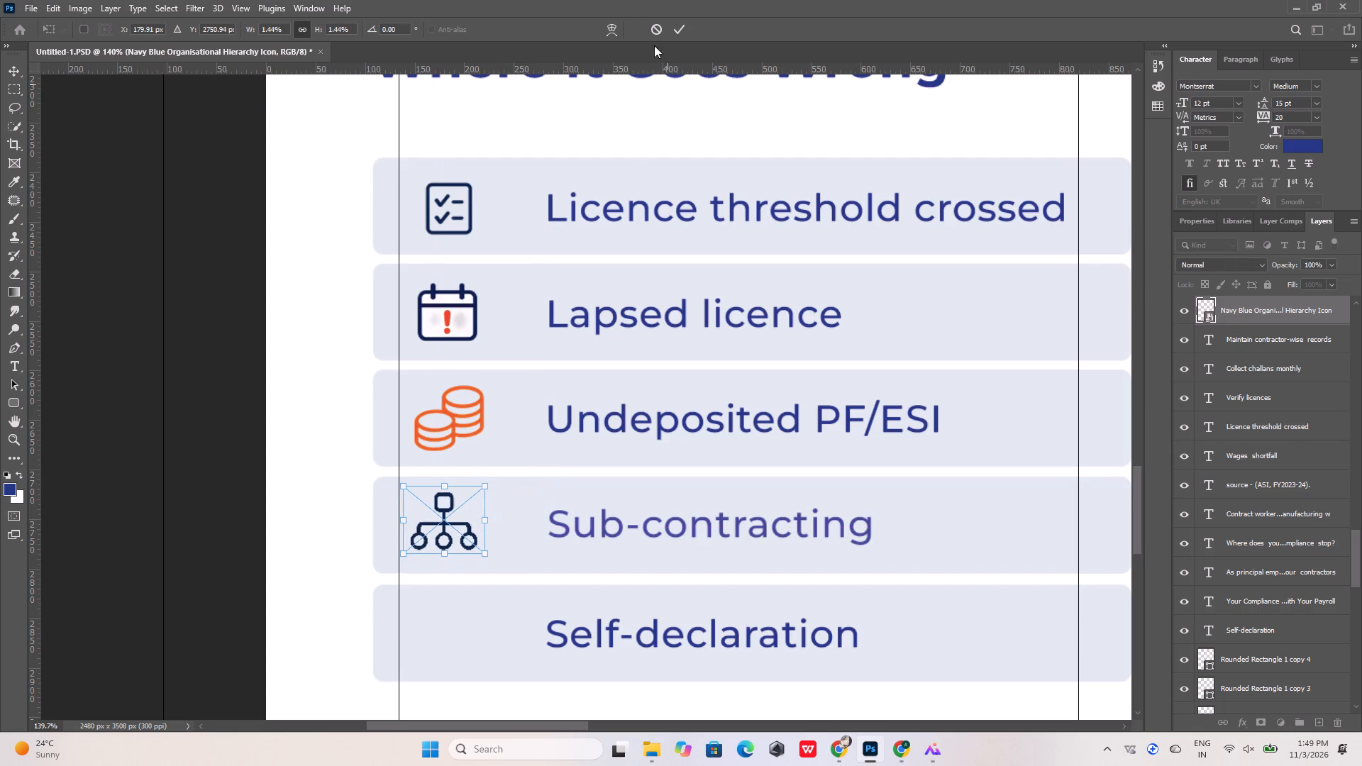
{"action": "left_click", "coordinate": [678, 26]}
Align the hierarchy icon to the vertical centre of the "Sub-contracting" row's rounded rectangle.
{"action": "left_click", "coordinate": [513, 514], "text": "shift"}
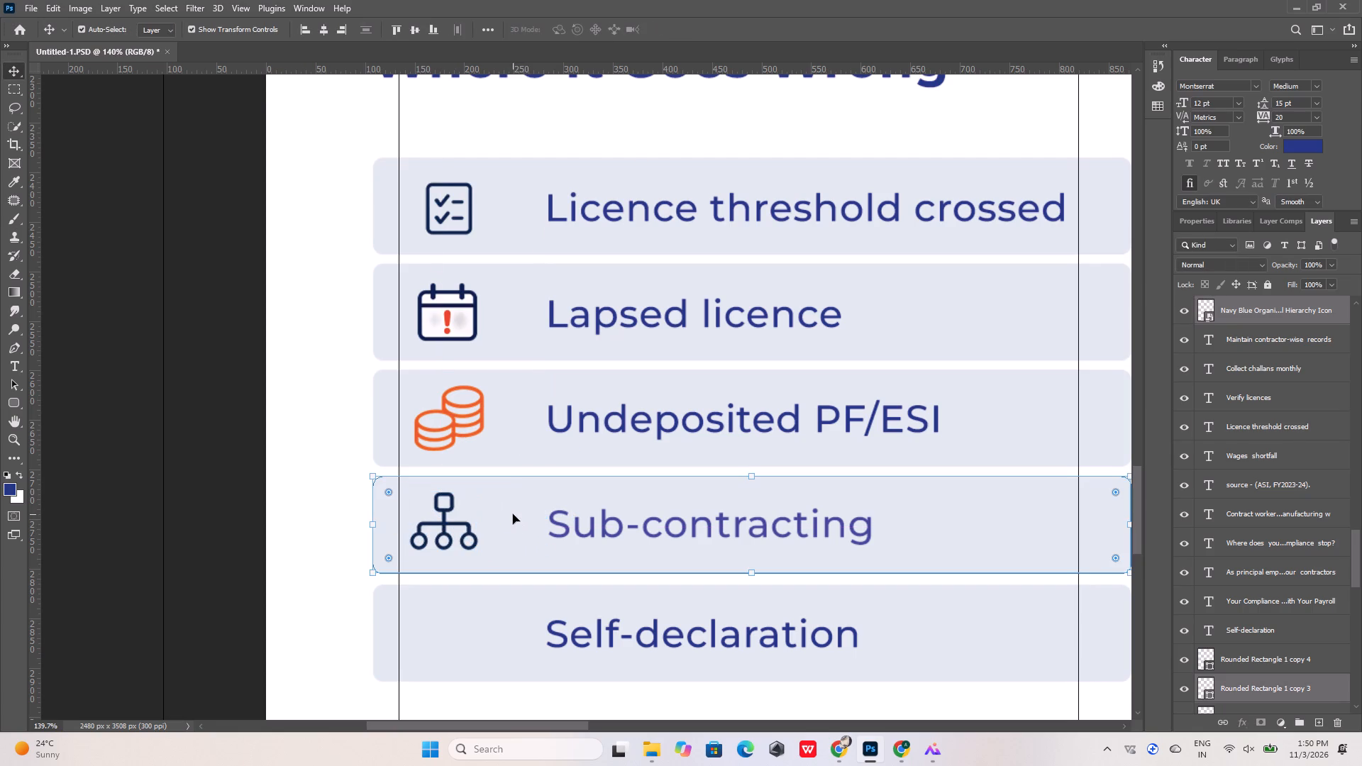
{"action": "left_click", "coordinate": [414, 33]}
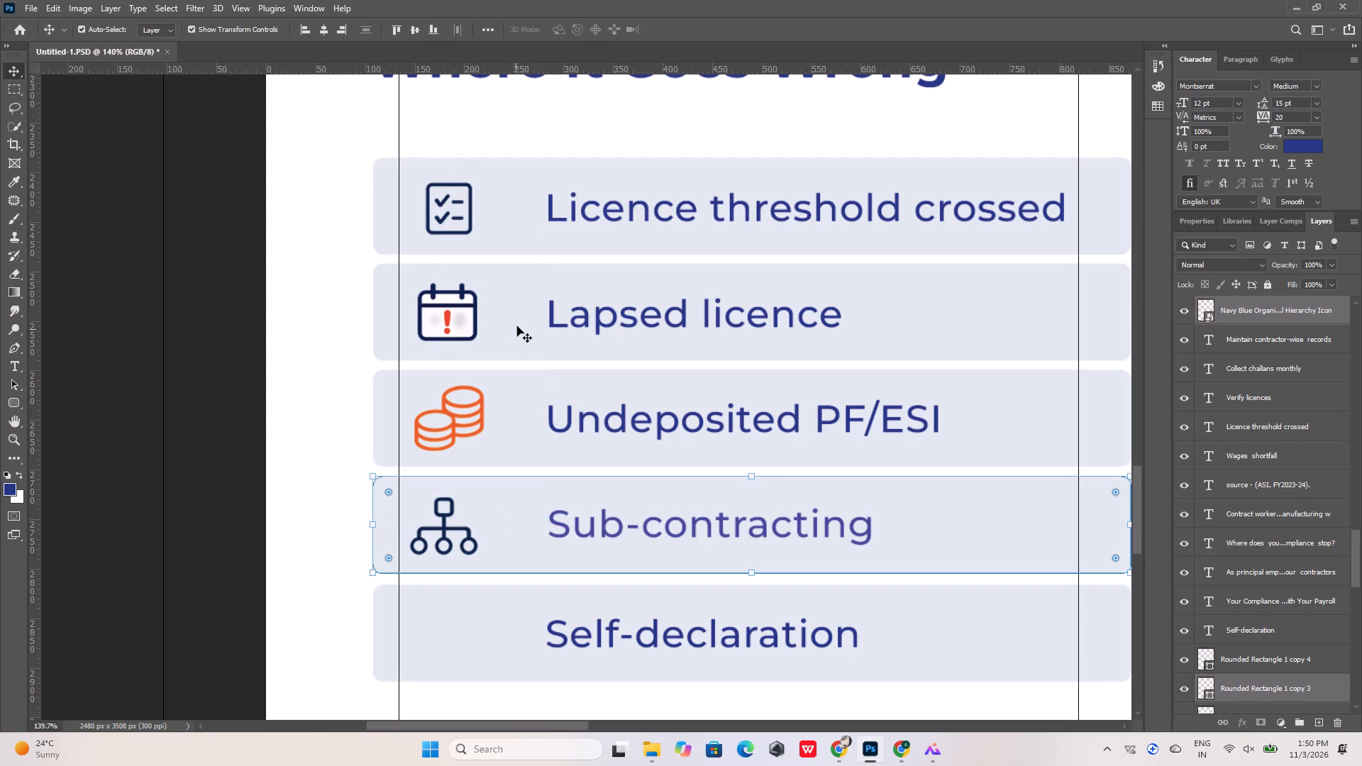
{"action": "left_click", "coordinate": [517, 326]}
{"action": "scroll", "coordinate": [440, 348], "scroll_direction": "down", "scroll_amount": 8, "text": "alt"}
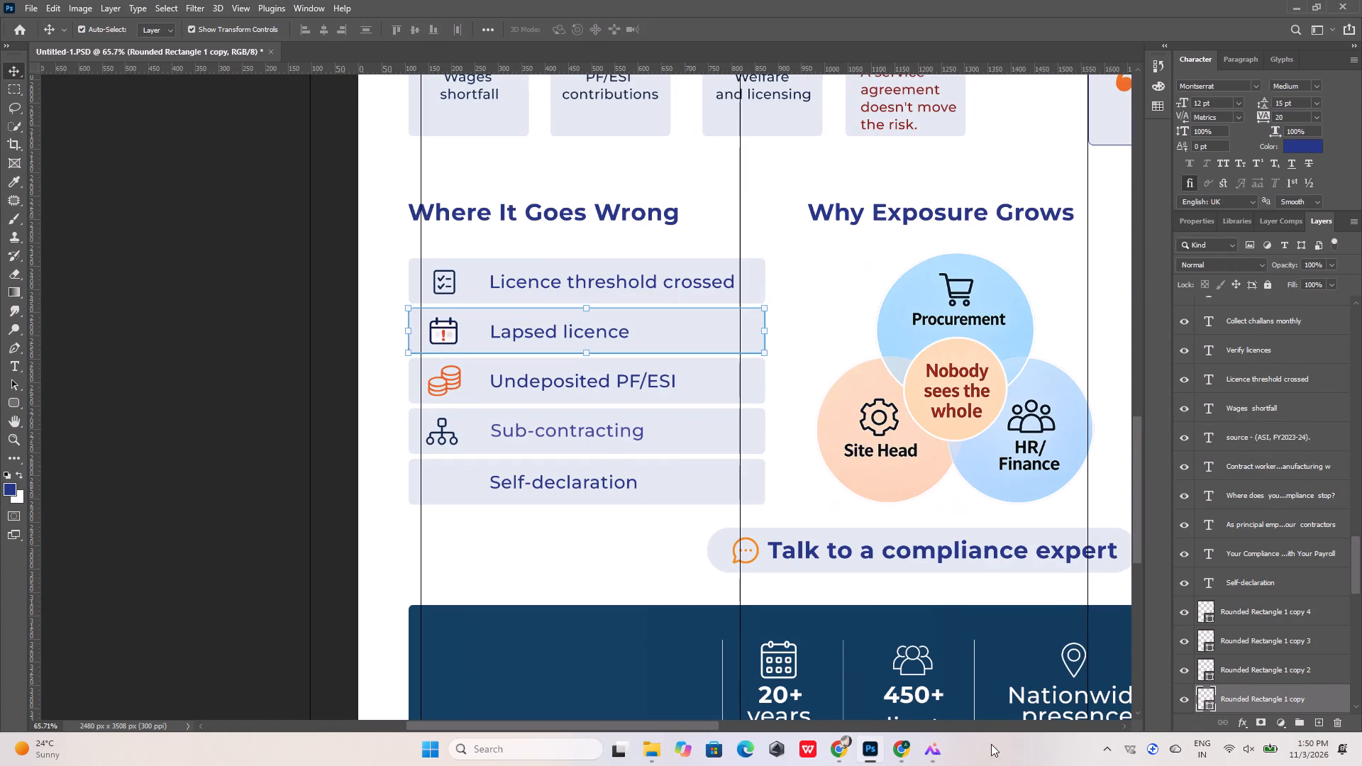
{"action": "left_click", "coordinate": [939, 751]}
{"action": "left_click", "coordinate": [939, 751]}
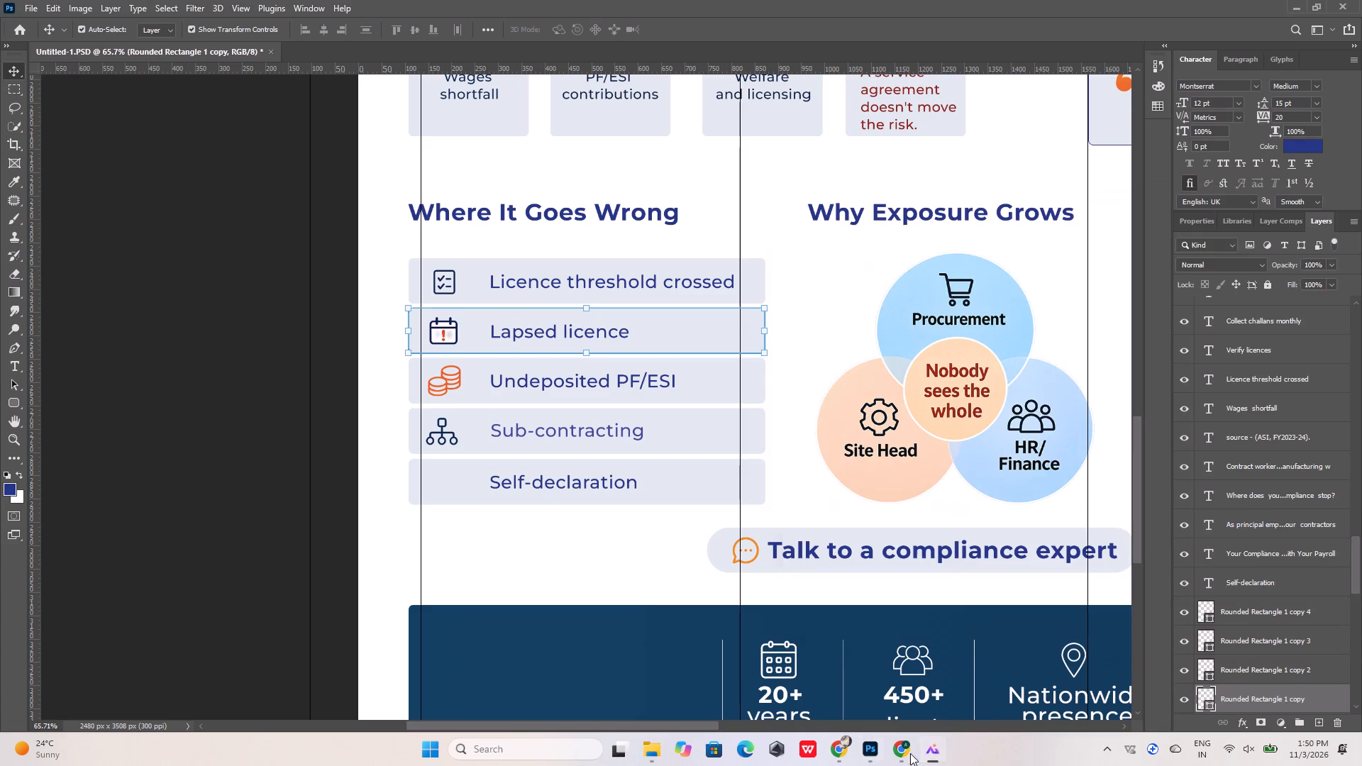
{"action": "left_click", "coordinate": [653, 749]}
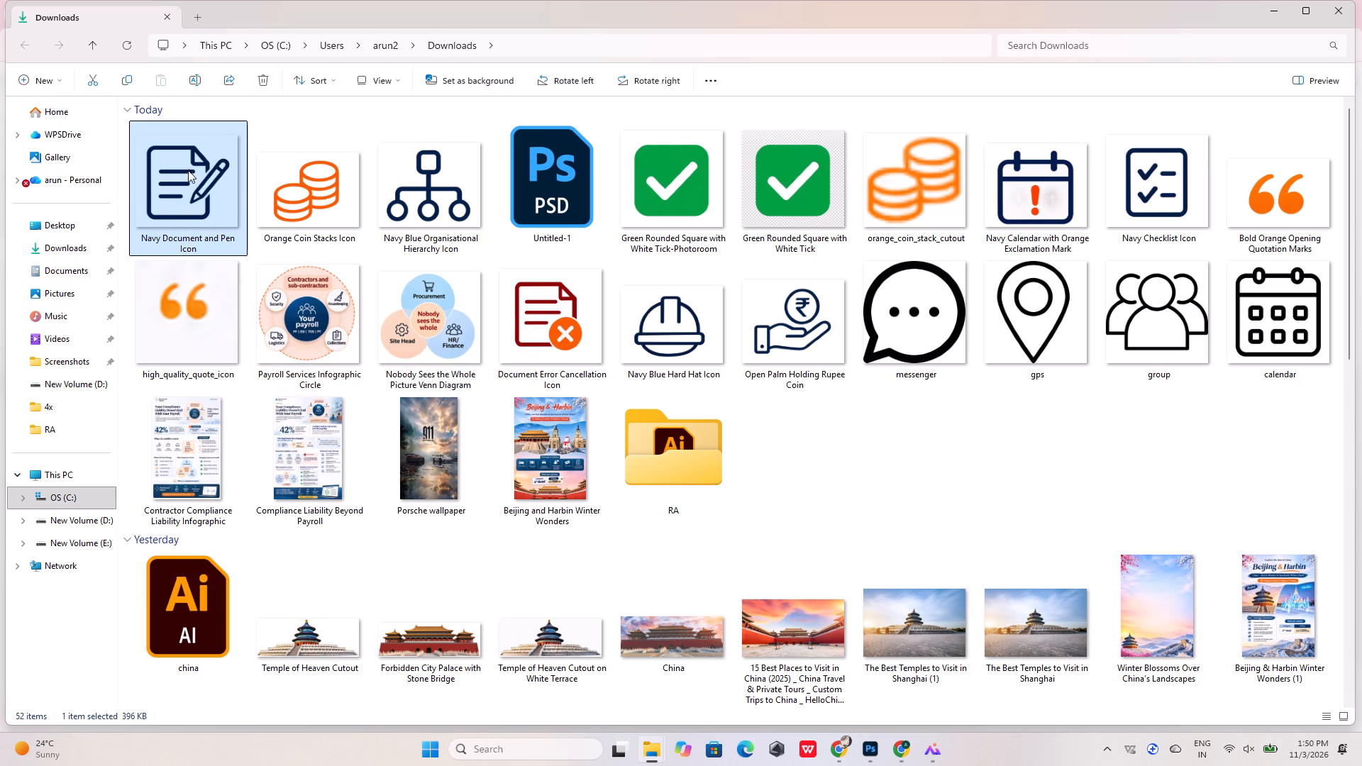
Place the downloaded Navy Document and Pen Icon into the Photoshop poster.
{"action": "left_click_drag", "start_coordinate": [198, 160], "coordinate": [870, 745]}
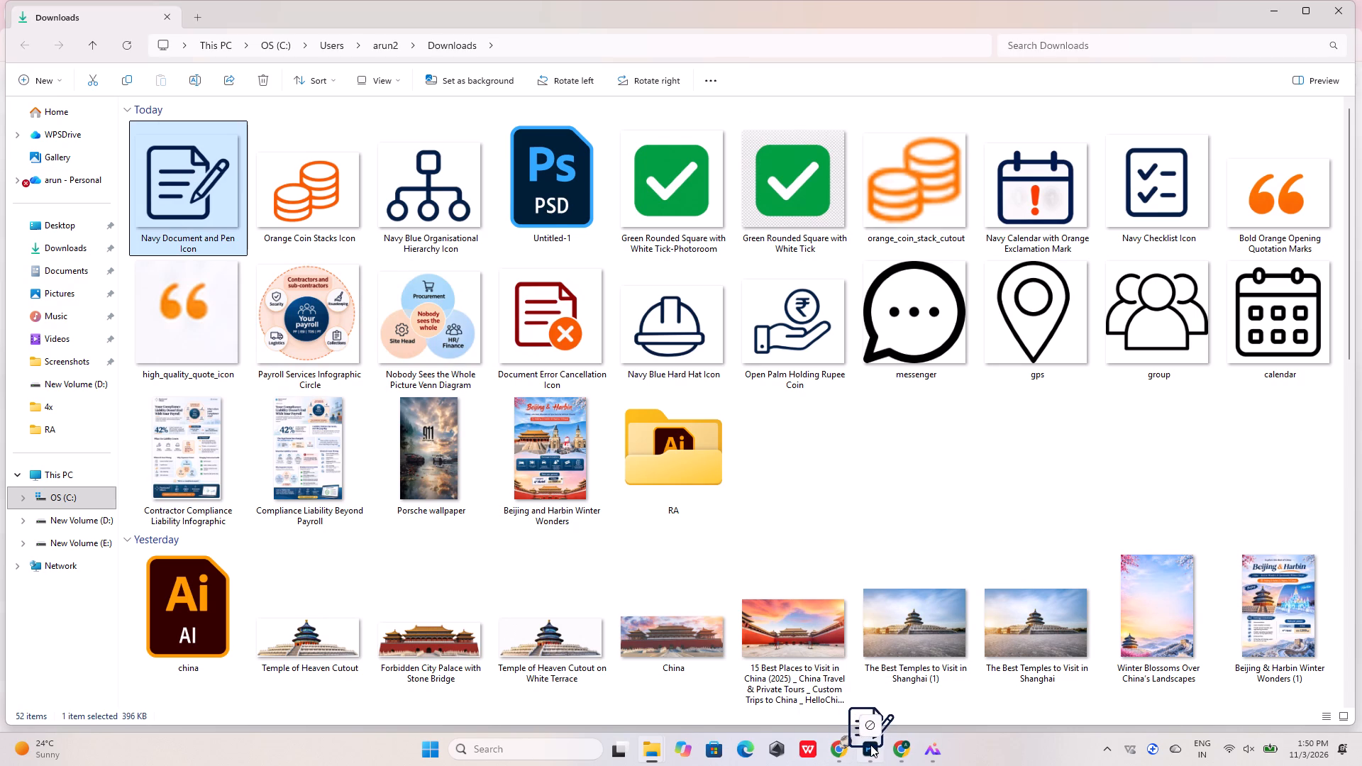
{"action": "left_click_drag", "start_coordinate": [870, 745], "coordinate": [655, 434]}
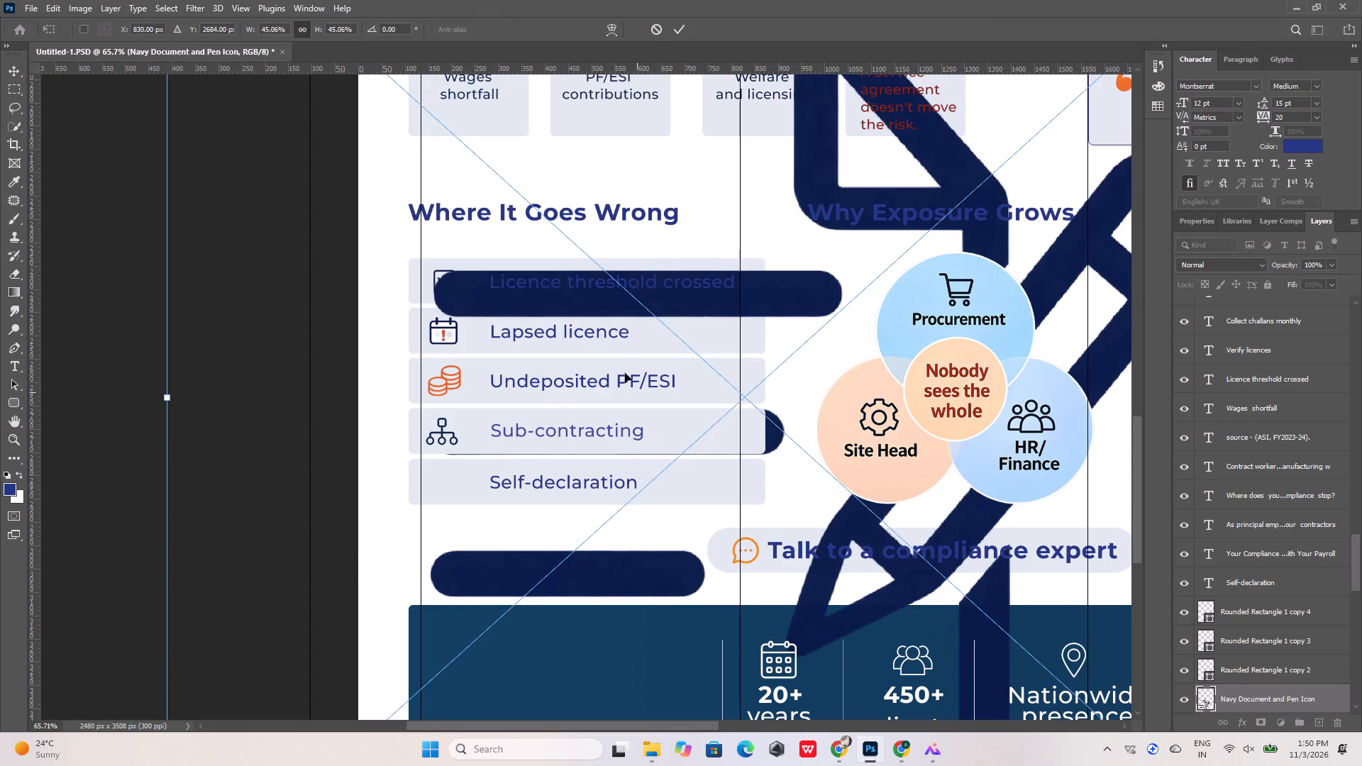
Scale the placed Navy Document and Pen Icon down to 2.25% and put it just below the "Self-declaration" row.
{"action": "scroll", "coordinate": [612, 348], "scroll_direction": "down", "scroll_amount": 10, "text": "alt"}
{"action": "scroll", "coordinate": [629, 272], "scroll_direction": "down", "scroll_amount": 4}
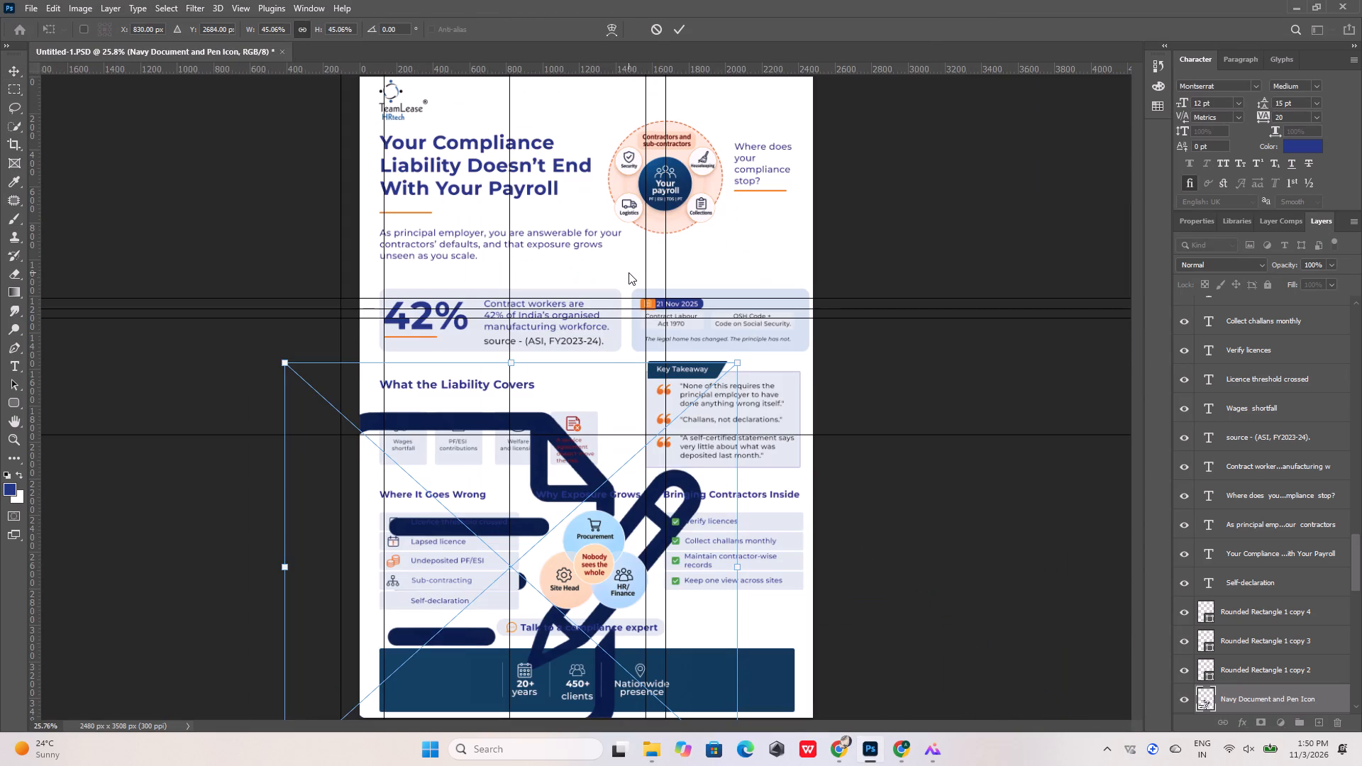
{"action": "scroll", "coordinate": [629, 272], "scroll_direction": "down", "scroll_amount": 4, "text": "alt"}
{"action": "left_click_drag", "start_coordinate": [563, 496], "coordinate": [622, 392]}
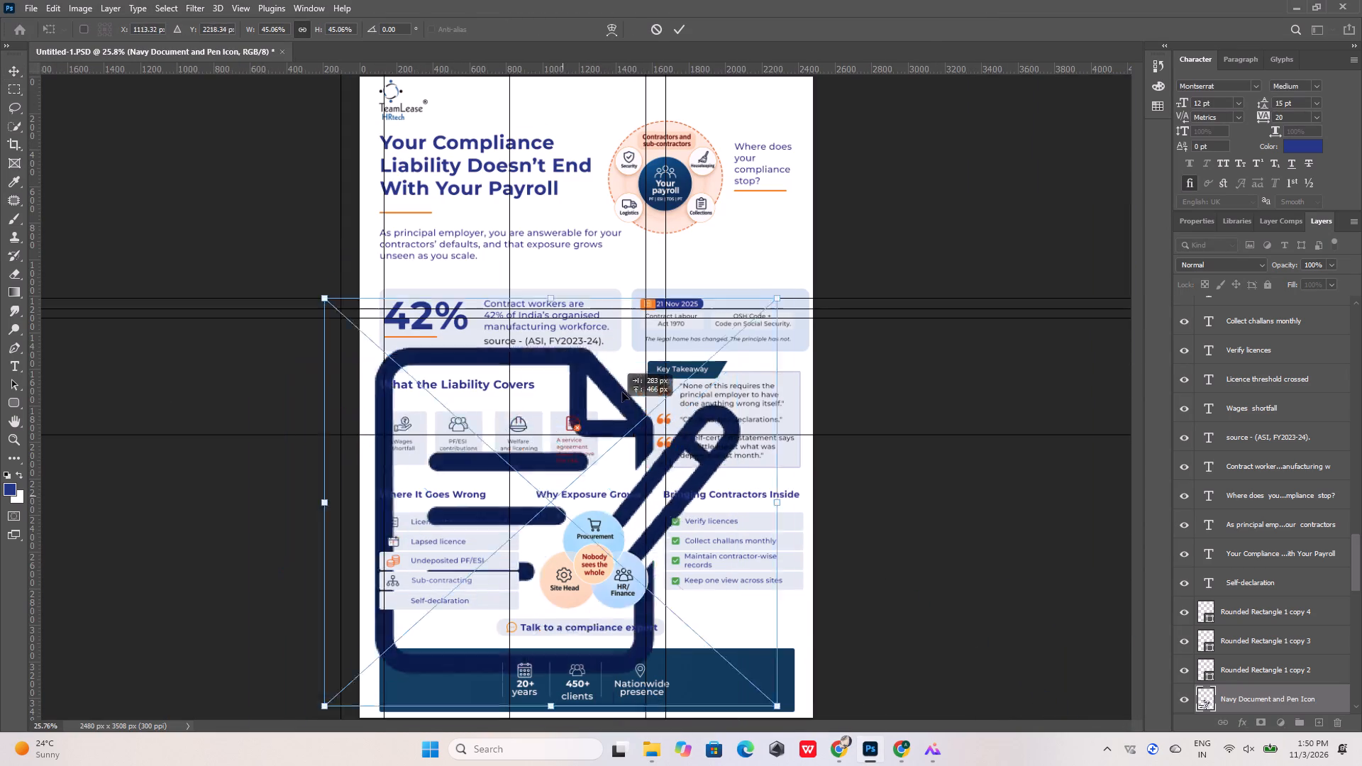
{"action": "left_click_drag", "start_coordinate": [622, 392], "coordinate": [634, 364]}
{"action": "left_click_drag", "start_coordinate": [355, 639], "coordinate": [697, 260]}
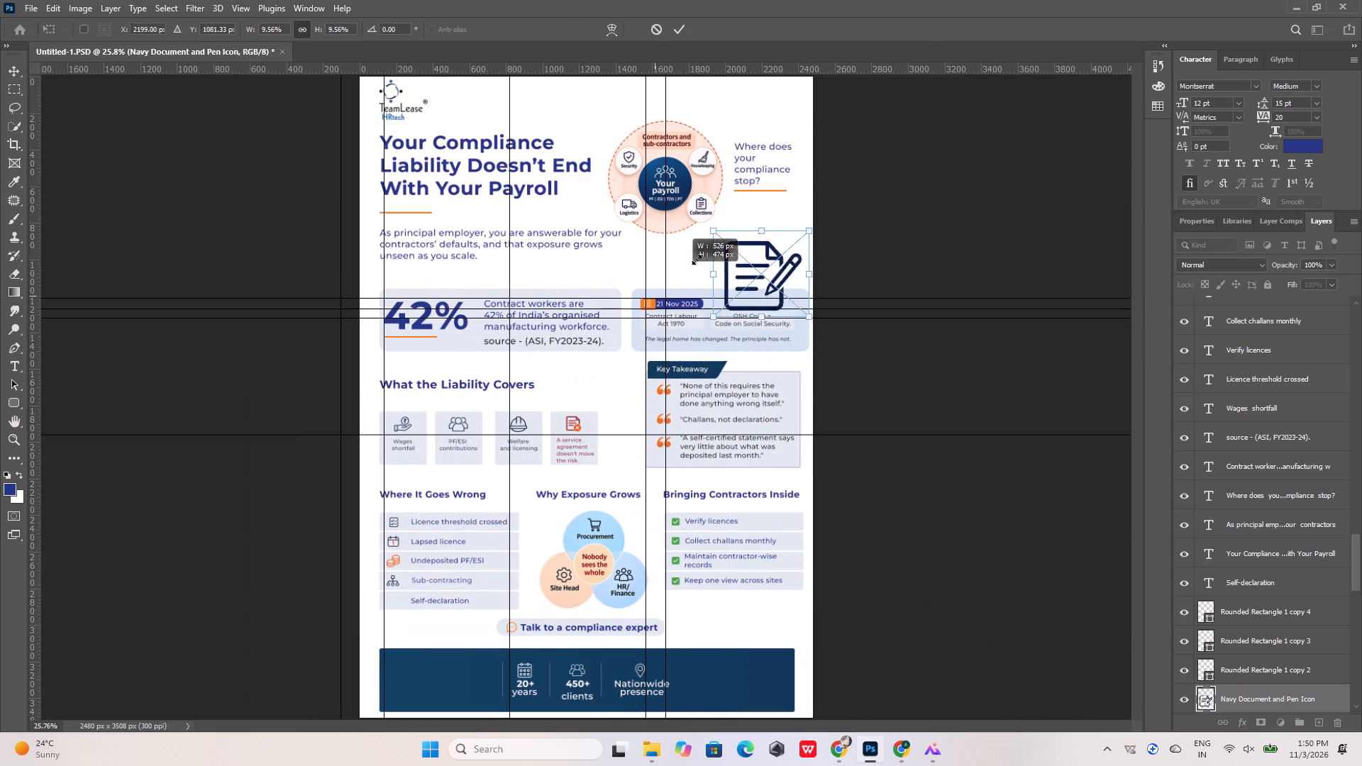
{"action": "left_click_drag", "start_coordinate": [697, 260], "coordinate": [756, 218]}
{"action": "left_click_drag", "start_coordinate": [797, 240], "coordinate": [686, 349]}
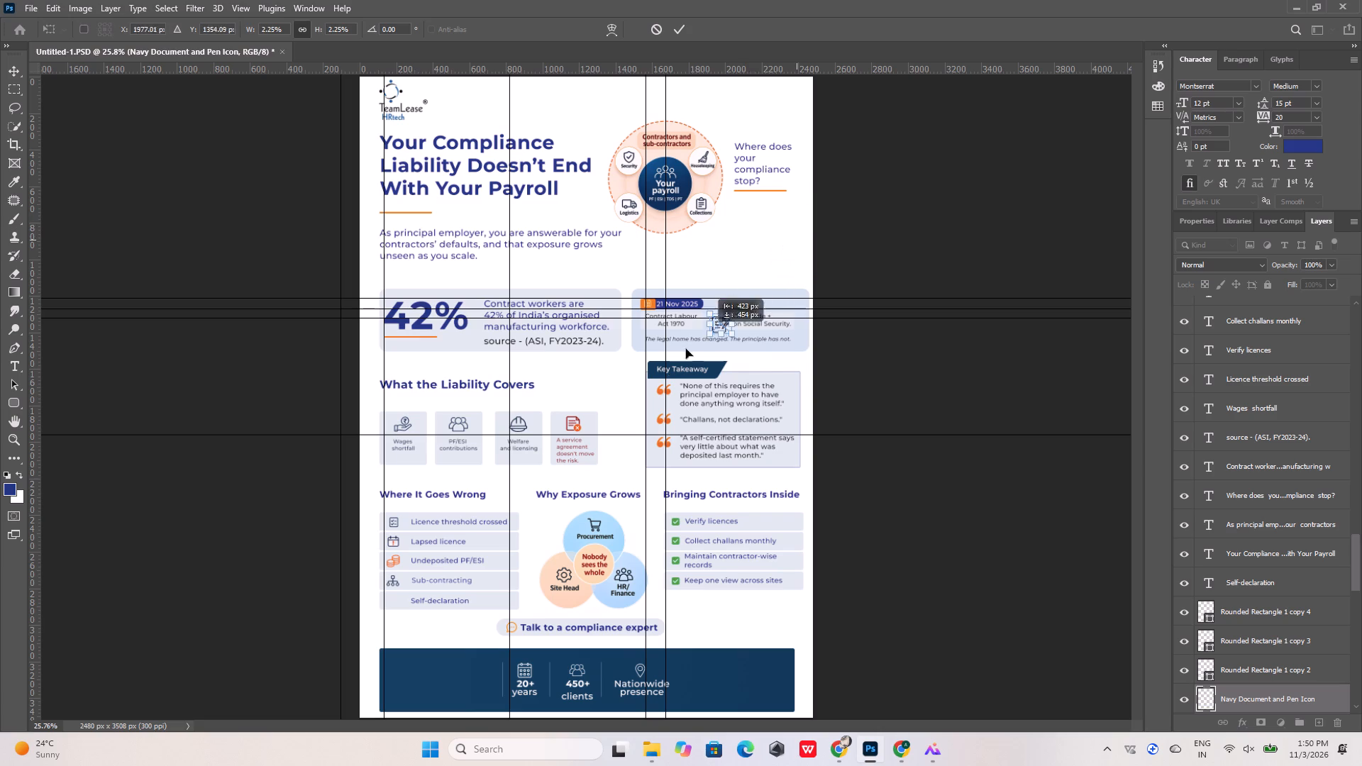
{"action": "left_click_drag", "start_coordinate": [686, 349], "coordinate": [388, 614]}
{"action": "scroll", "coordinate": [385, 614], "scroll_direction": "up", "scroll_amount": 13, "text": "alt"}
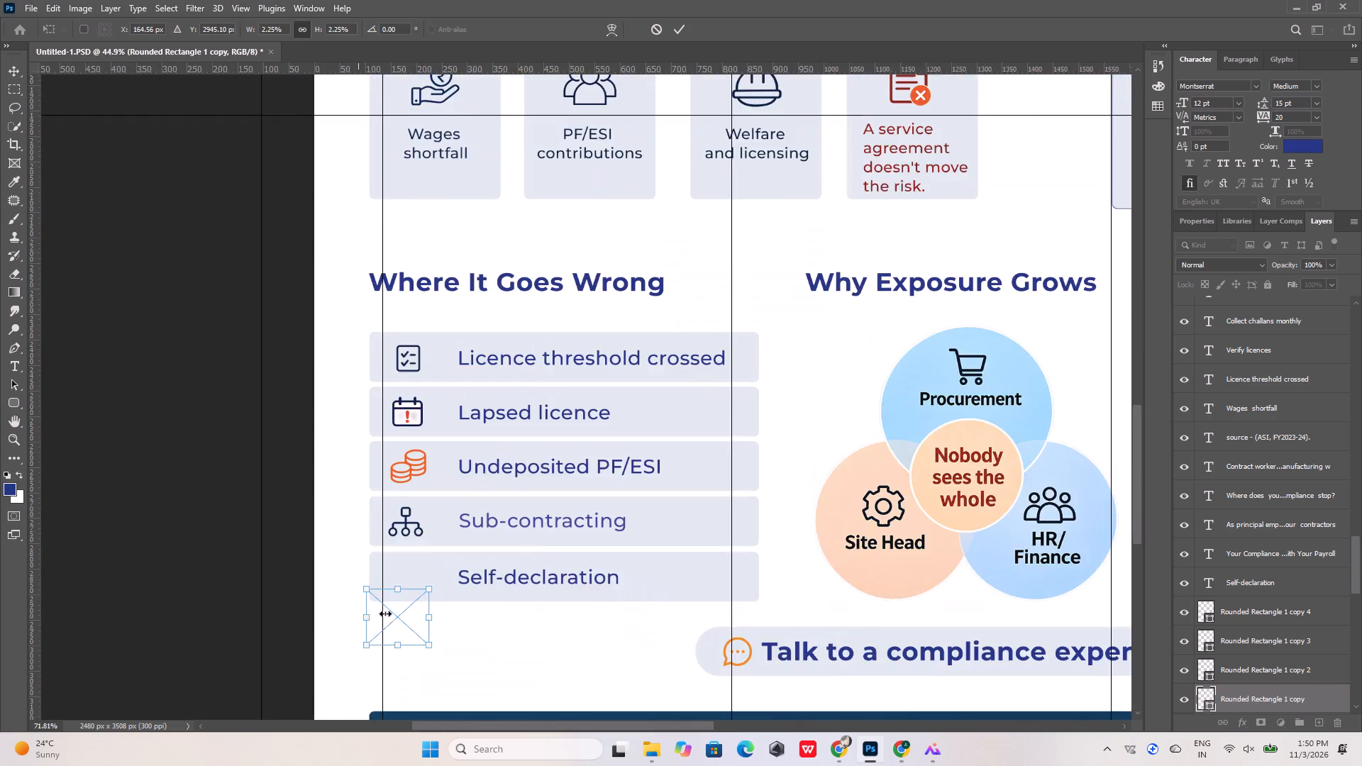
{"action": "scroll", "coordinate": [385, 614], "scroll_direction": "up", "scroll_amount": 4, "text": "alt"}
Move the Navy Document and Pen Icon layer above the Navy Blue hierarchy icon layer in the stacking order.
{"action": "left_click_drag", "start_coordinate": [1283, 702], "coordinate": [1280, 288]}
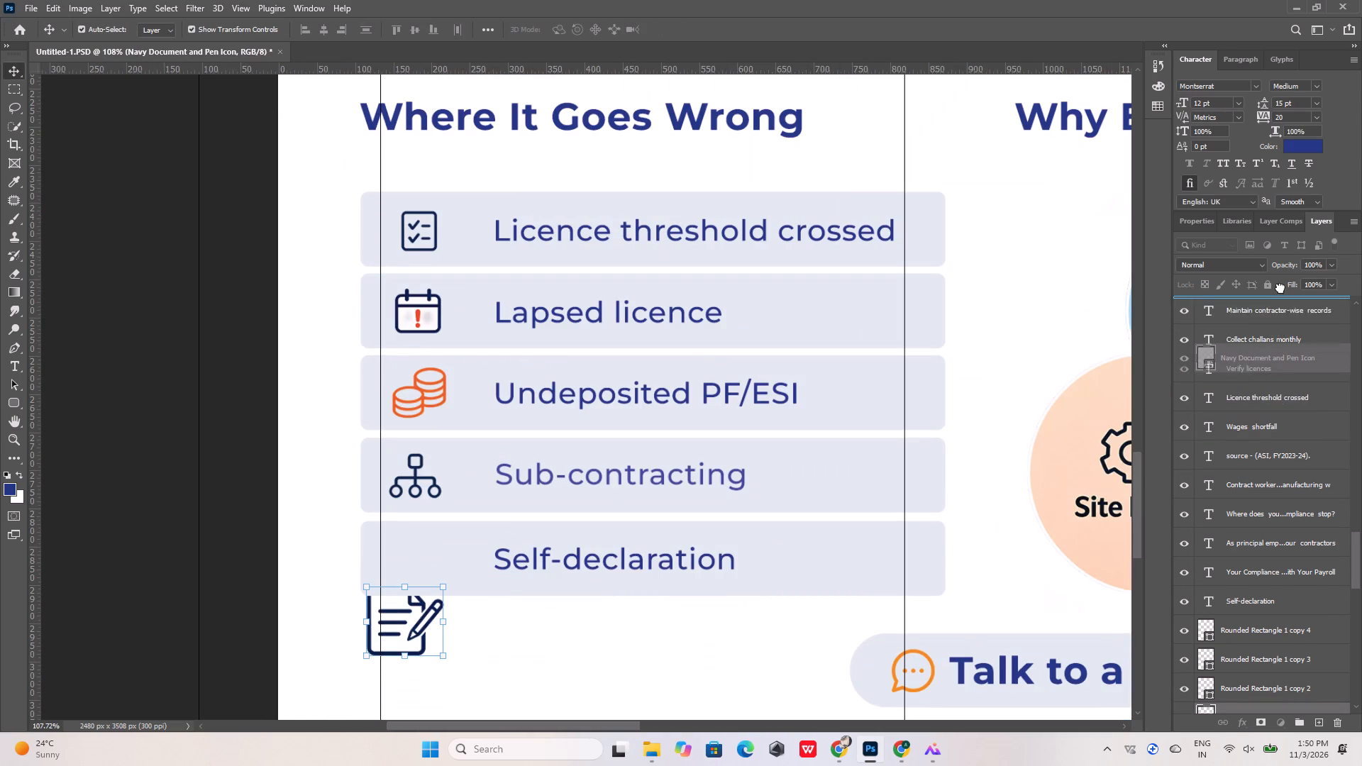
{"action": "left_click_drag", "start_coordinate": [1280, 288], "coordinate": [1280, 287]}
Scale the document-and-pen icon down to about 1.38% and position it beside the "Self-declaration" text.
{"action": "scroll", "coordinate": [410, 633], "scroll_direction": "up", "scroll_amount": 7, "text": "alt"}
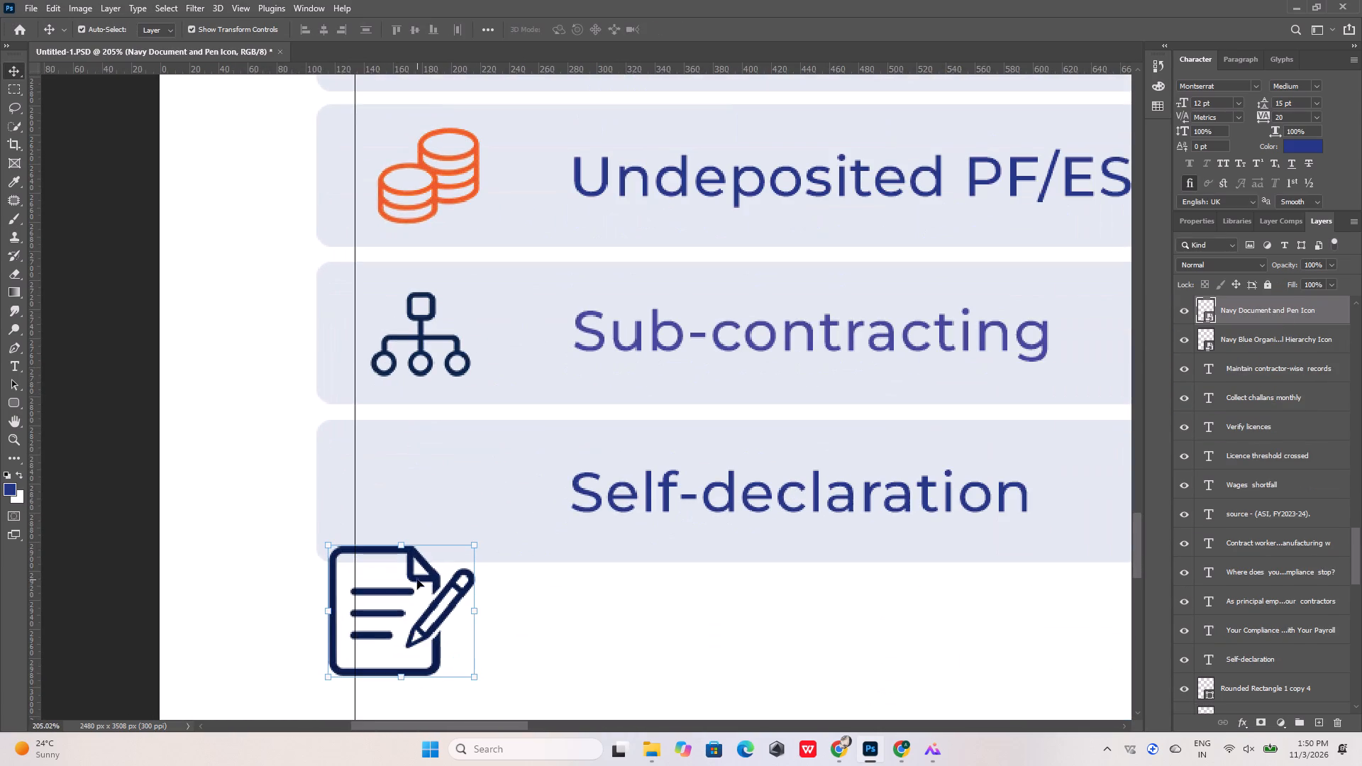
{"action": "left_click_drag", "start_coordinate": [417, 577], "coordinate": [453, 460]}
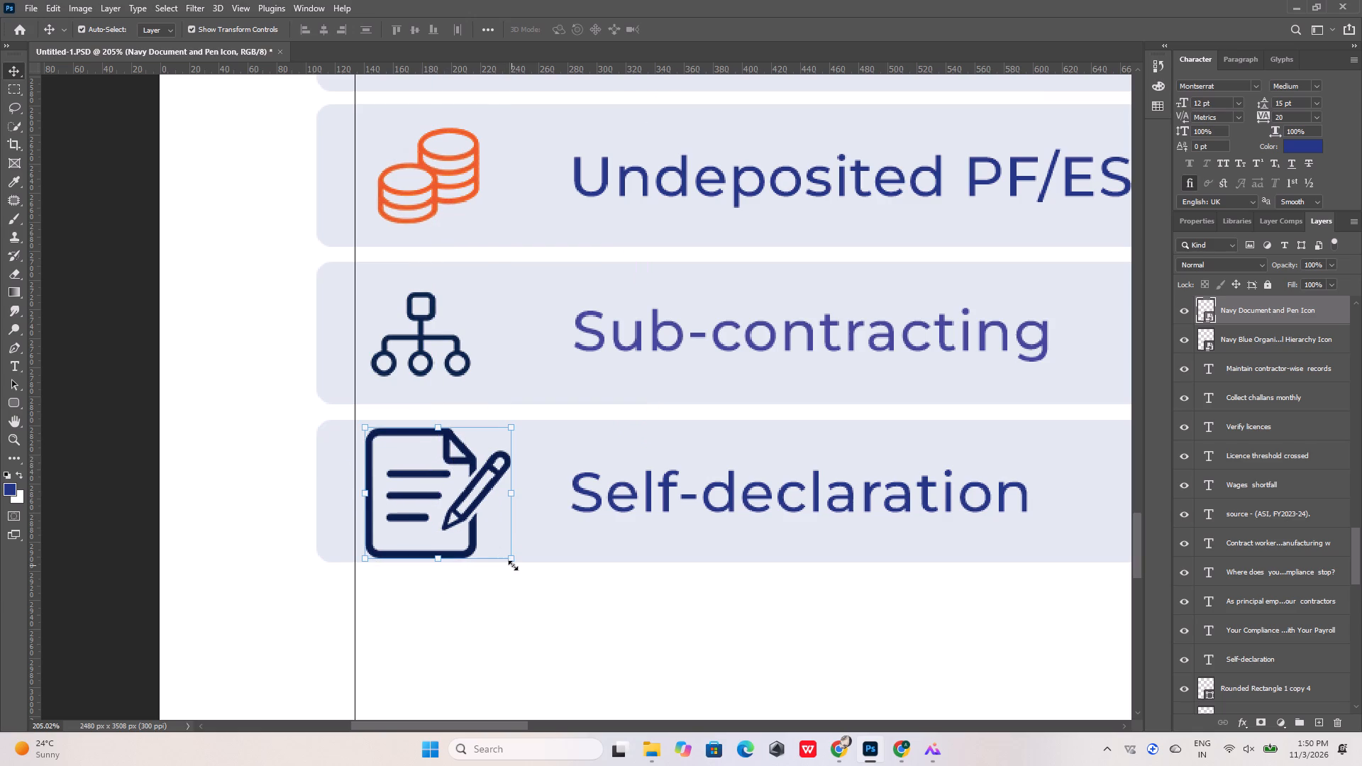
{"action": "left_click_drag", "start_coordinate": [513, 561], "coordinate": [472, 520]}
{"action": "left_click_drag", "start_coordinate": [485, 530], "coordinate": [415, 463]}
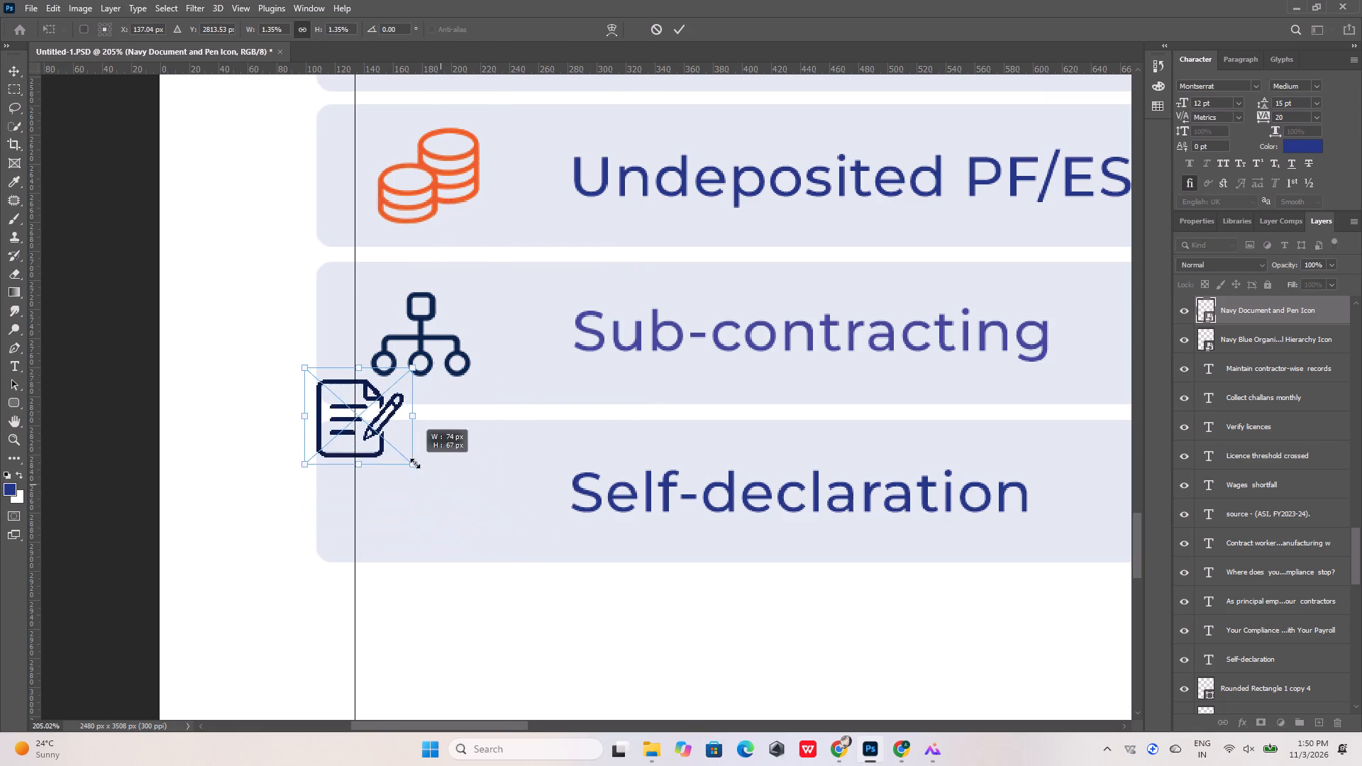
{"action": "left_click_drag", "start_coordinate": [415, 463], "coordinate": [397, 435]}
{"action": "left_click_drag", "start_coordinate": [362, 417], "coordinate": [431, 502]}
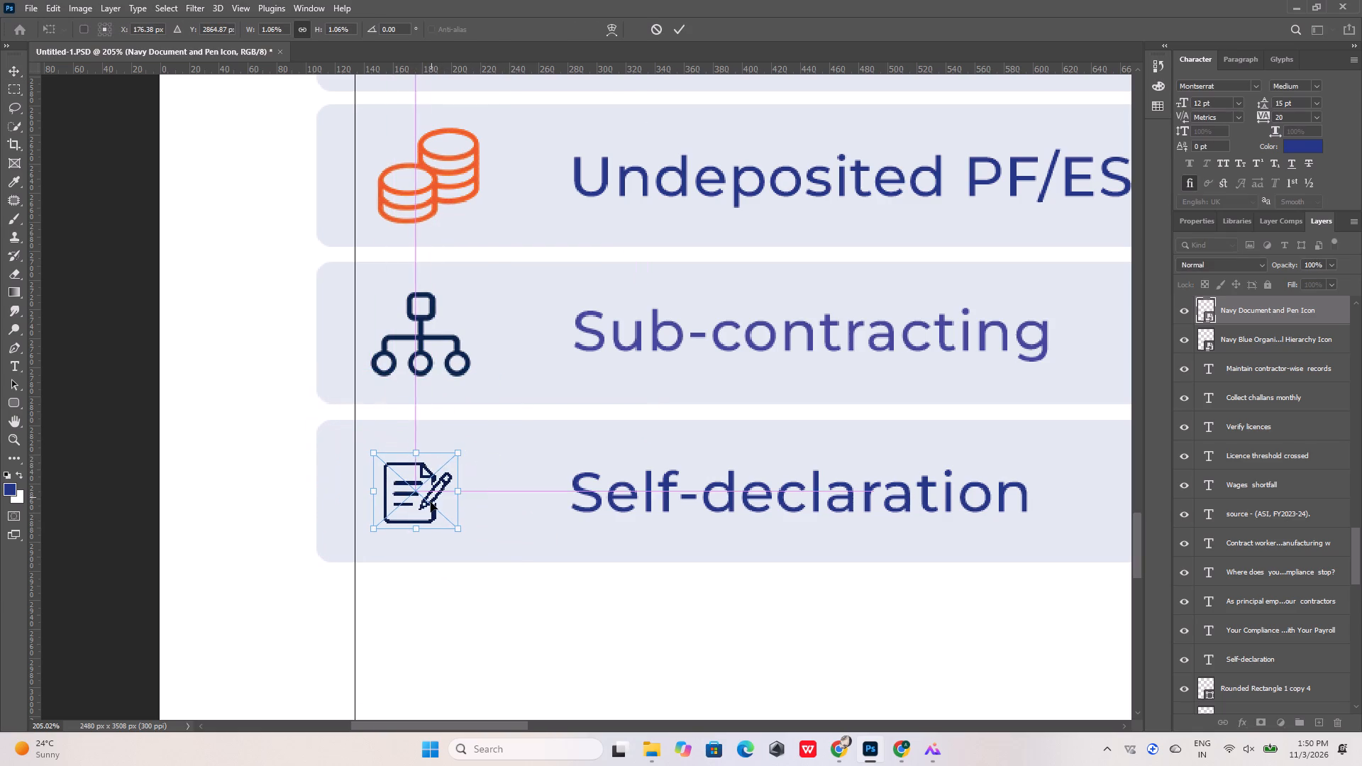
{"action": "left_click_drag", "start_coordinate": [456, 456], "coordinate": [480, 431]}
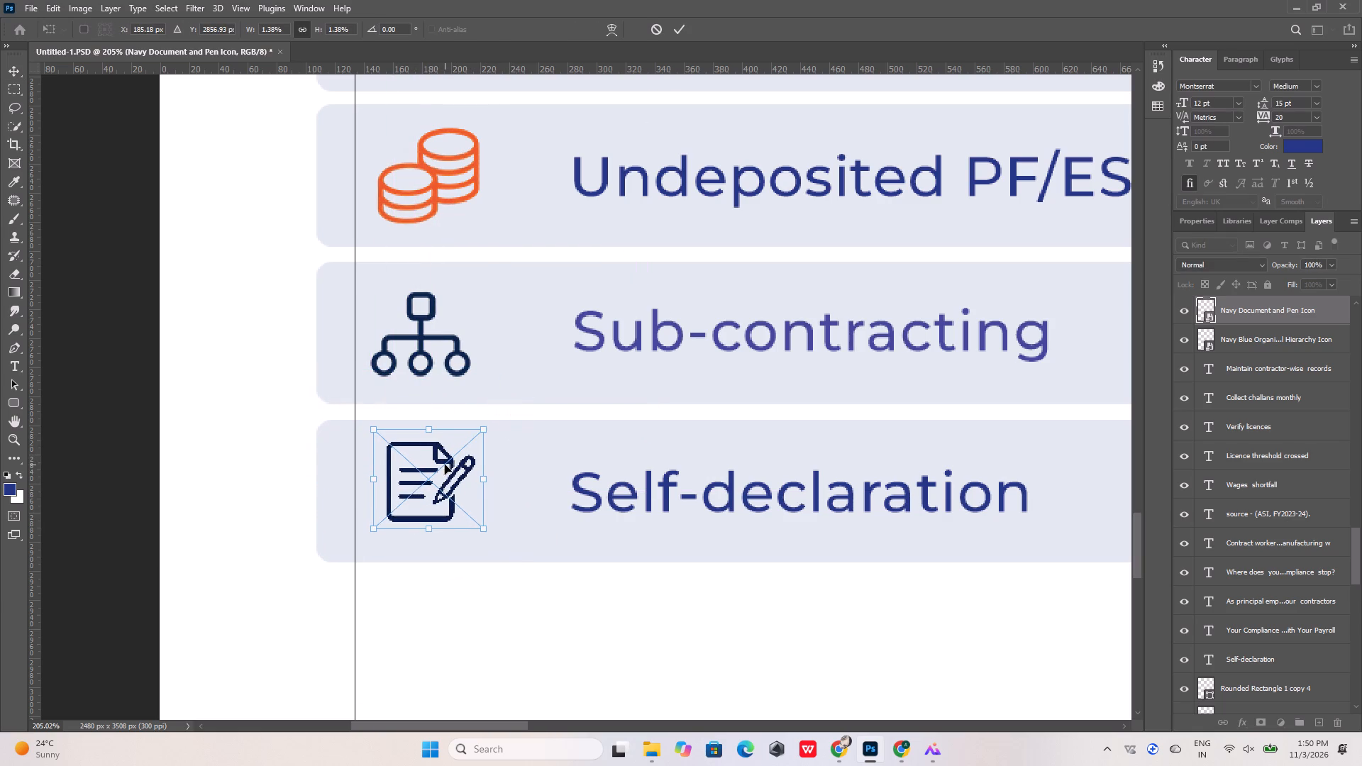
{"action": "left_click_drag", "start_coordinate": [444, 460], "coordinate": [444, 471]}
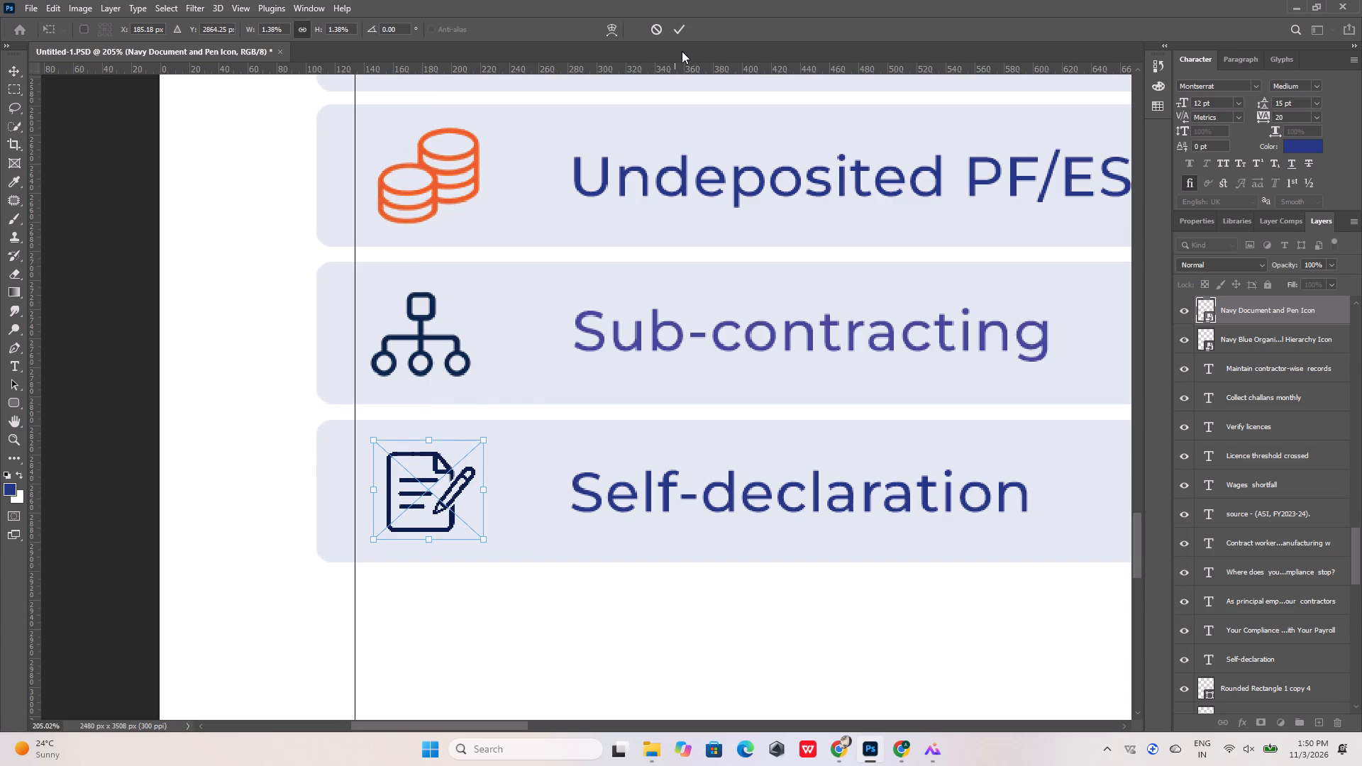
{"action": "left_click", "coordinate": [687, 26]}
Align the document-and-pen icon to the vertical centre of the "Self-declaration" row's rounded rectangle.
{"action": "left_click", "coordinate": [511, 455], "text": "shift"}
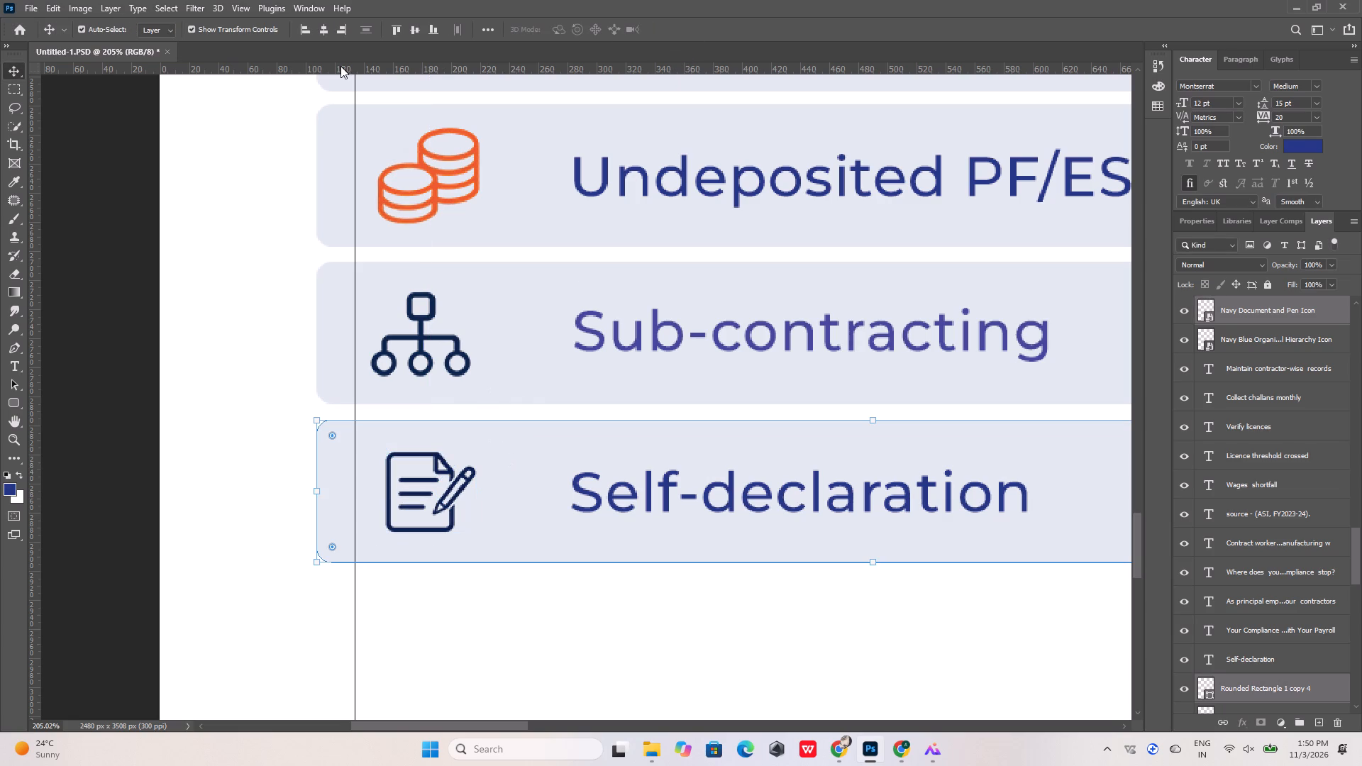
{"action": "left_click", "coordinate": [409, 29]}
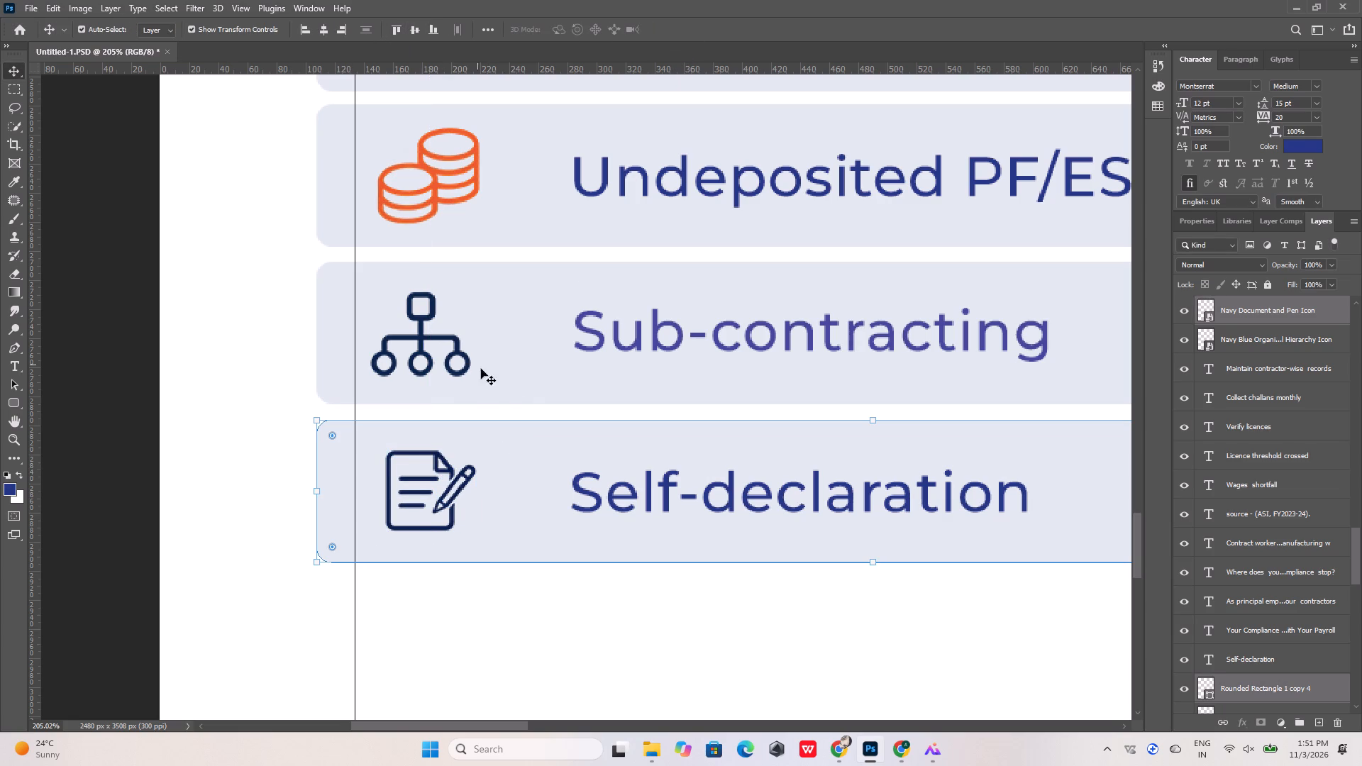
{"action": "left_click", "coordinate": [201, 387]}
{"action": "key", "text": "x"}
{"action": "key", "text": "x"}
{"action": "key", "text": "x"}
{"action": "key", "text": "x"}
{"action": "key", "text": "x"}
Move the existing vertical guide to the coin stack icon's left edge and add another guide at its right edge.
{"action": "scroll", "coordinate": [256, 448], "scroll_direction": "down", "scroll_amount": 6}
{"action": "scroll", "coordinate": [255, 448], "scroll_direction": "down", "scroll_amount": 8, "text": "alt"}
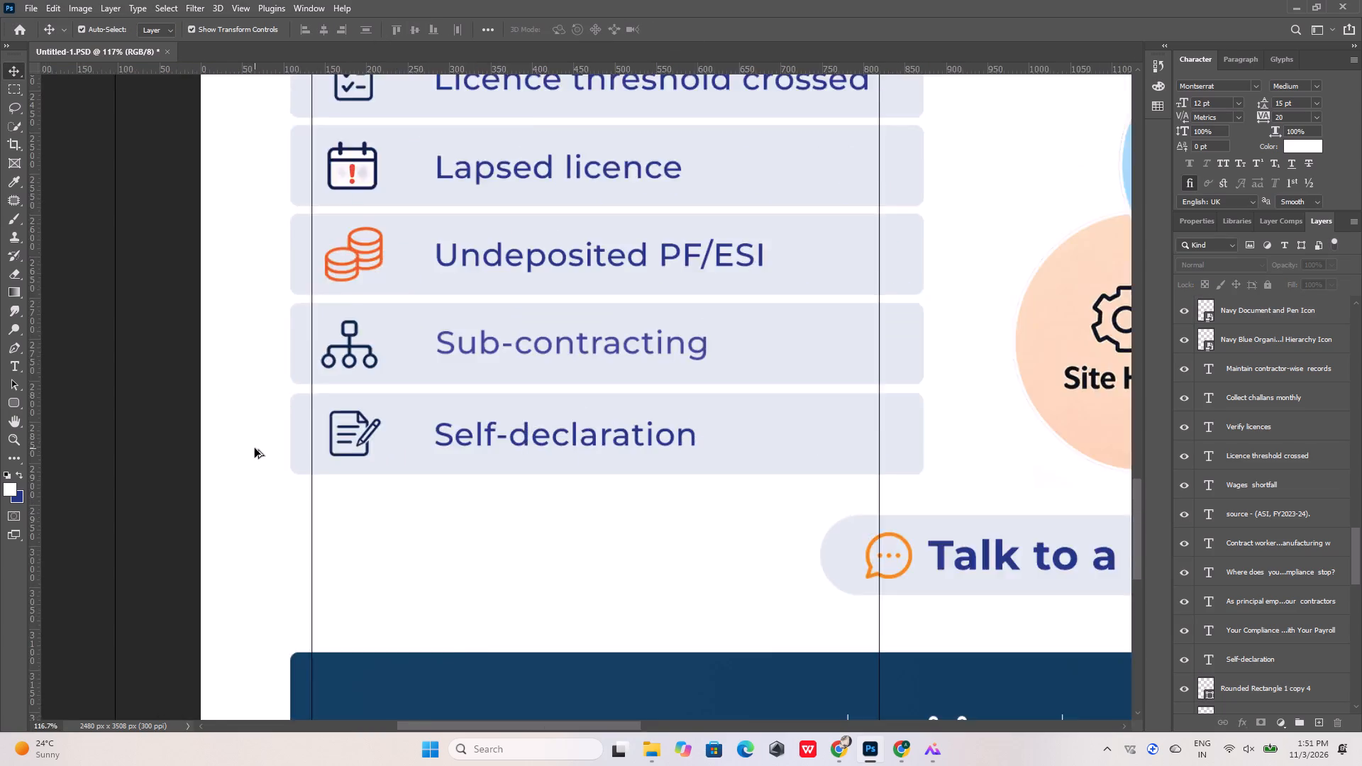
{"action": "scroll", "coordinate": [255, 448], "scroll_direction": "down", "scroll_amount": 6, "text": "alt"}
{"action": "scroll", "coordinate": [263, 443], "scroll_direction": "up", "scroll_amount": 6, "text": "alt"}
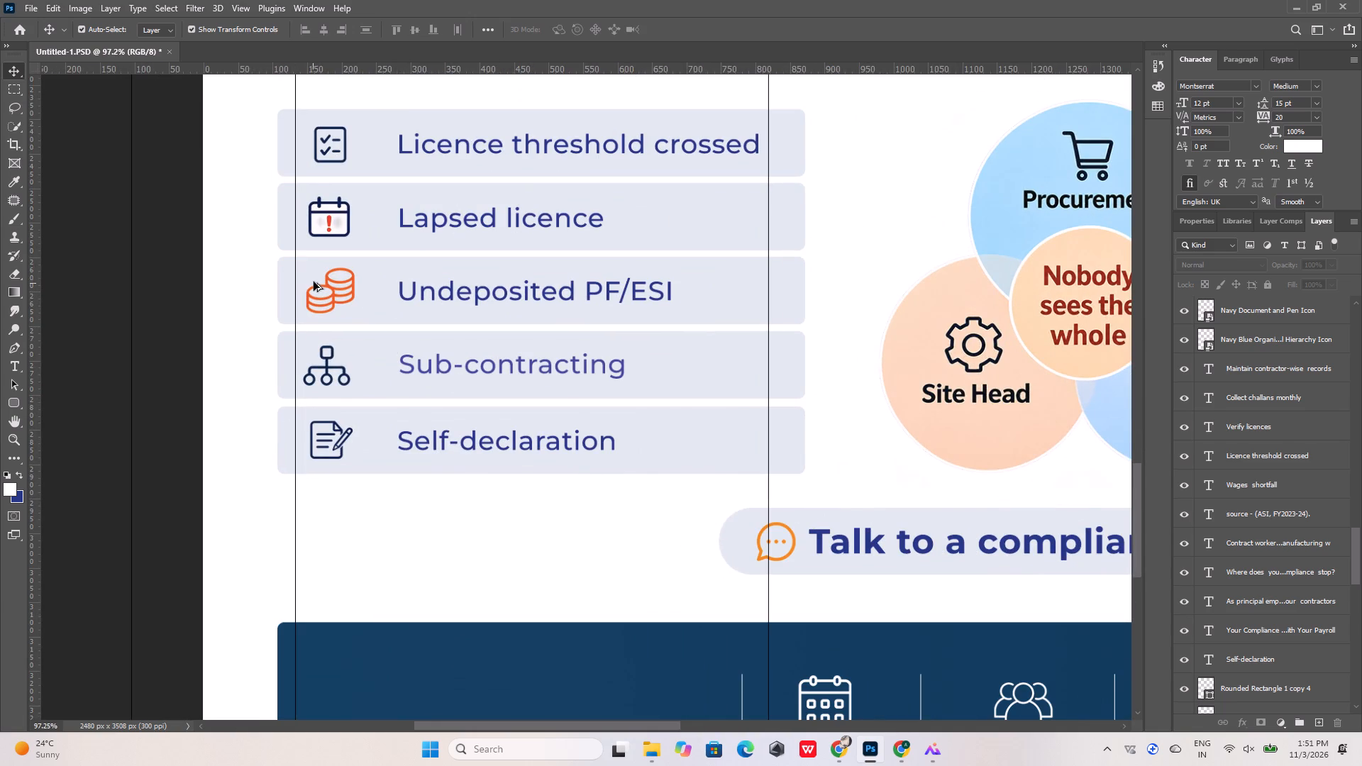
{"action": "scroll", "coordinate": [314, 281], "scroll_direction": "up", "scroll_amount": 6, "text": "alt"}
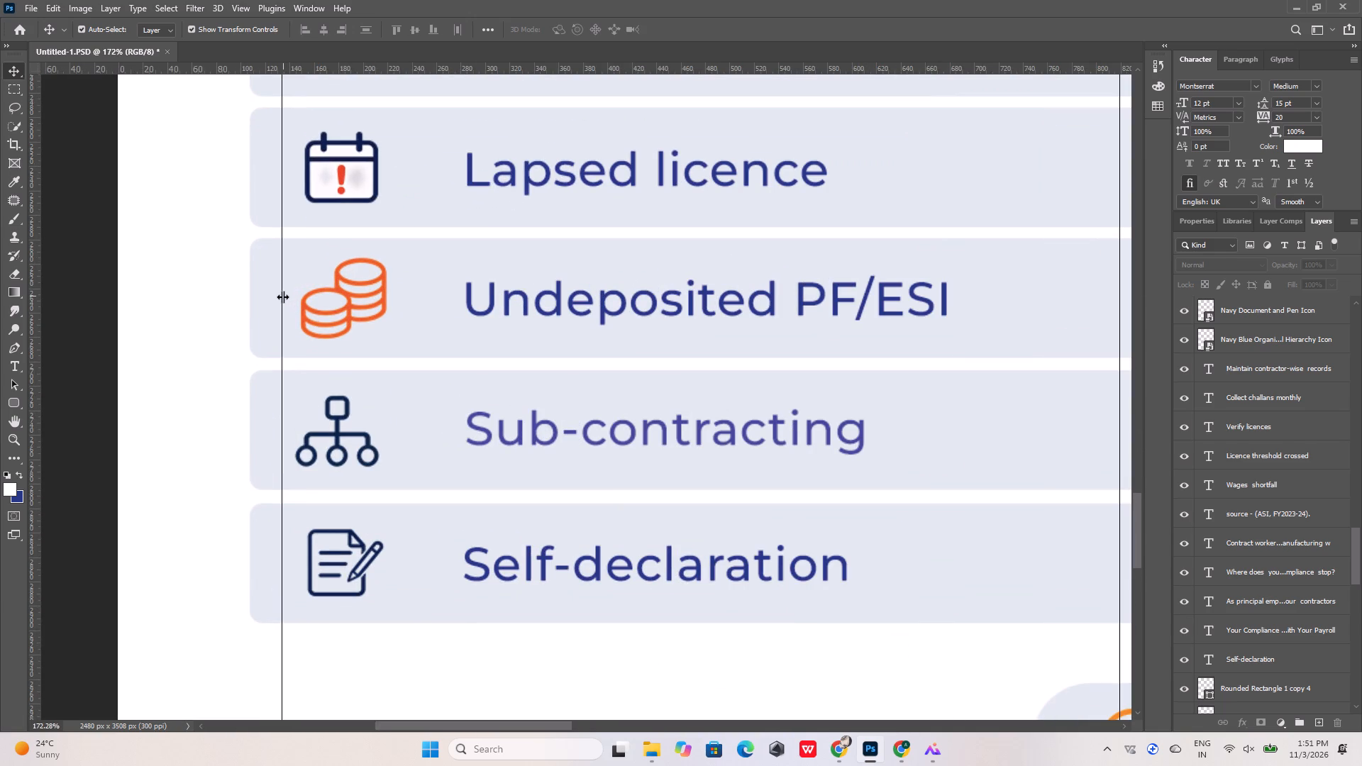
{"action": "left_click_drag", "start_coordinate": [282, 296], "coordinate": [301, 287]}
{"action": "left_click_drag", "start_coordinate": [32, 314], "coordinate": [386, 294]}
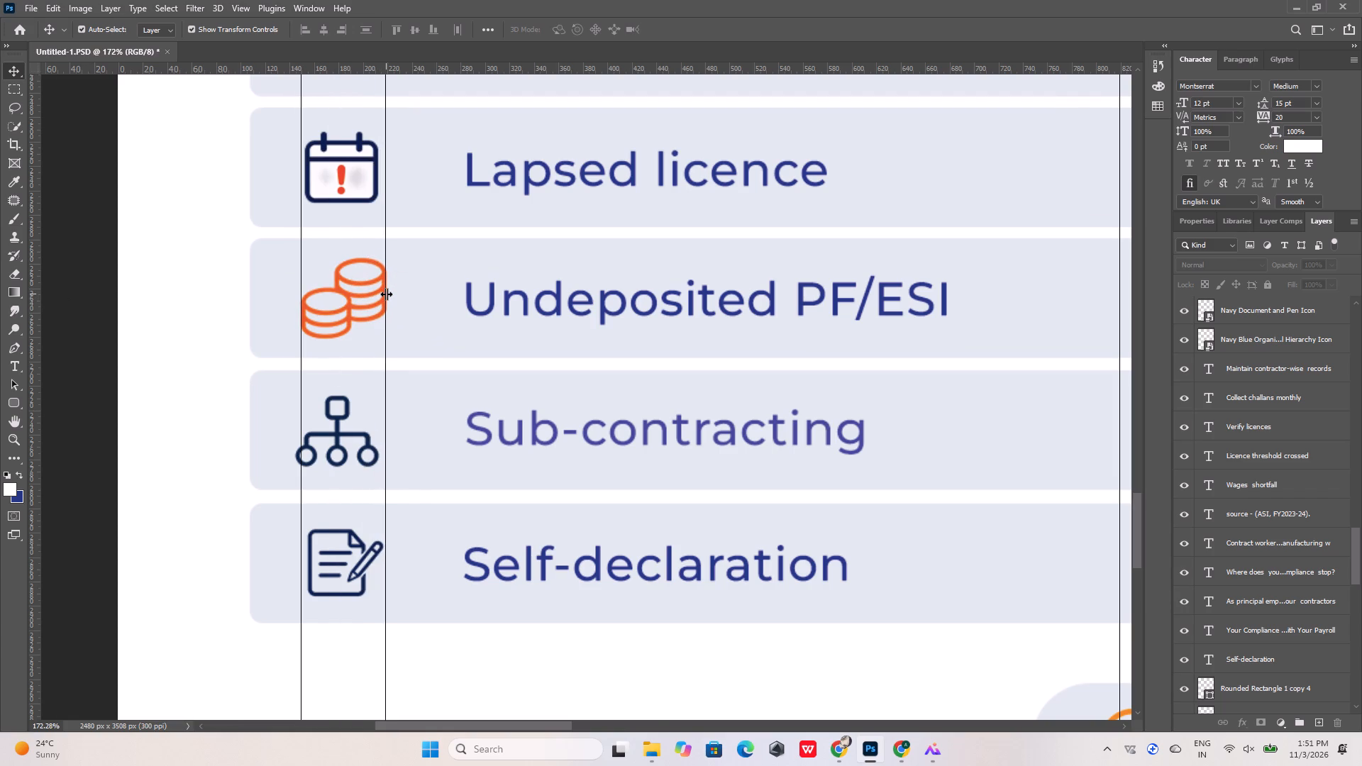
Nudge the calendar icon in the "Lapsed licence" row 2 px to the right between the two guides.
{"action": "scroll", "coordinate": [386, 294], "scroll_direction": "down", "scroll_amount": 5, "text": "alt"}
{"action": "scroll", "coordinate": [372, 389], "scroll_direction": "up", "scroll_amount": 4, "text": "alt"}
{"action": "scroll", "coordinate": [372, 389], "scroll_direction": "up", "scroll_amount": 13}
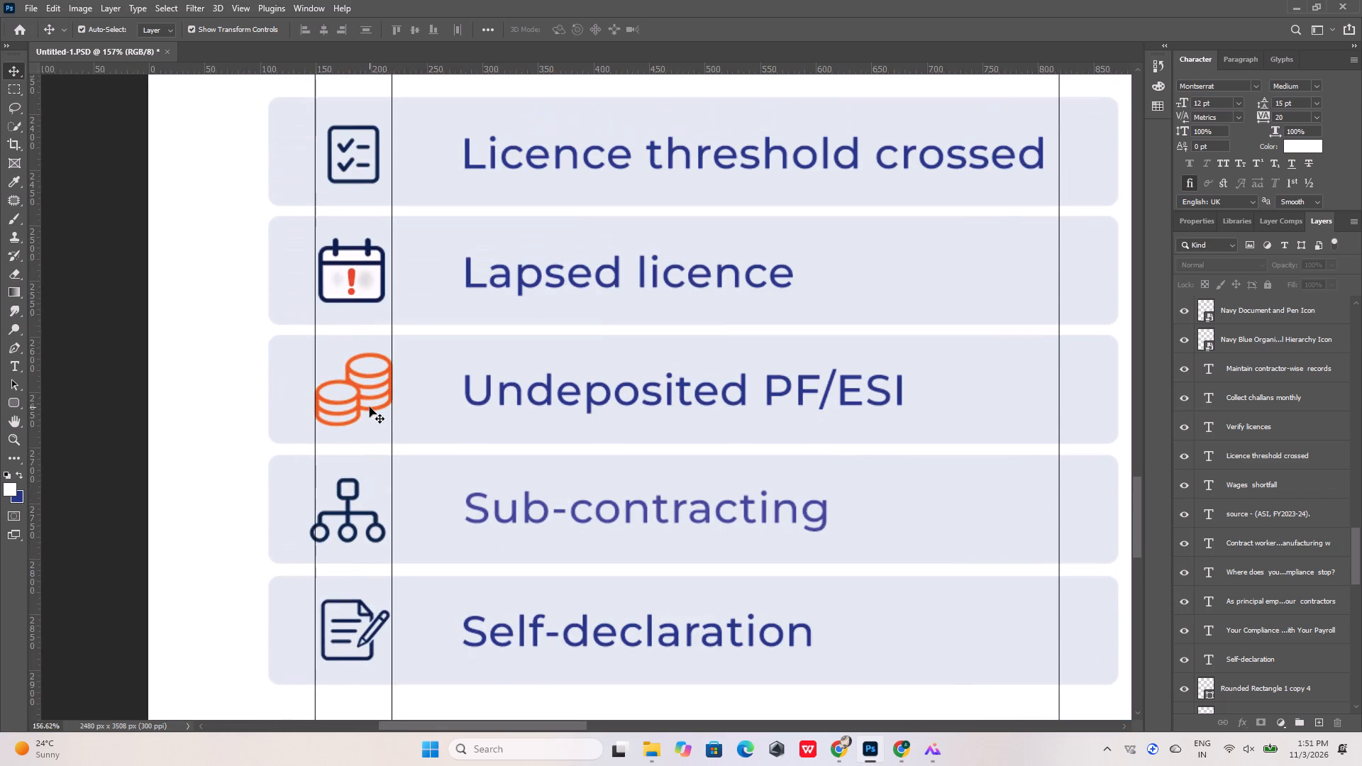
{"action": "scroll", "coordinate": [348, 264], "scroll_direction": "up", "scroll_amount": 4, "text": "alt"}
{"action": "left_click", "coordinate": [353, 282]}
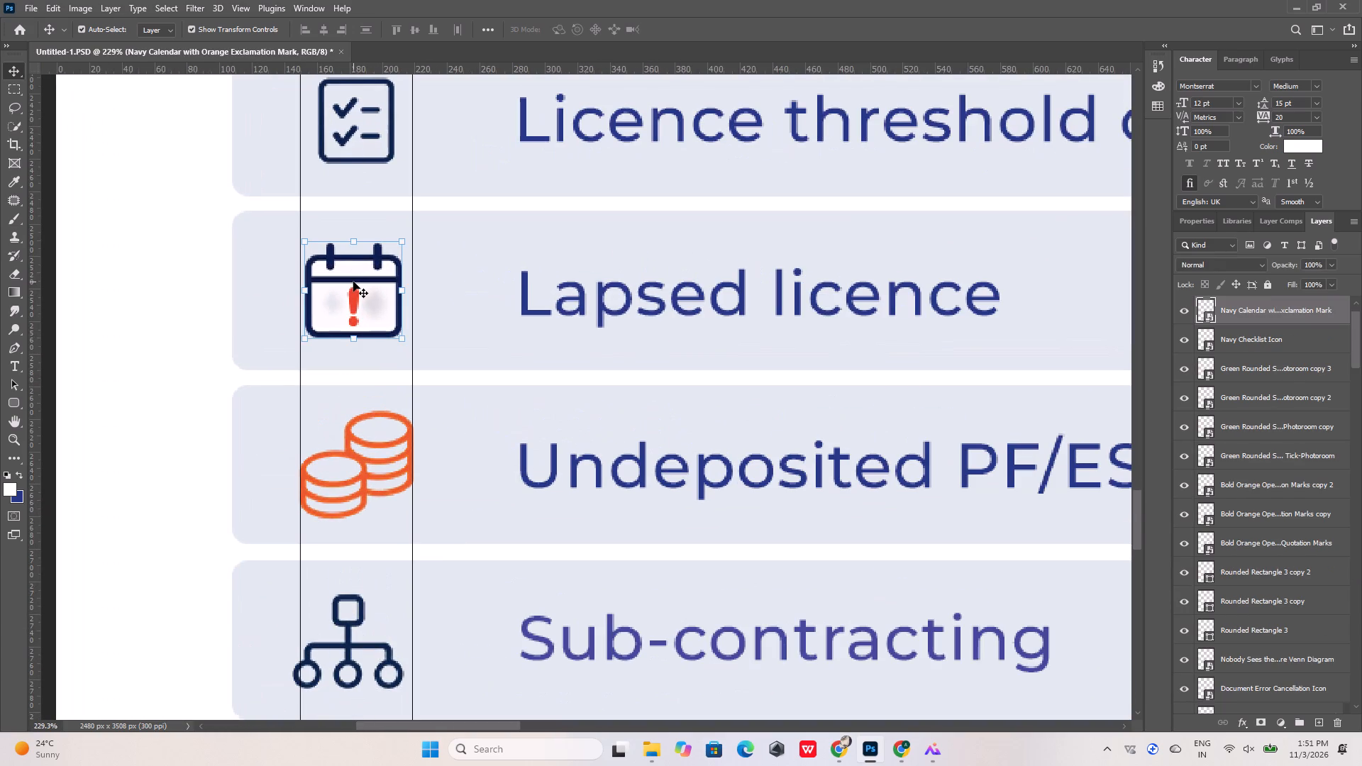
{"action": "key", "text": "Right"}
{"action": "key", "text": "Right"}
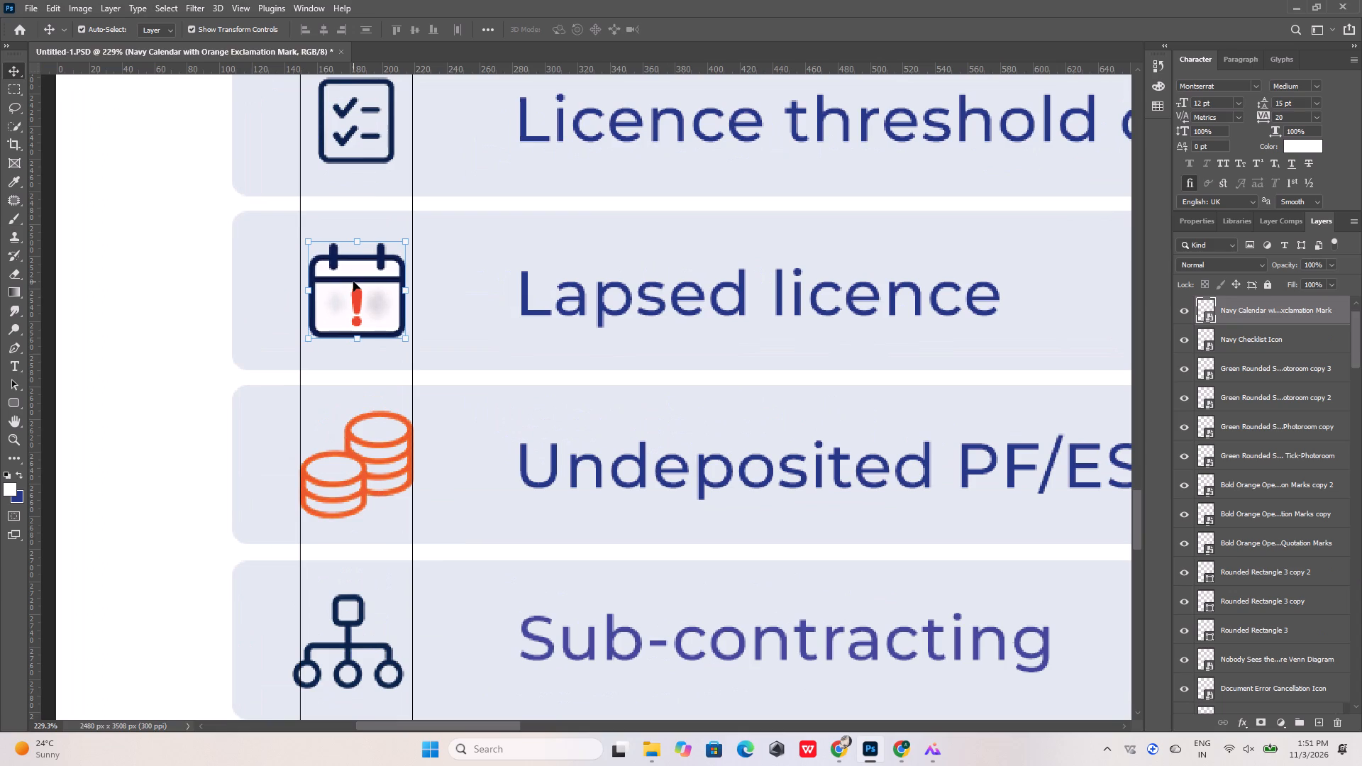
{"action": "scroll", "coordinate": [353, 282], "scroll_direction": "down", "scroll_amount": 10, "text": "alt"}
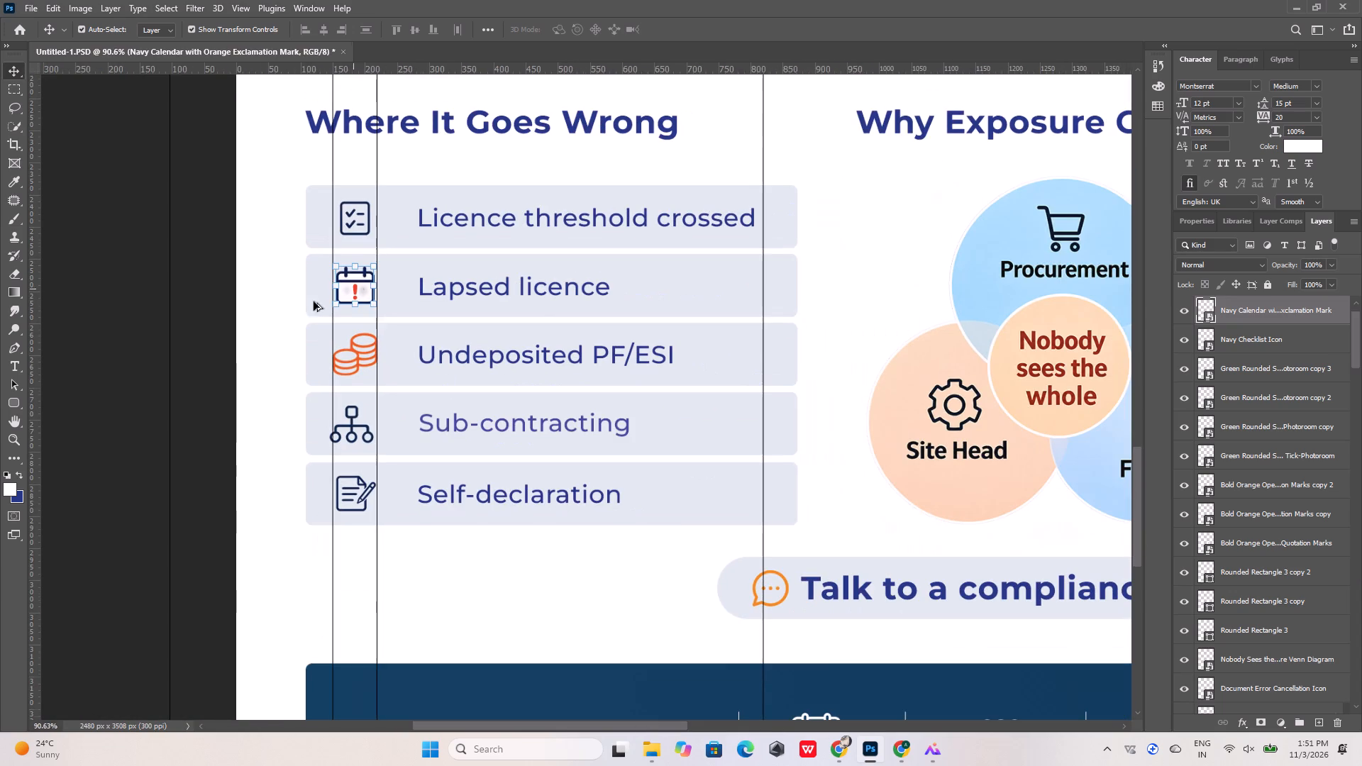
{"action": "left_click", "coordinate": [175, 287]}
Switch to the reference image in the image viewer and examine its "What the Liability Covers" cards against the poster.
{"action": "scroll", "coordinate": [177, 287], "scroll_direction": "down", "scroll_amount": 5, "text": "alt"}
{"action": "scroll", "coordinate": [200, 349], "scroll_direction": "down", "scroll_amount": 6, "text": "alt"}
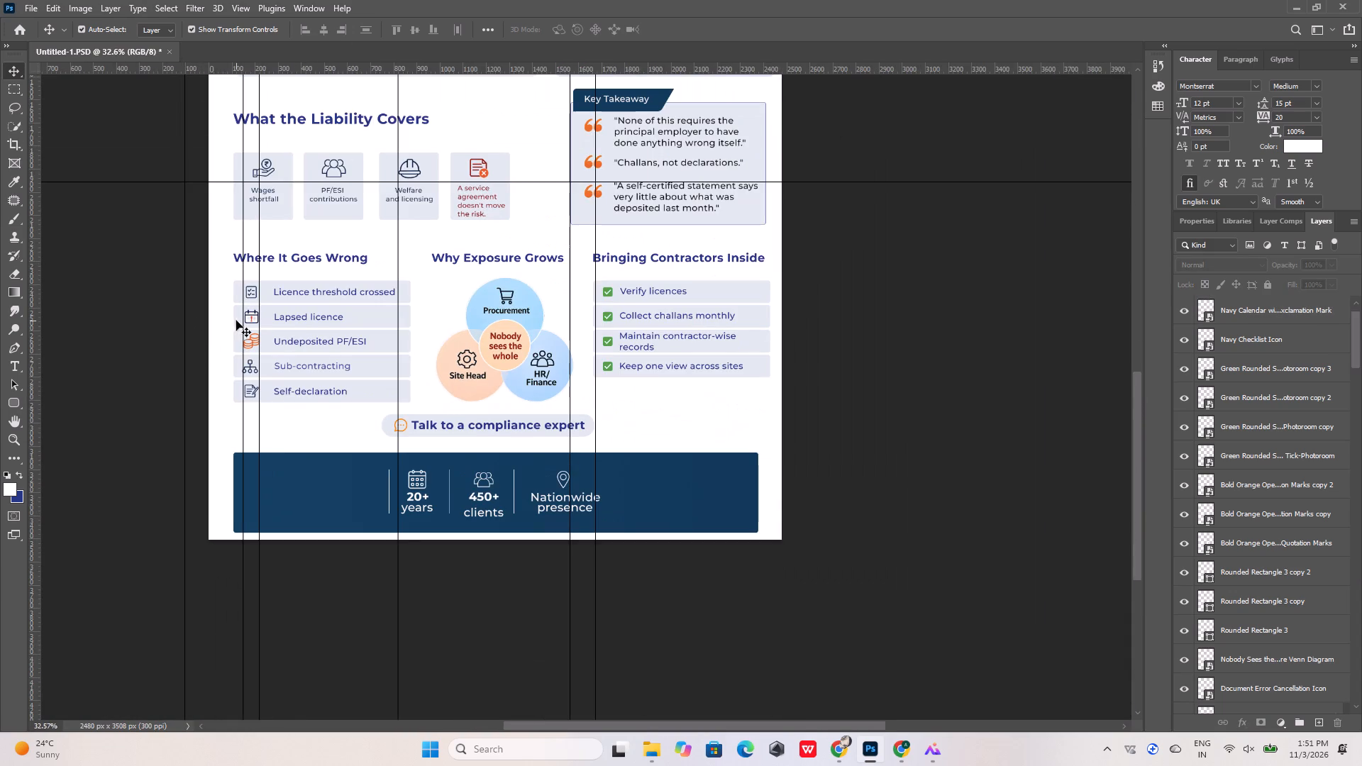
{"action": "scroll", "coordinate": [416, 336], "scroll_direction": "down", "scroll_amount": 4, "text": "alt"}
{"action": "scroll", "coordinate": [506, 413], "scroll_direction": "up", "scroll_amount": 5, "text": "alt"}
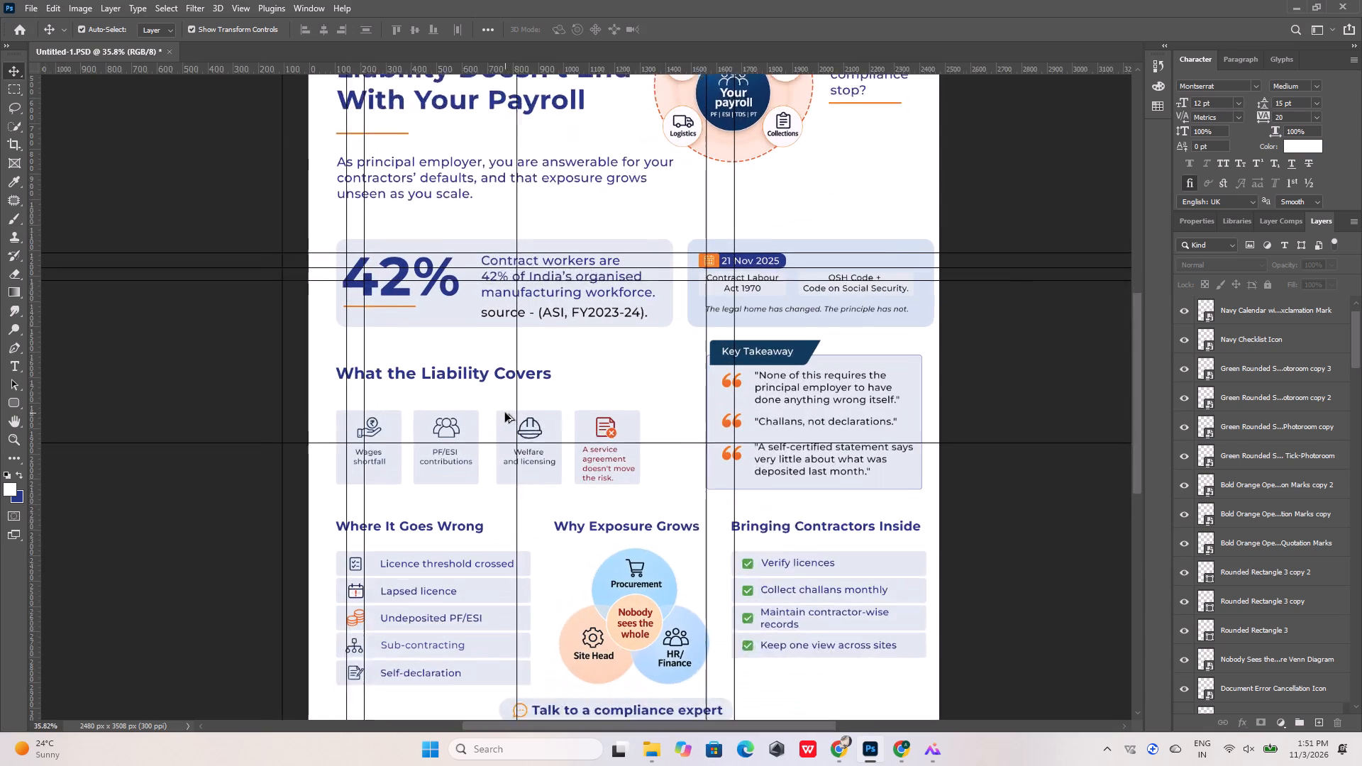
{"action": "scroll", "coordinate": [505, 413], "scroll_direction": "up", "scroll_amount": 1, "text": "alt"}
{"action": "left_click", "coordinate": [923, 752]}
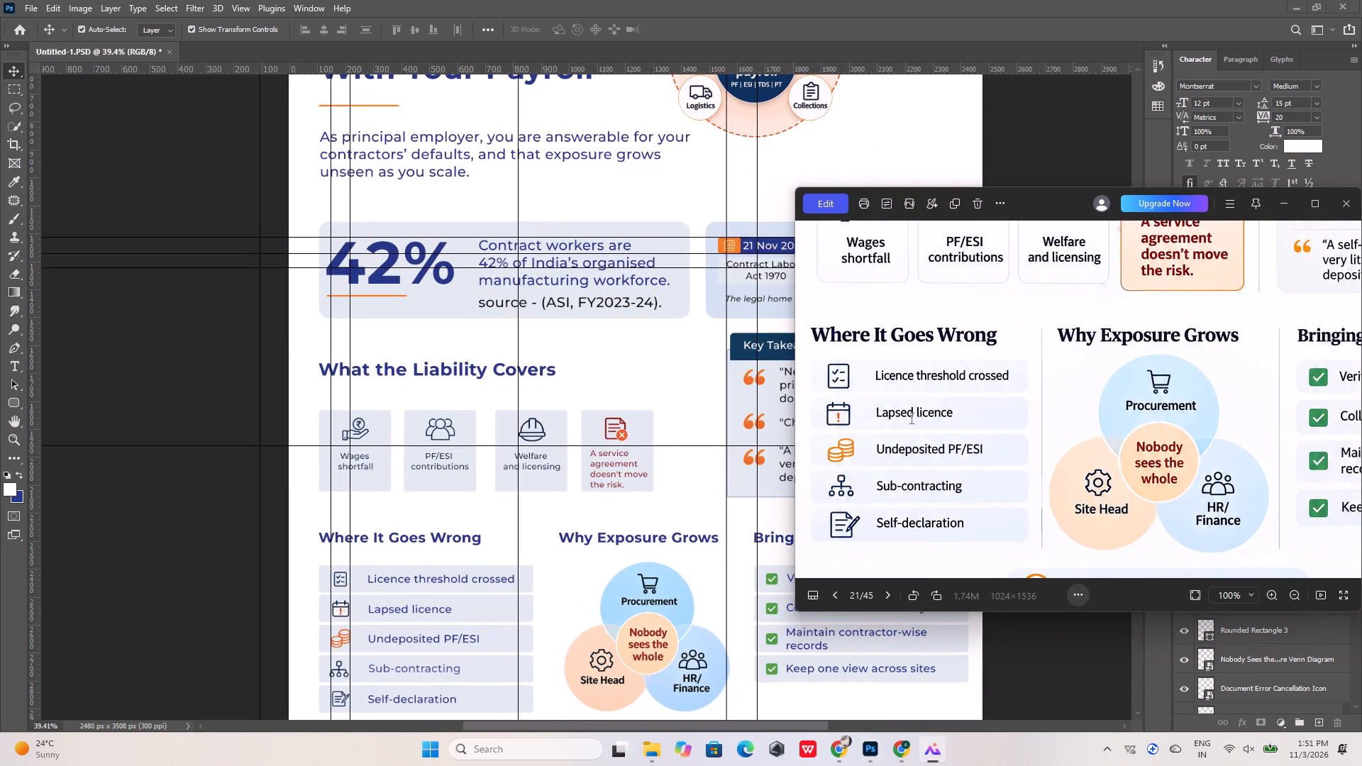
{"action": "left_click_drag", "start_coordinate": [913, 314], "coordinate": [915, 524]}
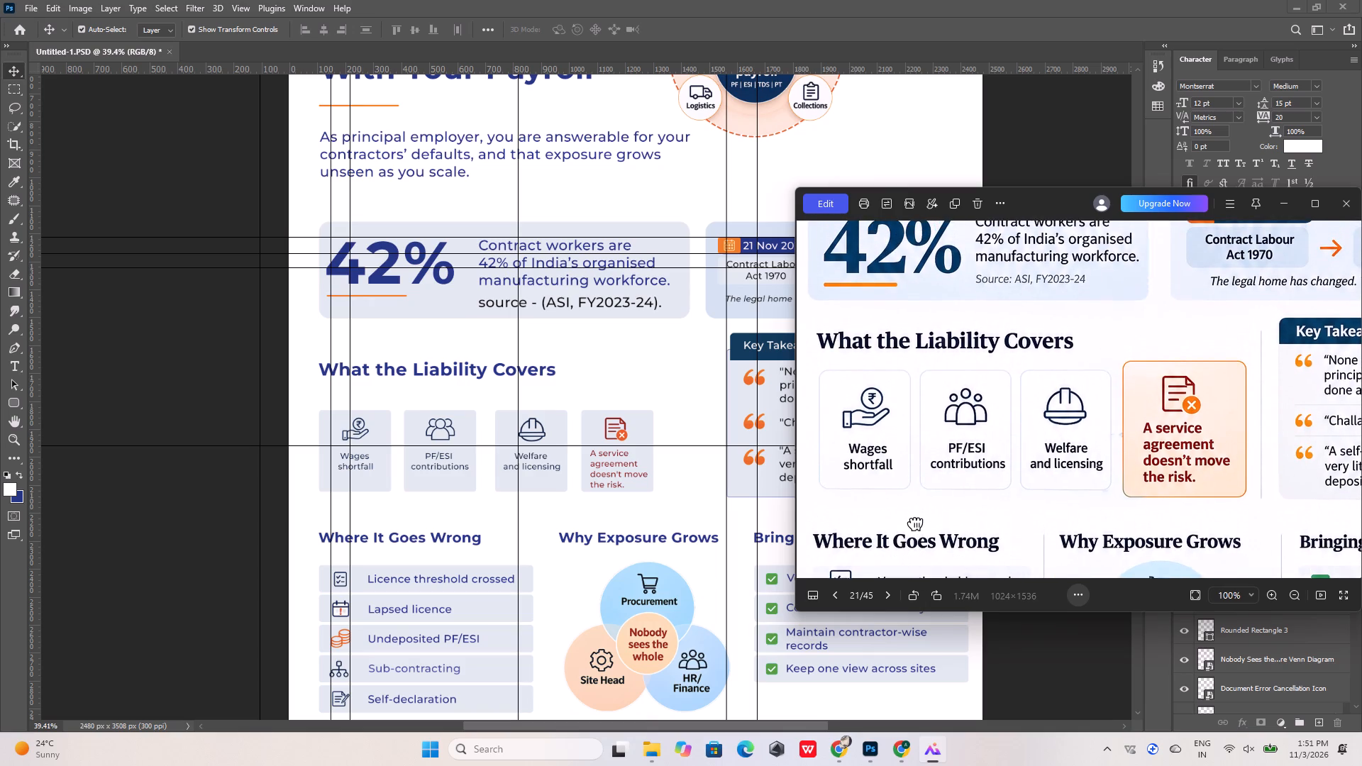
{"action": "left_click_drag", "start_coordinate": [915, 524], "coordinate": [915, 528]}
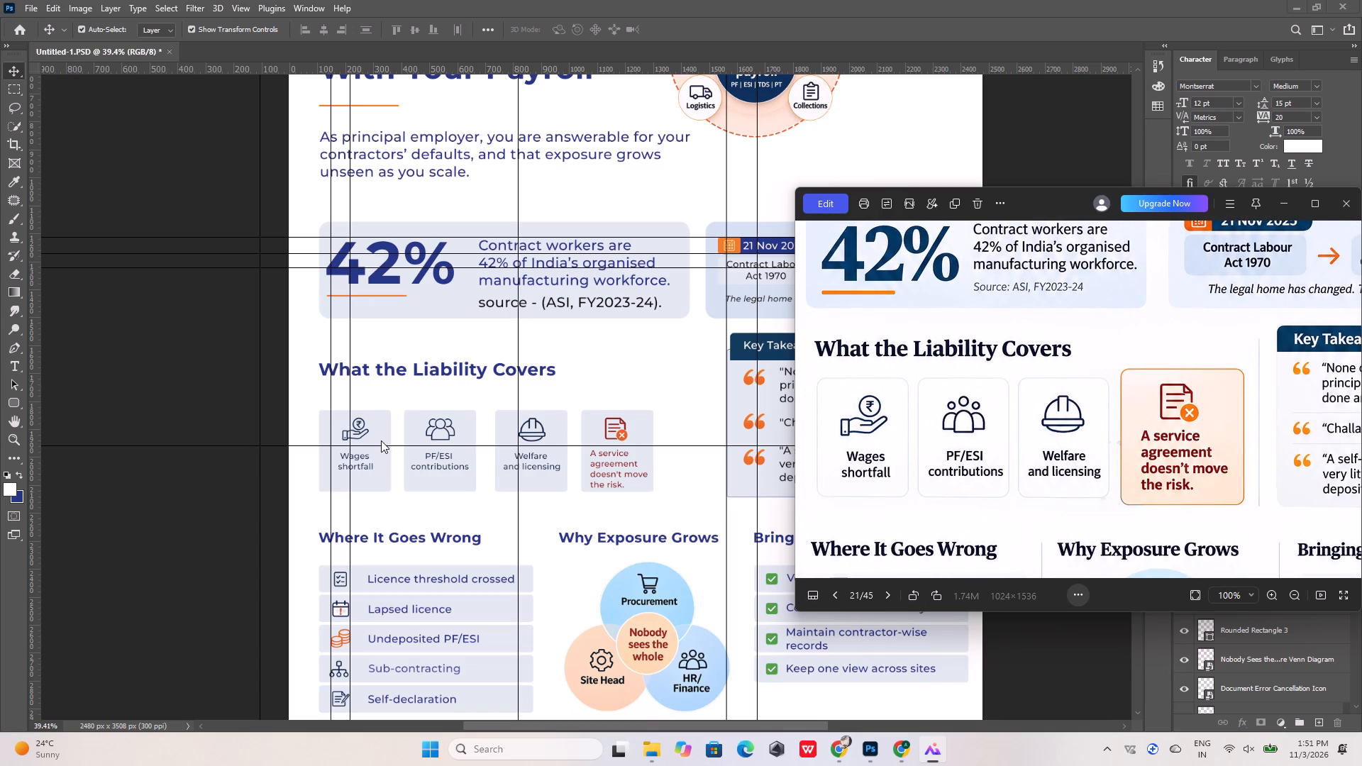
In Photoshop, set the stroke colour of the "Wages shortfall" card's rounded rectangle to #8caac8.
{"action": "left_click", "coordinate": [381, 440]}
{"action": "left_click", "coordinate": [381, 431]}
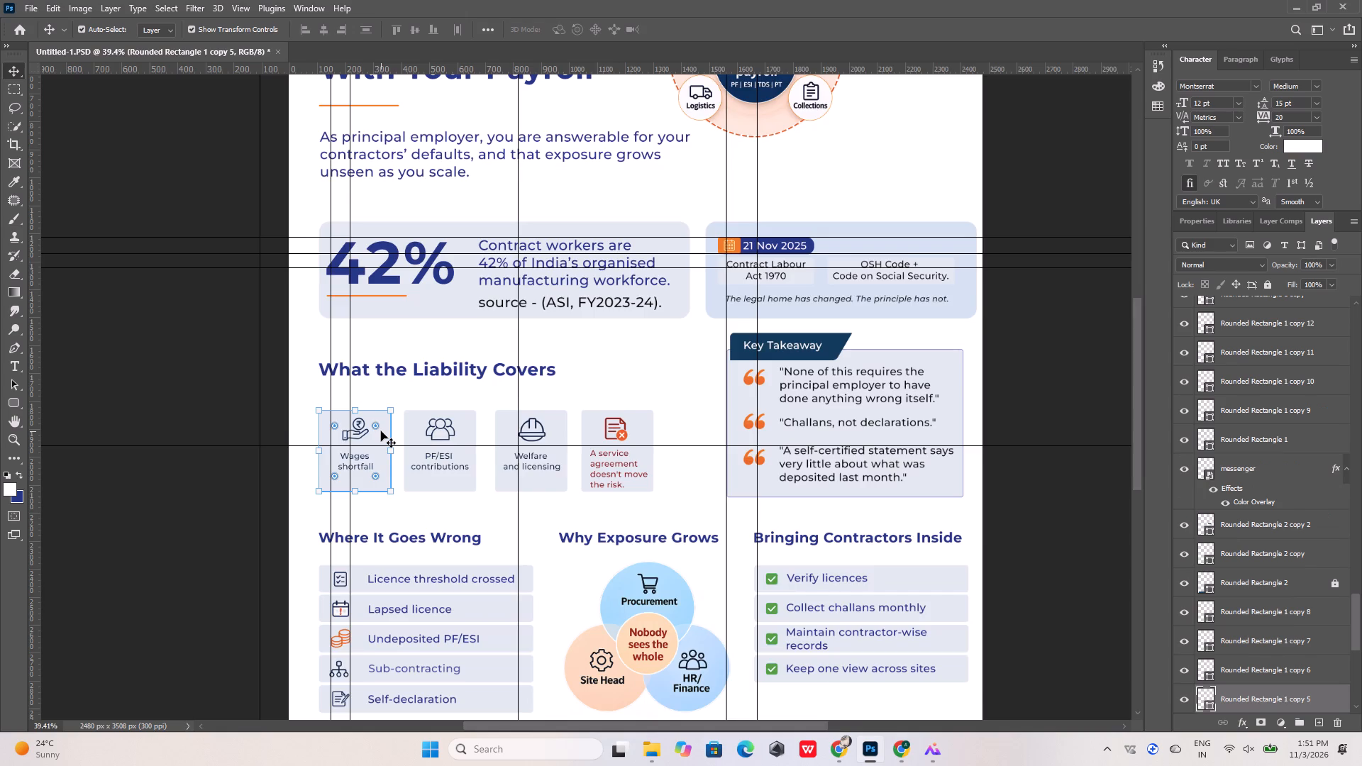
{"action": "scroll", "coordinate": [381, 431], "scroll_direction": "up", "scroll_amount": 19, "text": "alt"}
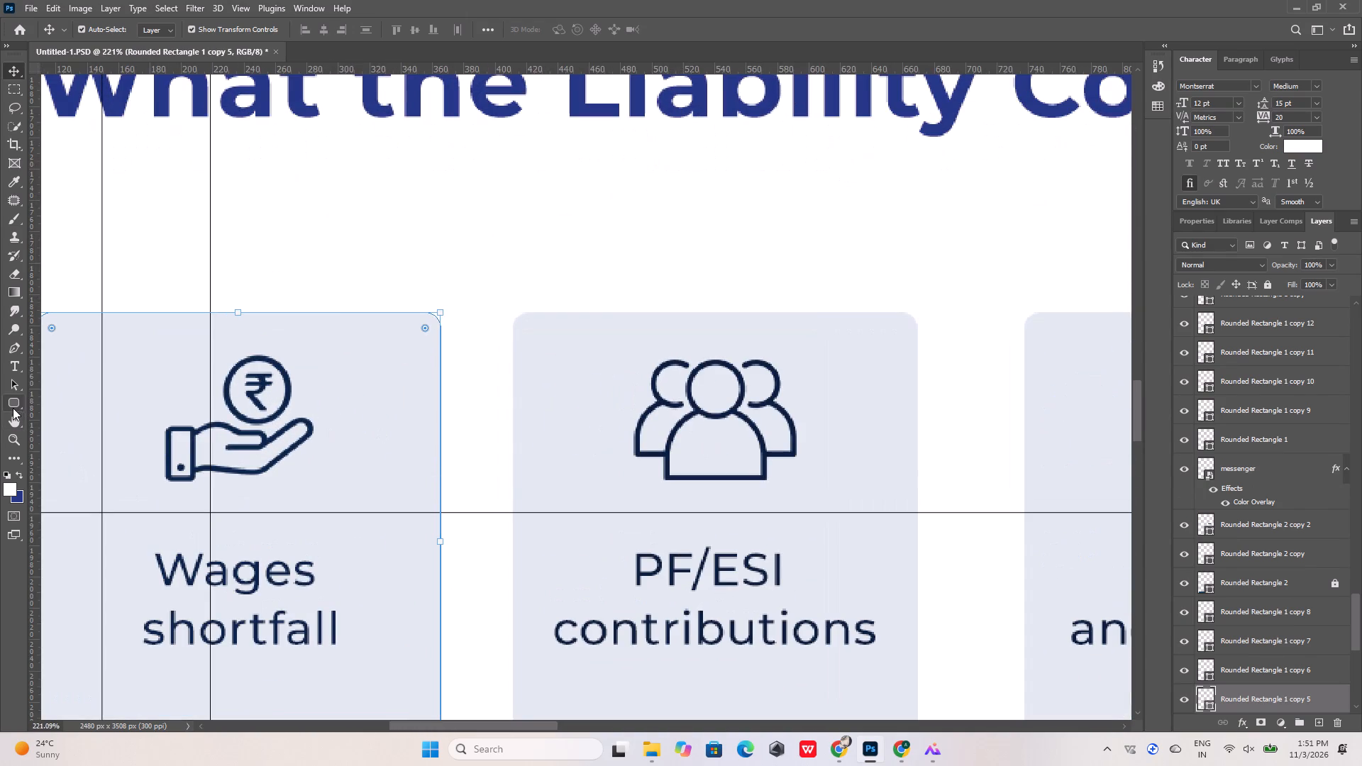
{"action": "left_click", "coordinate": [13, 408]}
{"action": "left_click", "coordinate": [211, 30]}
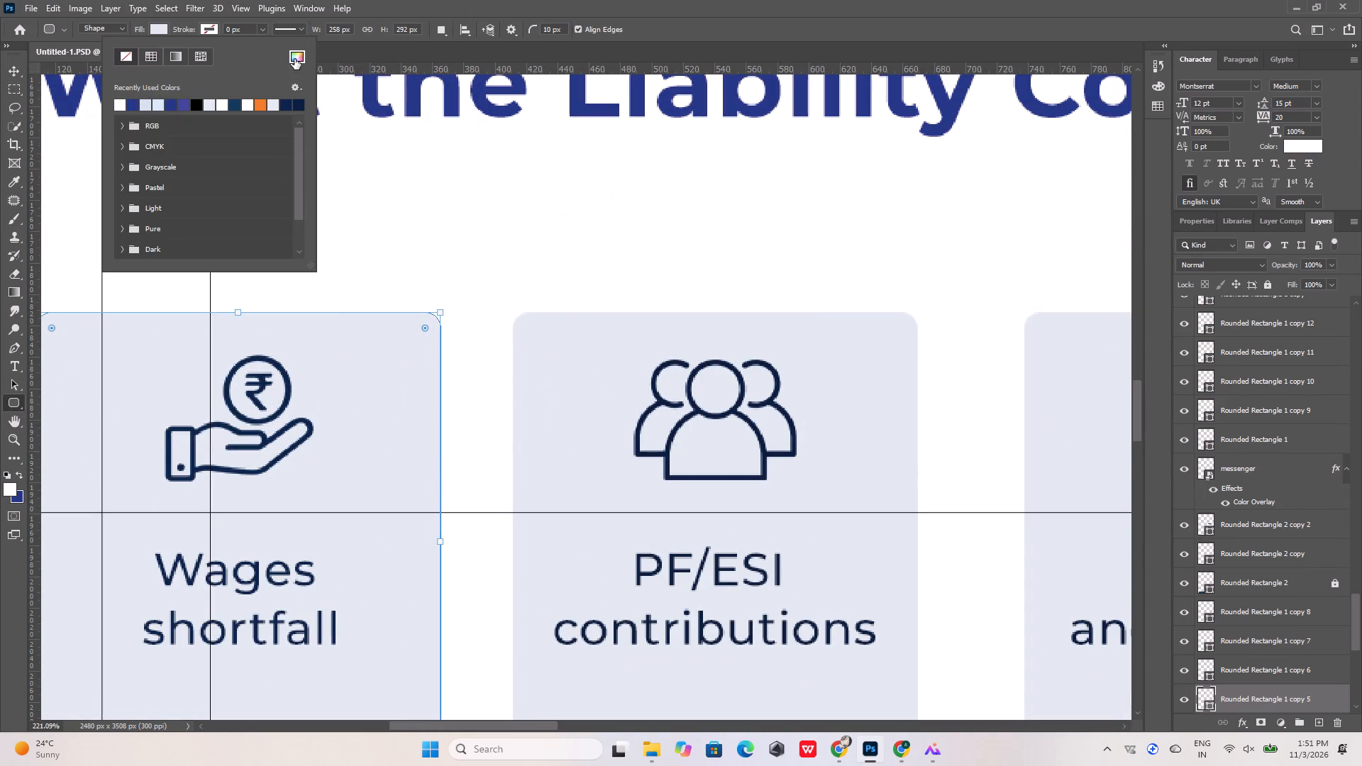
{"action": "left_click", "coordinate": [294, 59]}
{"action": "left_click", "coordinate": [364, 375]}
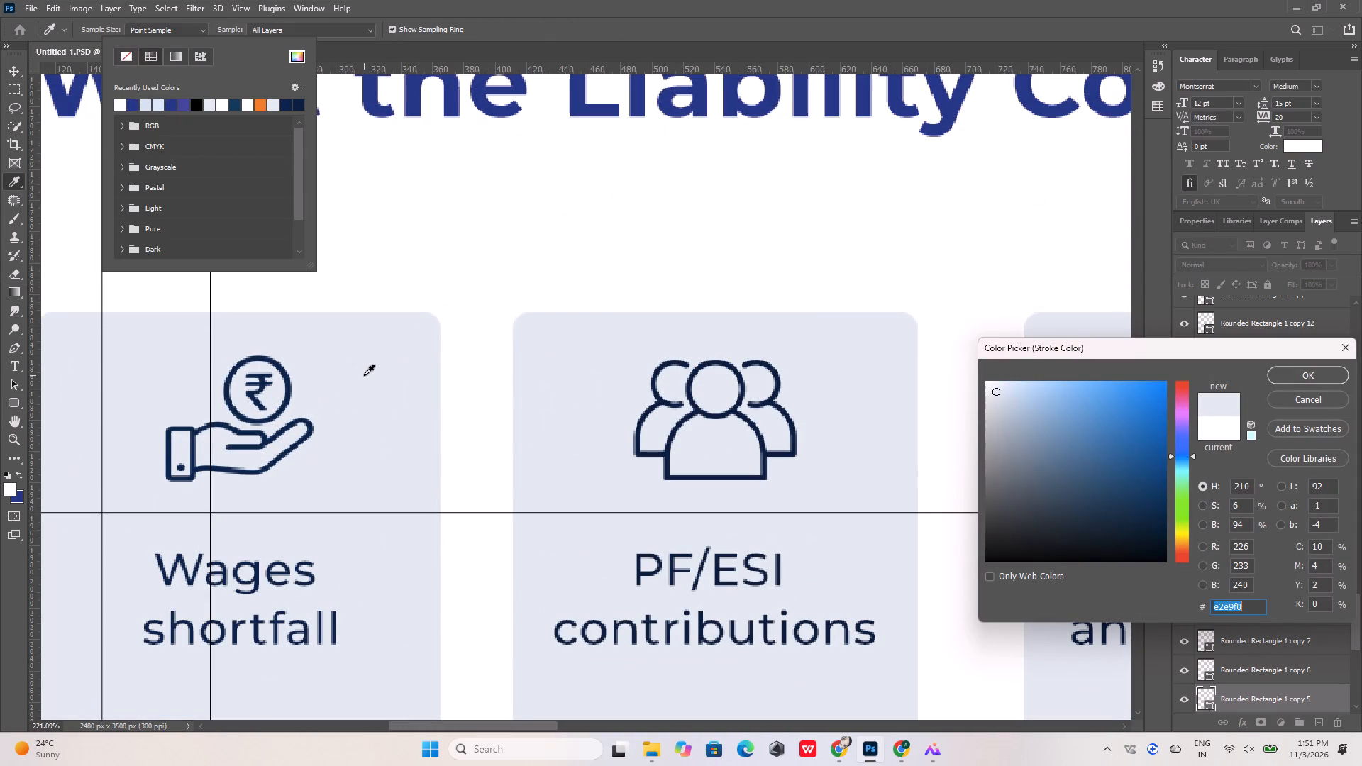
{"action": "left_click_drag", "start_coordinate": [1019, 409], "coordinate": [1026, 405]}
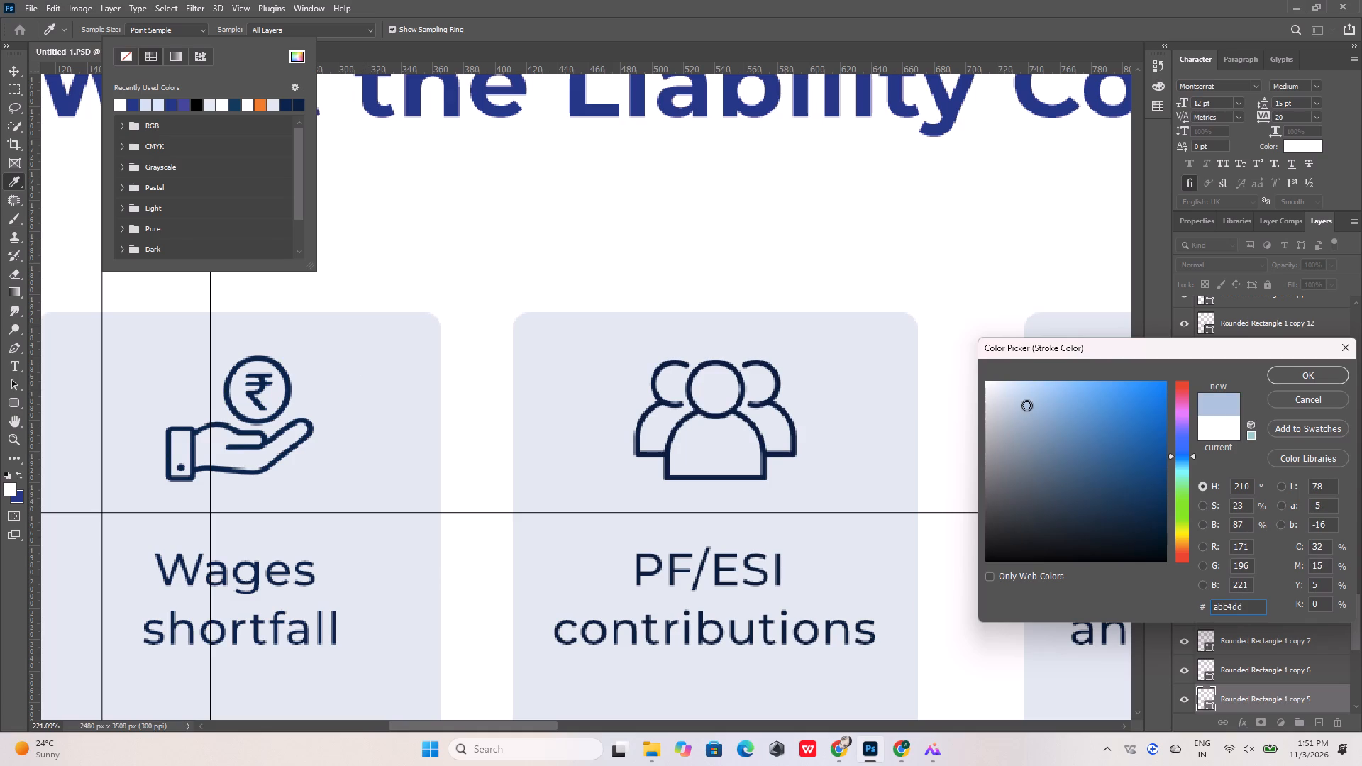
{"action": "left_click_drag", "start_coordinate": [1026, 405], "coordinate": [1040, 420]}
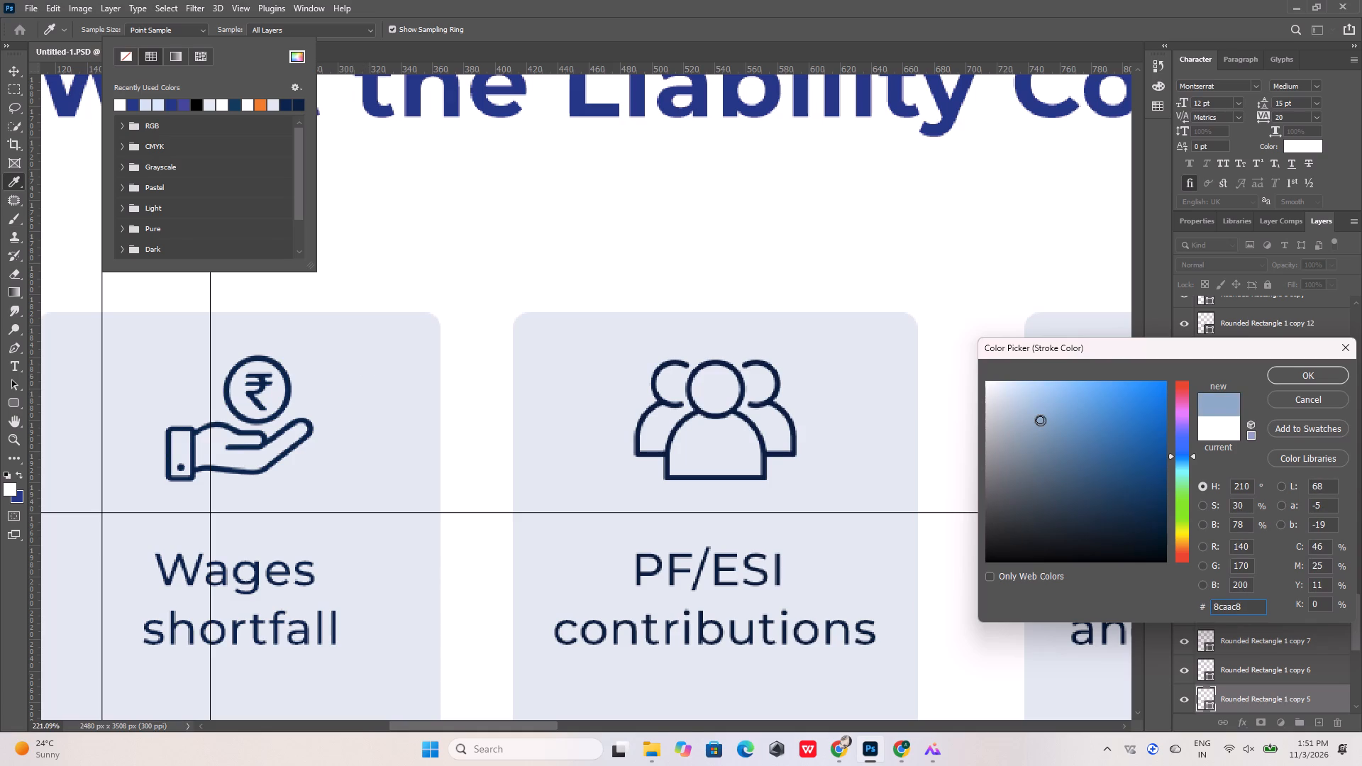
{"action": "left_click", "coordinate": [1321, 377]}
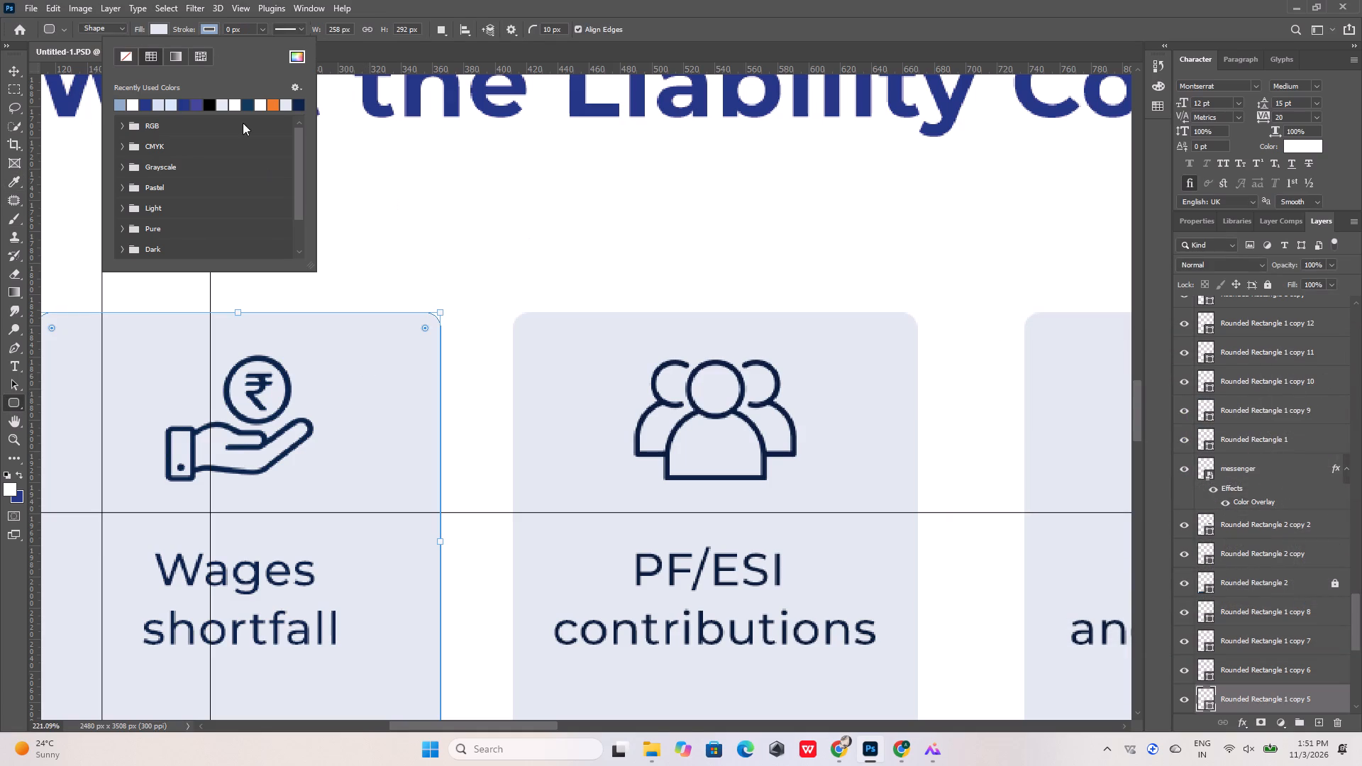
Set the stroke width of the "Wages shortfall" card's rounded rectangle to 2 px.
{"action": "left_click_drag", "start_coordinate": [243, 32], "coordinate": [211, 28]}
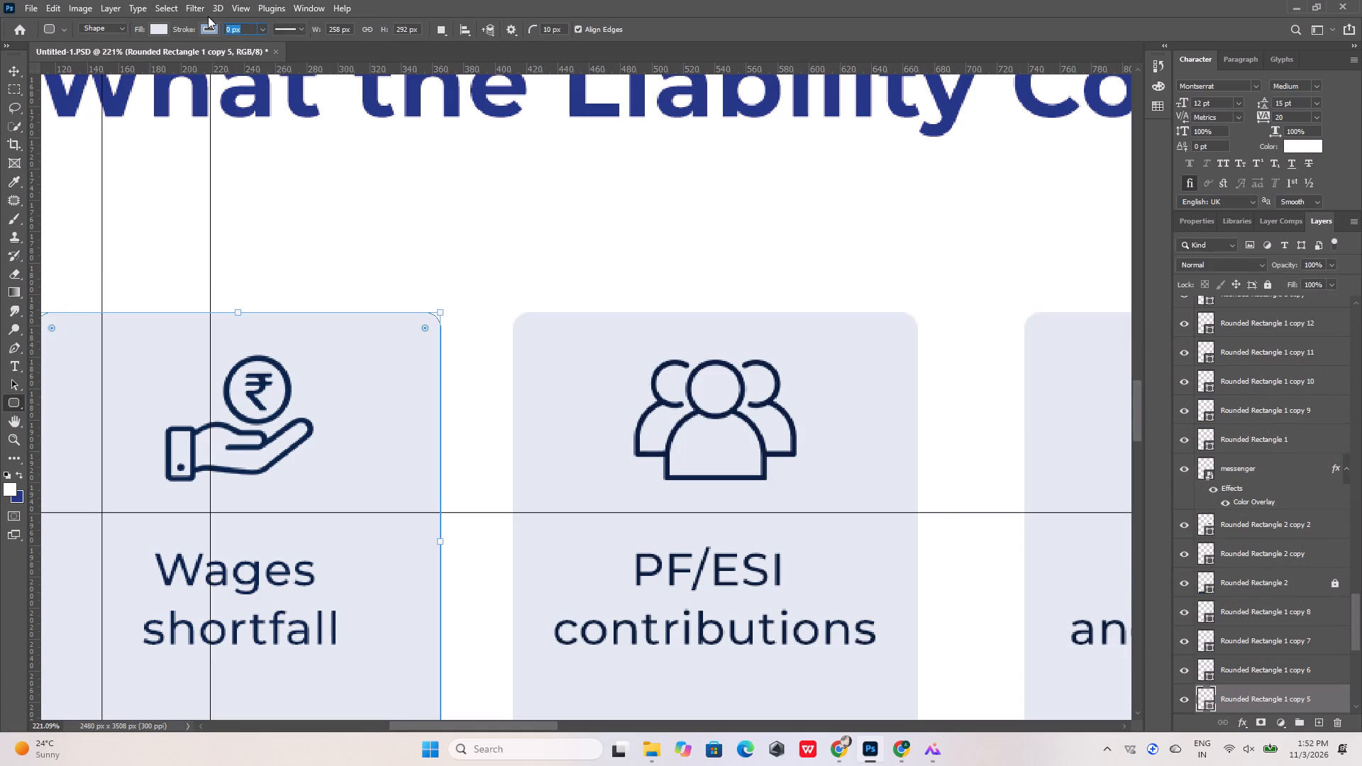
{"action": "key", "text": "2"}
{"action": "key", "text": "Return"}
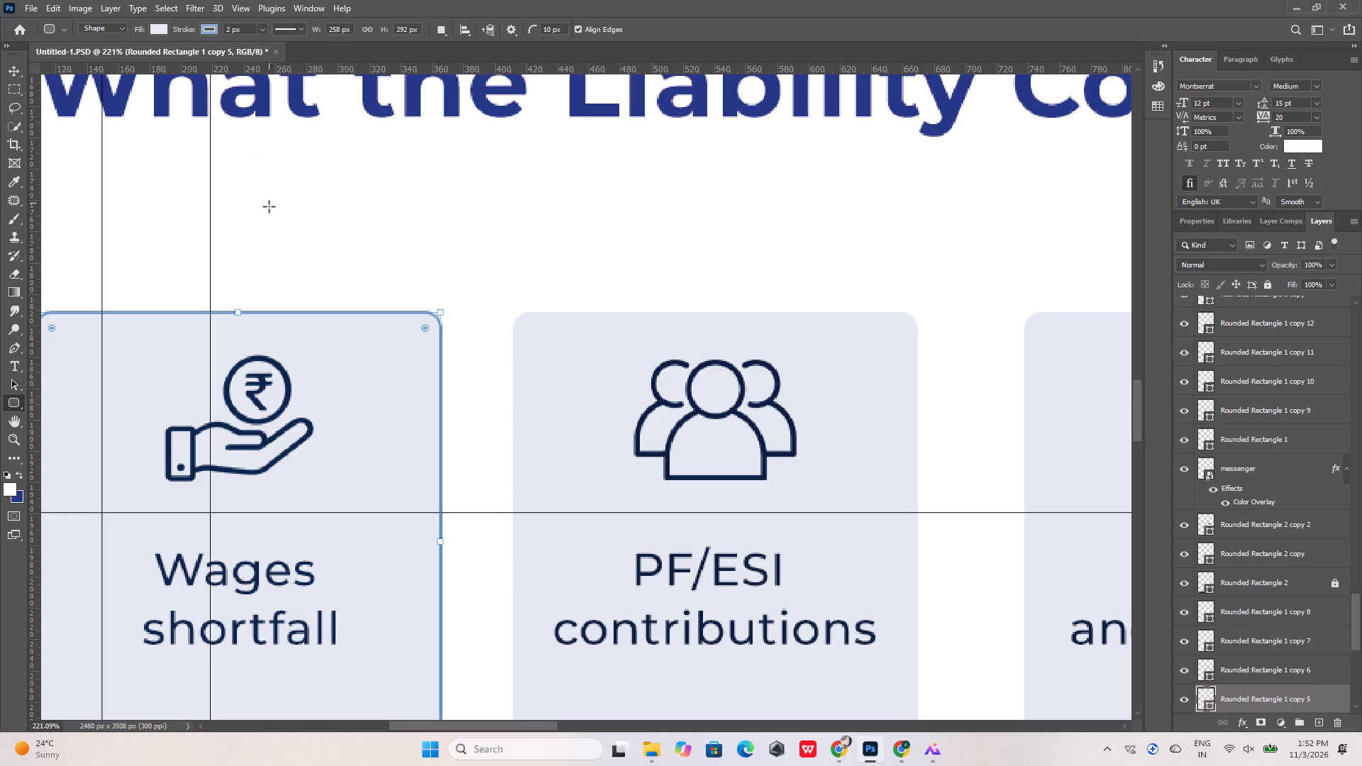
{"action": "left_click", "coordinate": [269, 209]}
{"action": "left_click", "coordinate": [716, 326]}
{"action": "left_click", "coordinate": [16, 68]}
{"action": "left_click", "coordinate": [159, 169]}
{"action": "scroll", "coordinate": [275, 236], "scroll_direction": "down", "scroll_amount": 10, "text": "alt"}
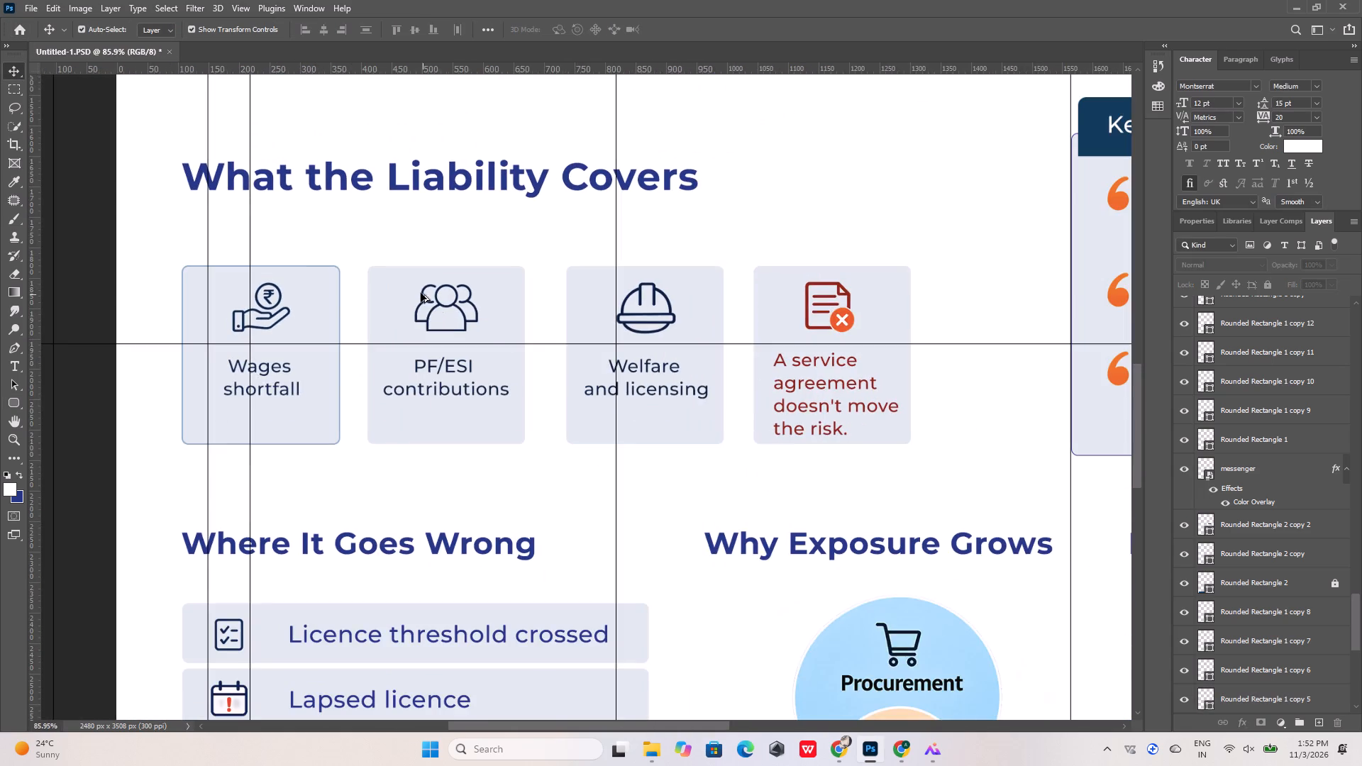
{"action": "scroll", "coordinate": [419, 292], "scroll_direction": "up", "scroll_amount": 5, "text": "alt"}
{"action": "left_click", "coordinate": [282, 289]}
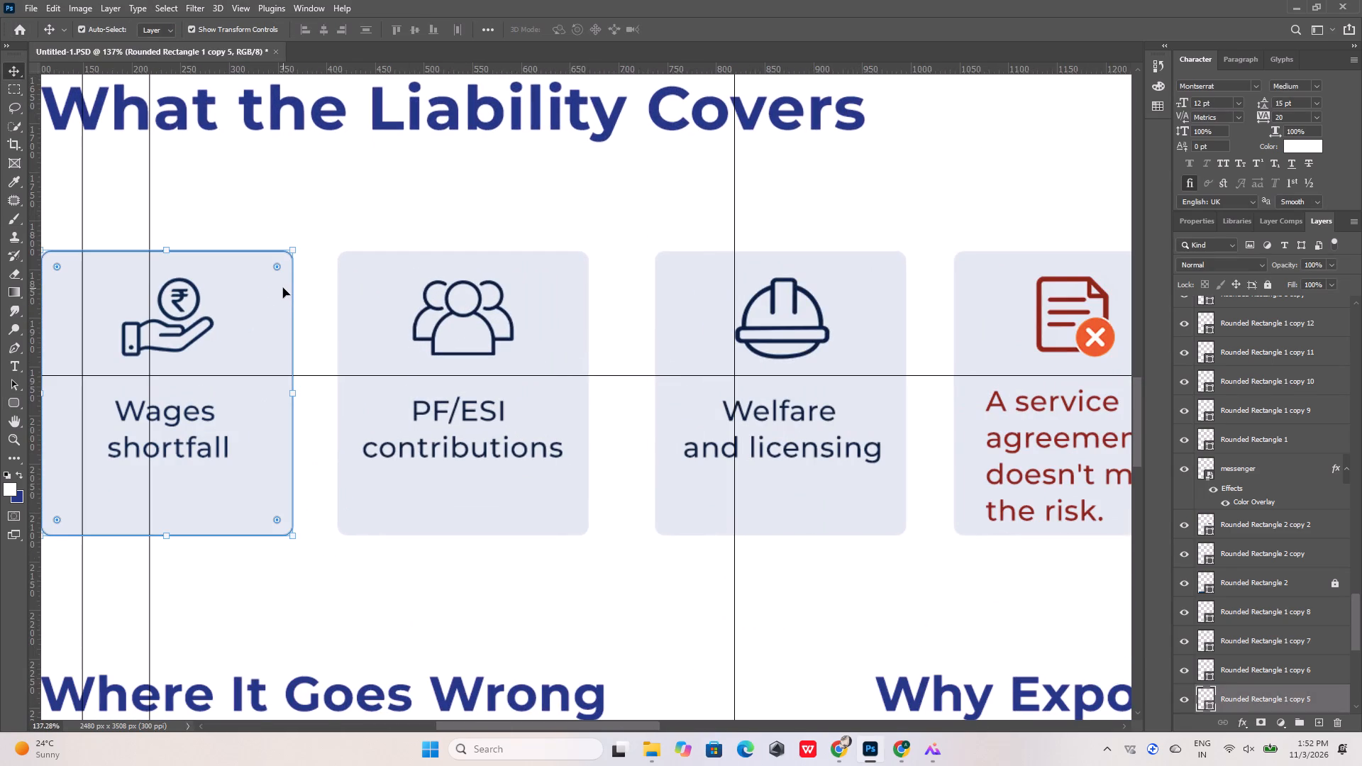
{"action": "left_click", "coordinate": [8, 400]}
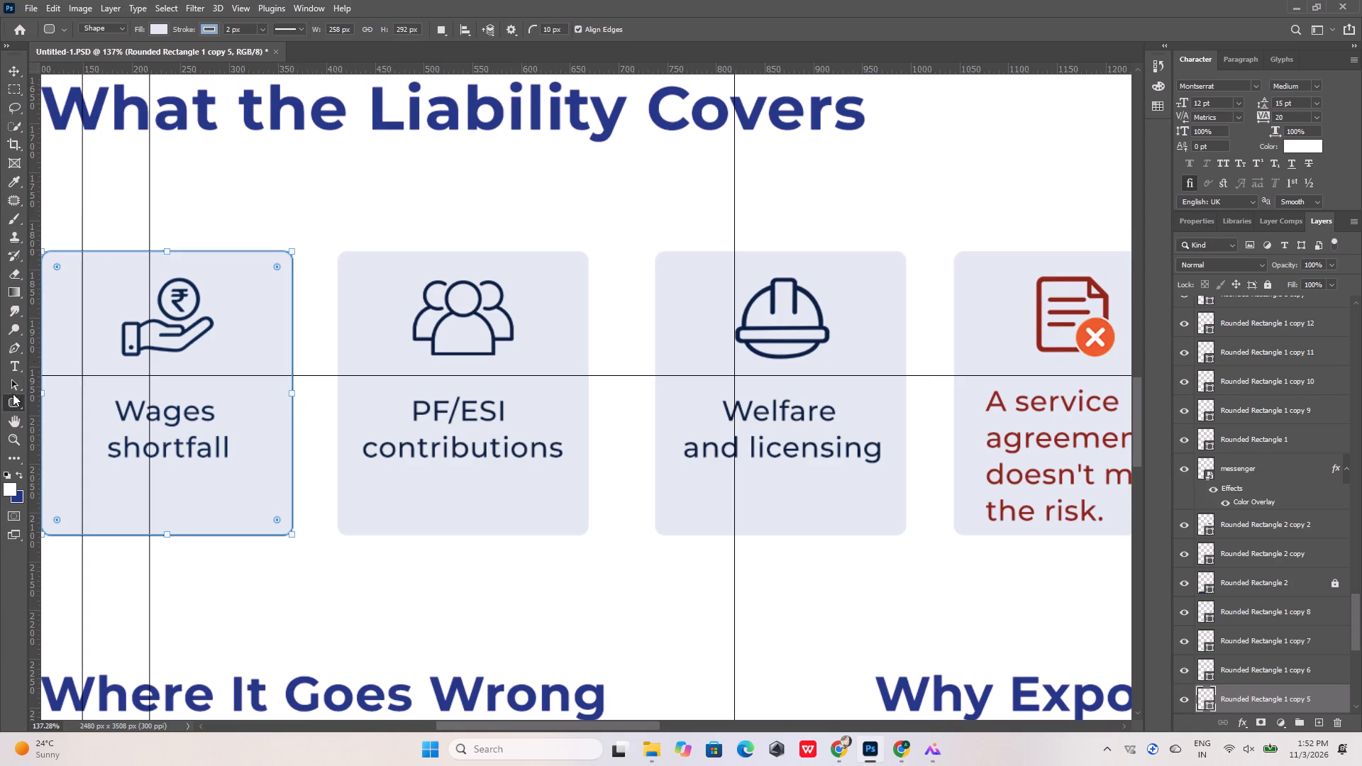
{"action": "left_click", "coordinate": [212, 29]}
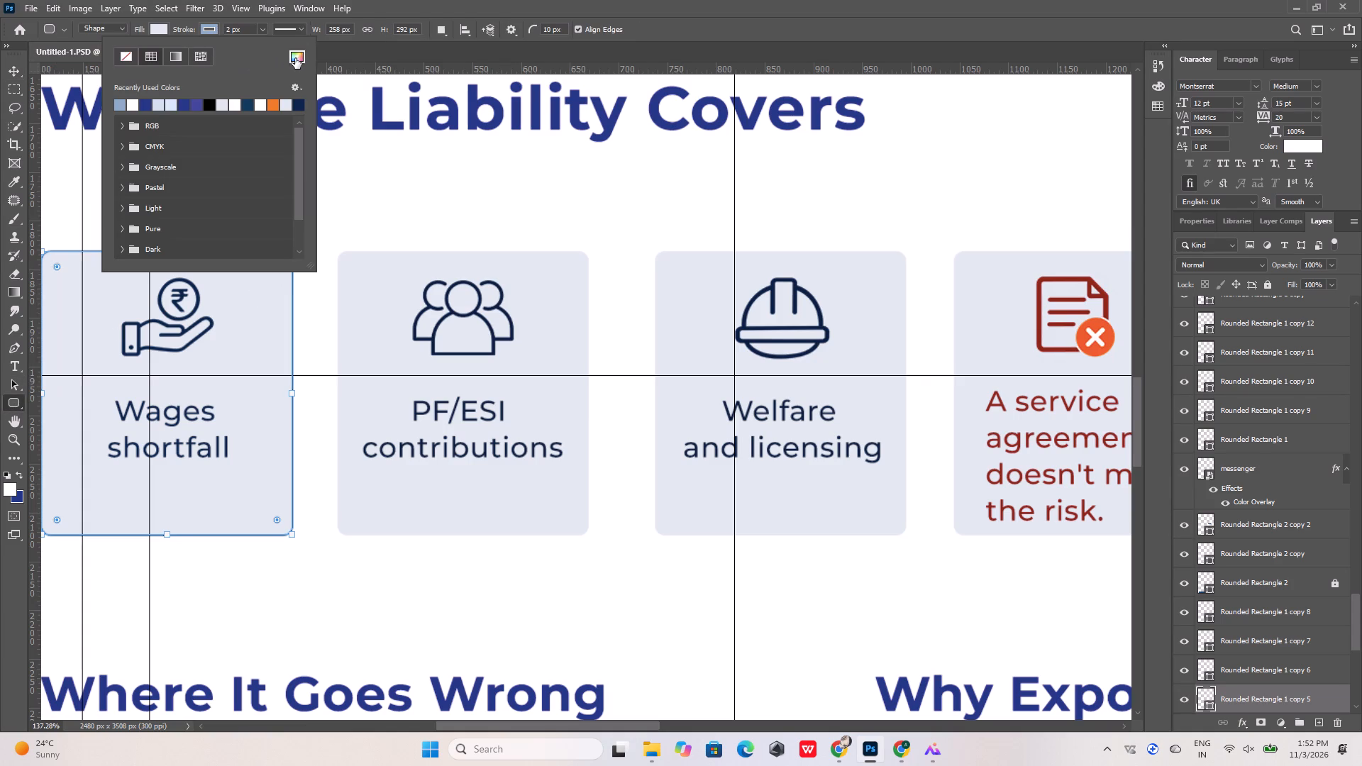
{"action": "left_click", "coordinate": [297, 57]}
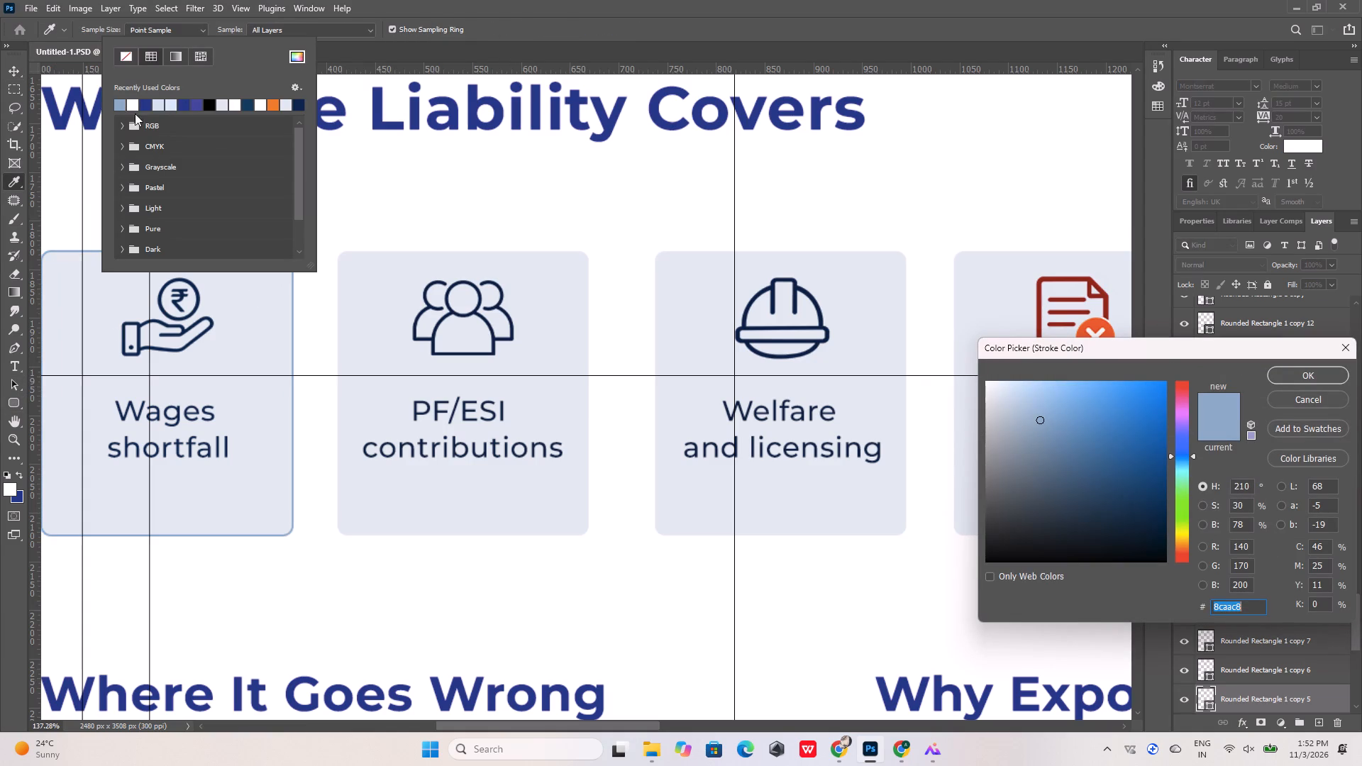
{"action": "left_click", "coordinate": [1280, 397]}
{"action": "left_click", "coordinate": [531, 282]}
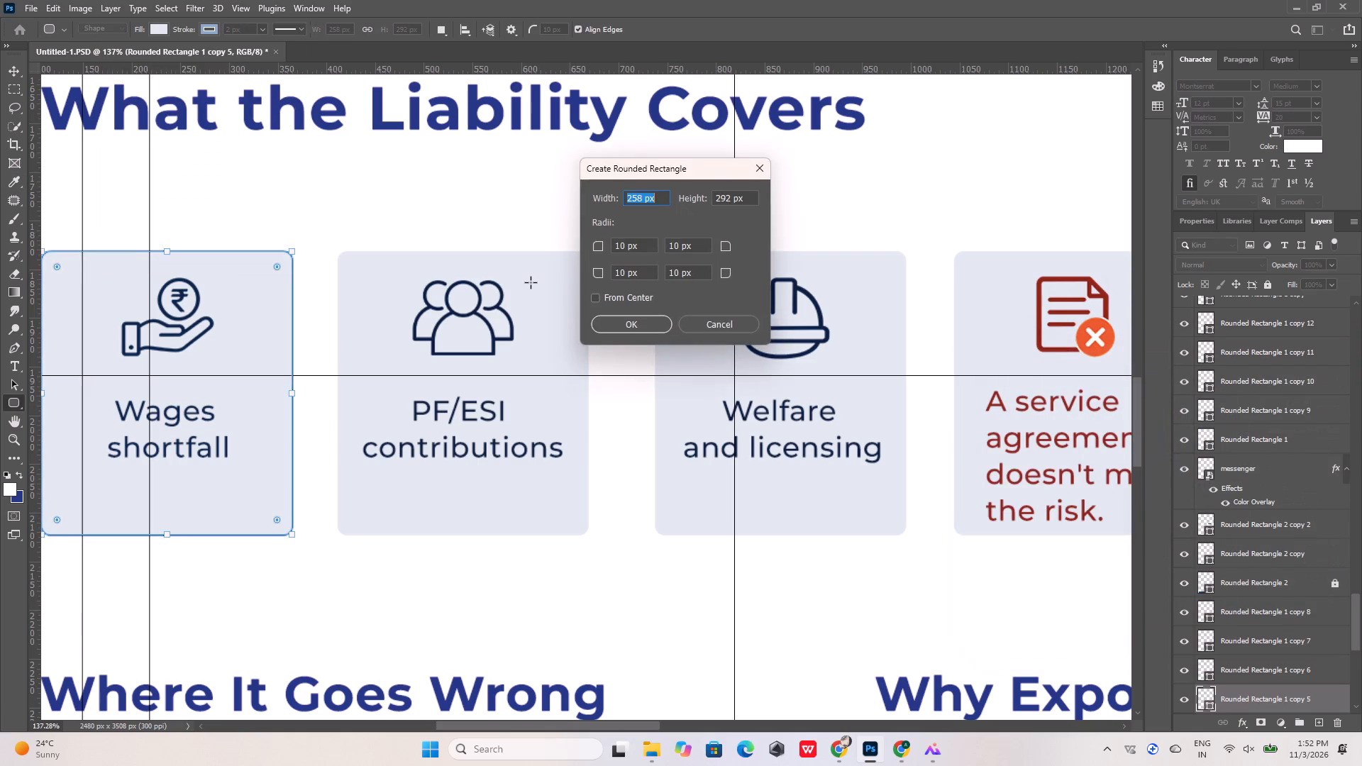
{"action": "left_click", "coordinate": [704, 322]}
Give the "PF/ESI contributions" card's rounded rectangle a 2 px stroke in the recently used blue #8caac8.
{"action": "left_click", "coordinate": [9, 67]}
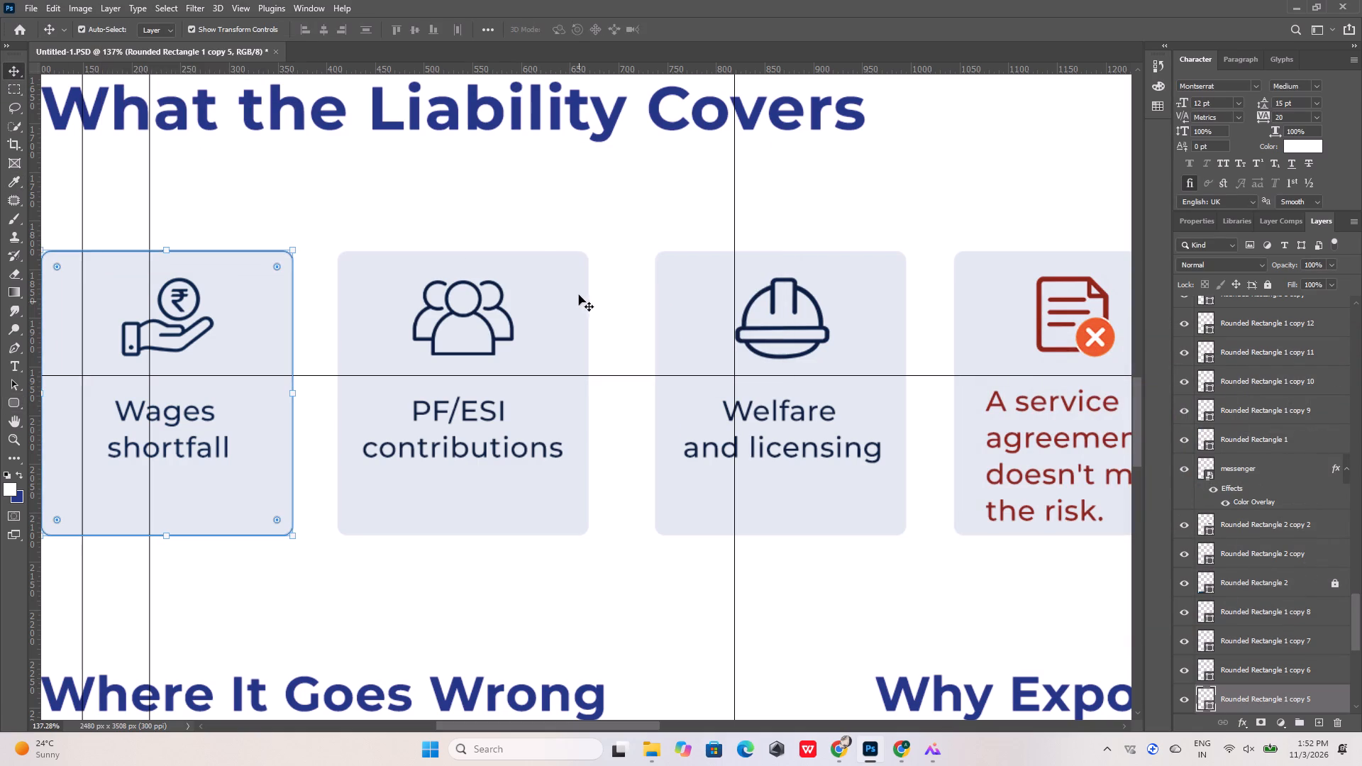
{"action": "left_click", "coordinate": [576, 291]}
{"action": "left_click", "coordinate": [12, 399]}
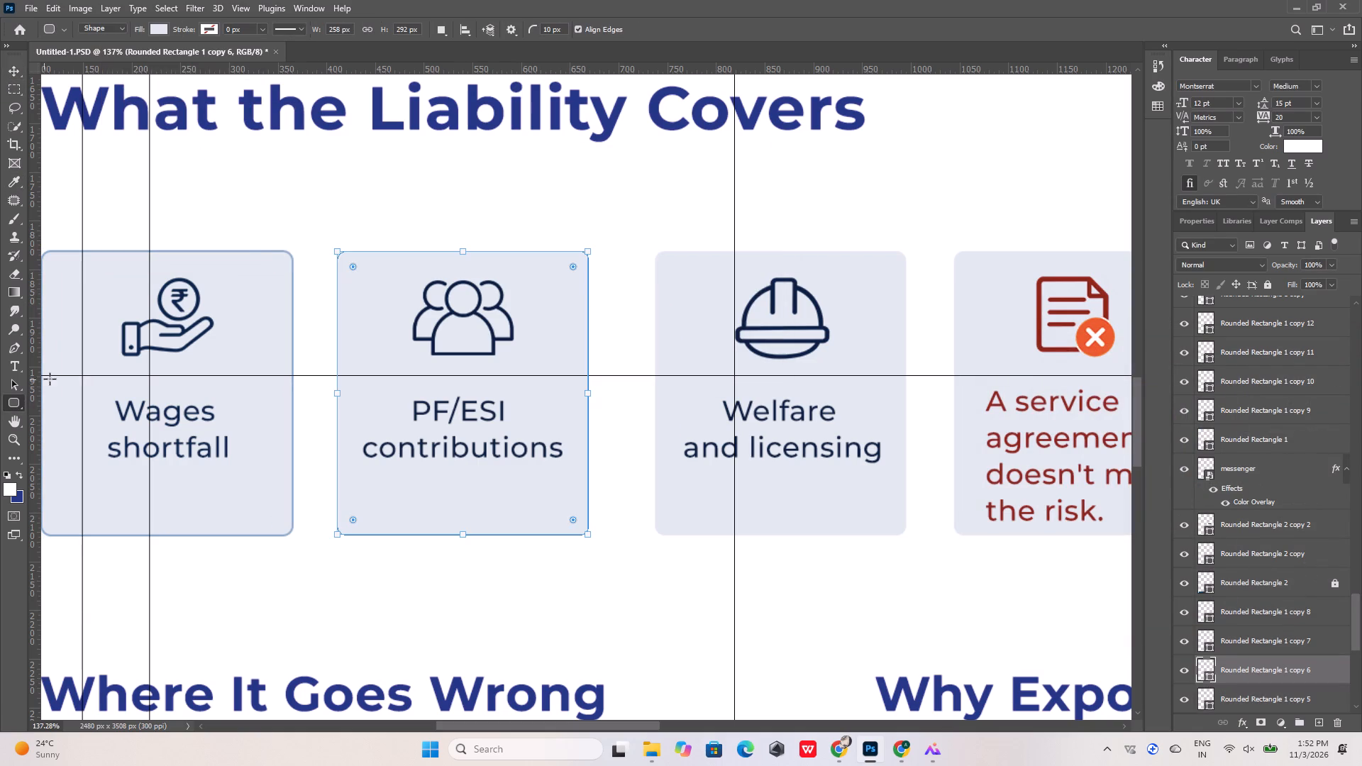
{"action": "left_click", "coordinate": [209, 21]}
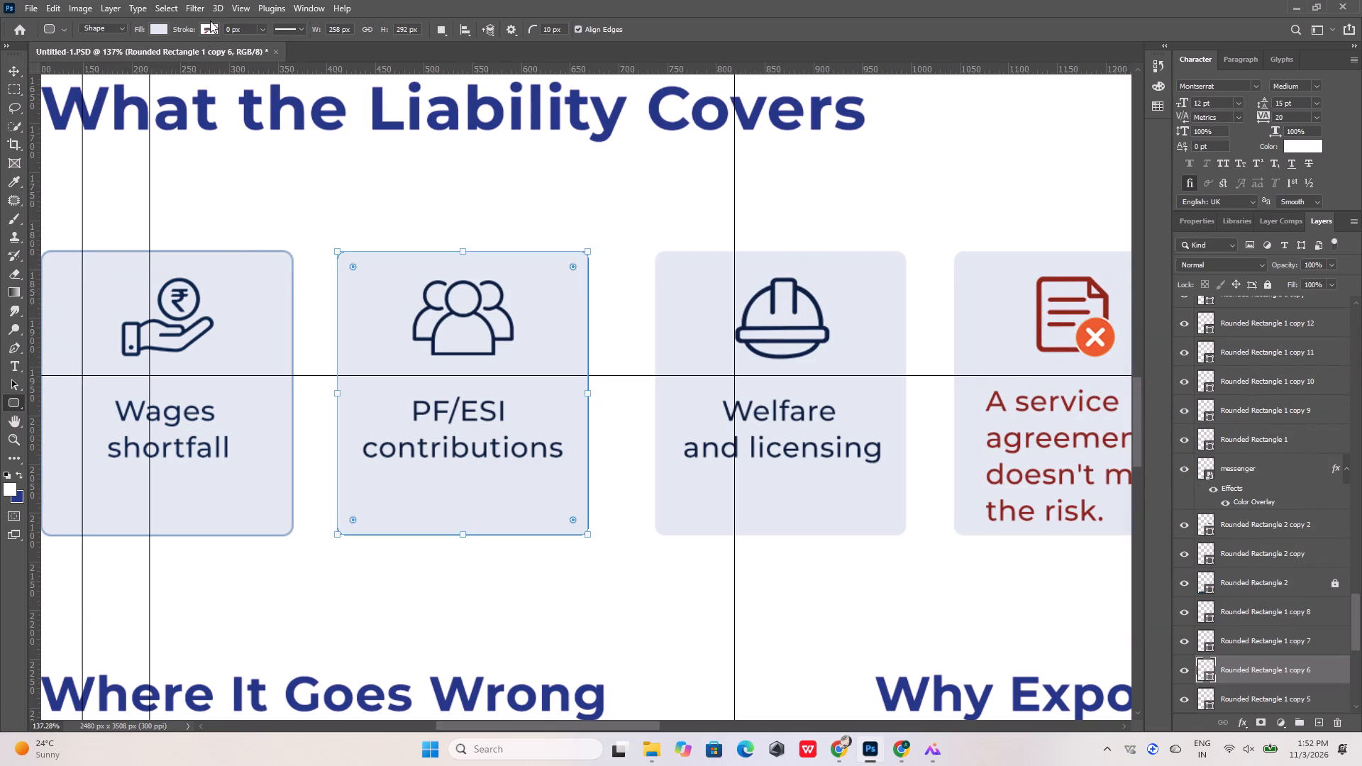
{"action": "left_click", "coordinate": [210, 21]}
{"action": "left_click", "coordinate": [209, 29]}
{"action": "left_click", "coordinate": [119, 106]}
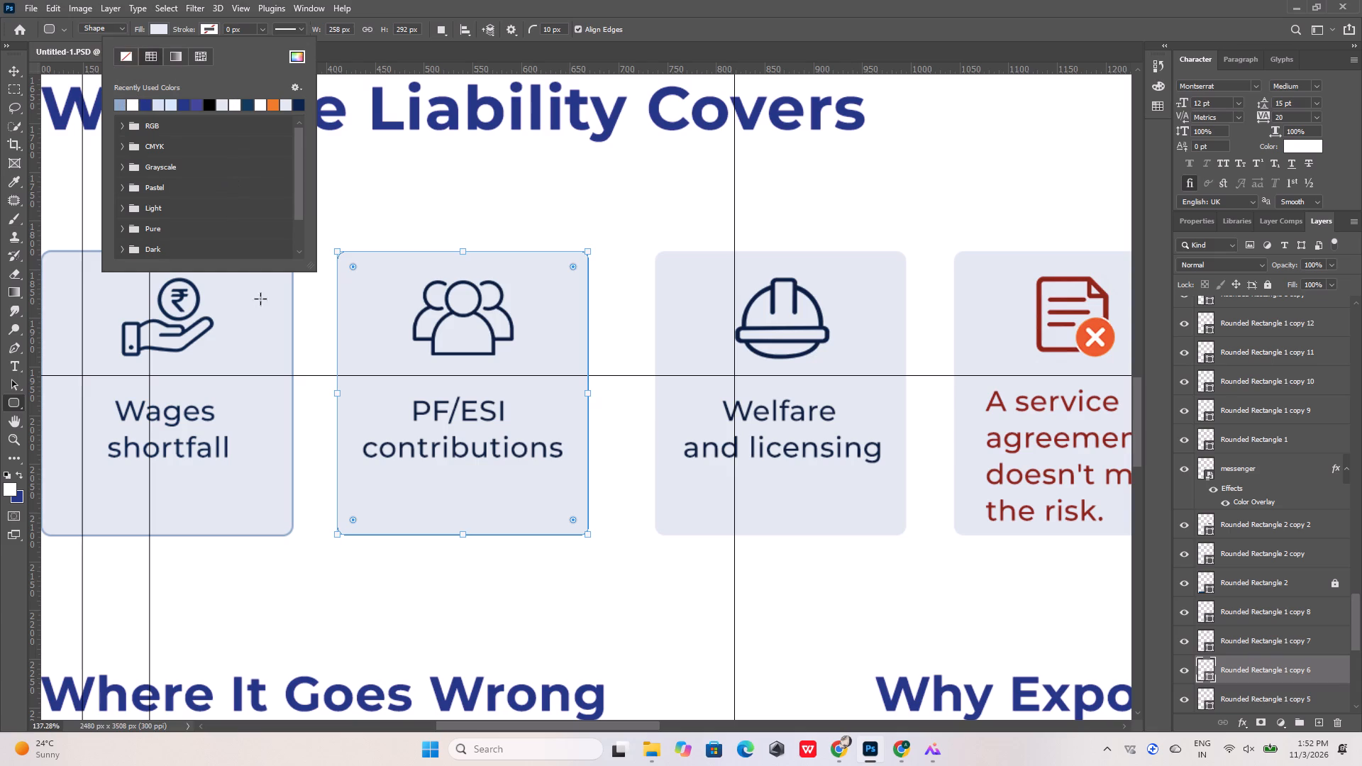
{"action": "left_click_drag", "start_coordinate": [248, 33], "coordinate": [219, 28]}
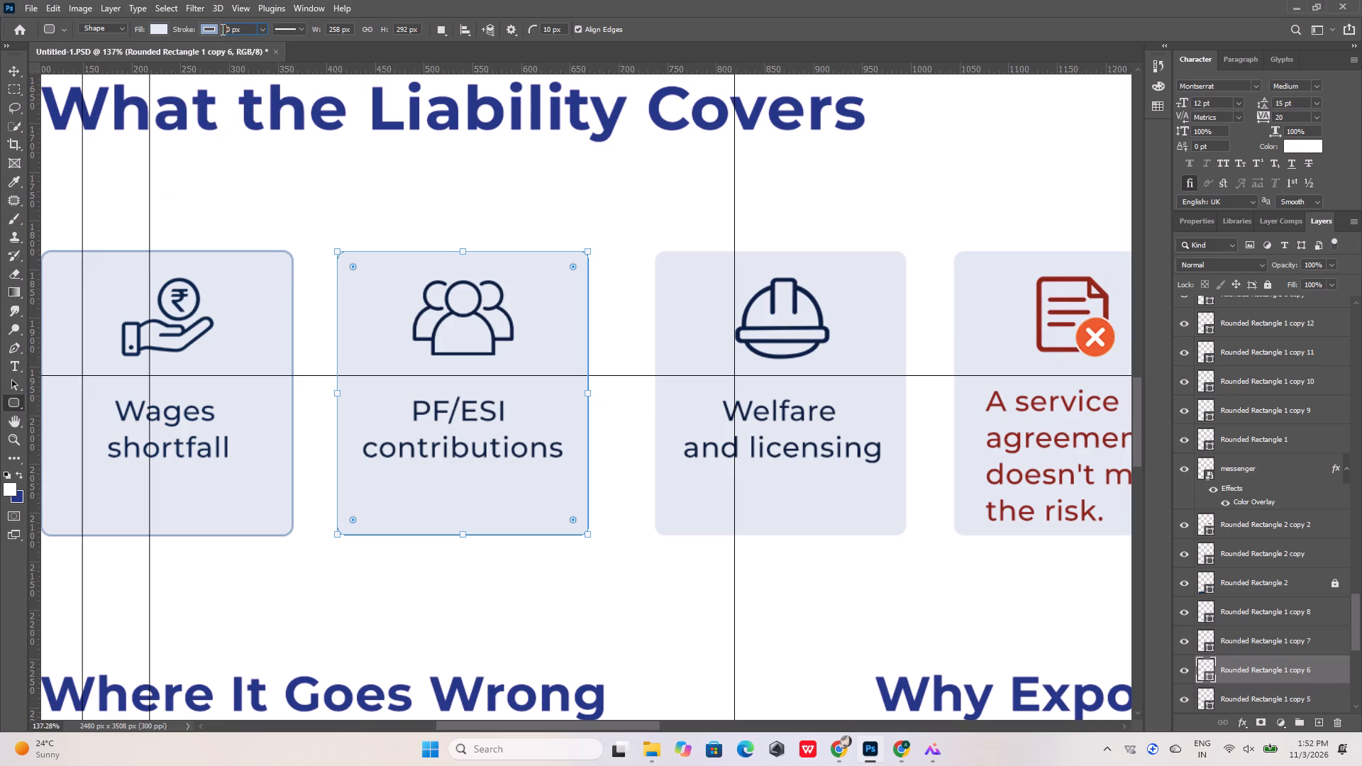
{"action": "left_click_drag", "start_coordinate": [219, 28], "coordinate": [218, 28]}
{"action": "left_click_drag", "start_coordinate": [243, 30], "coordinate": [212, 30]}
{"action": "key", "text": "2"}
{"action": "key", "text": "Return"}
Give the "Welfare and licensing" card's rounded rectangle a 2 px stroke in the same blue #8caac8.
{"action": "left_click", "coordinate": [11, 72]}
{"action": "left_click", "coordinate": [695, 326]}
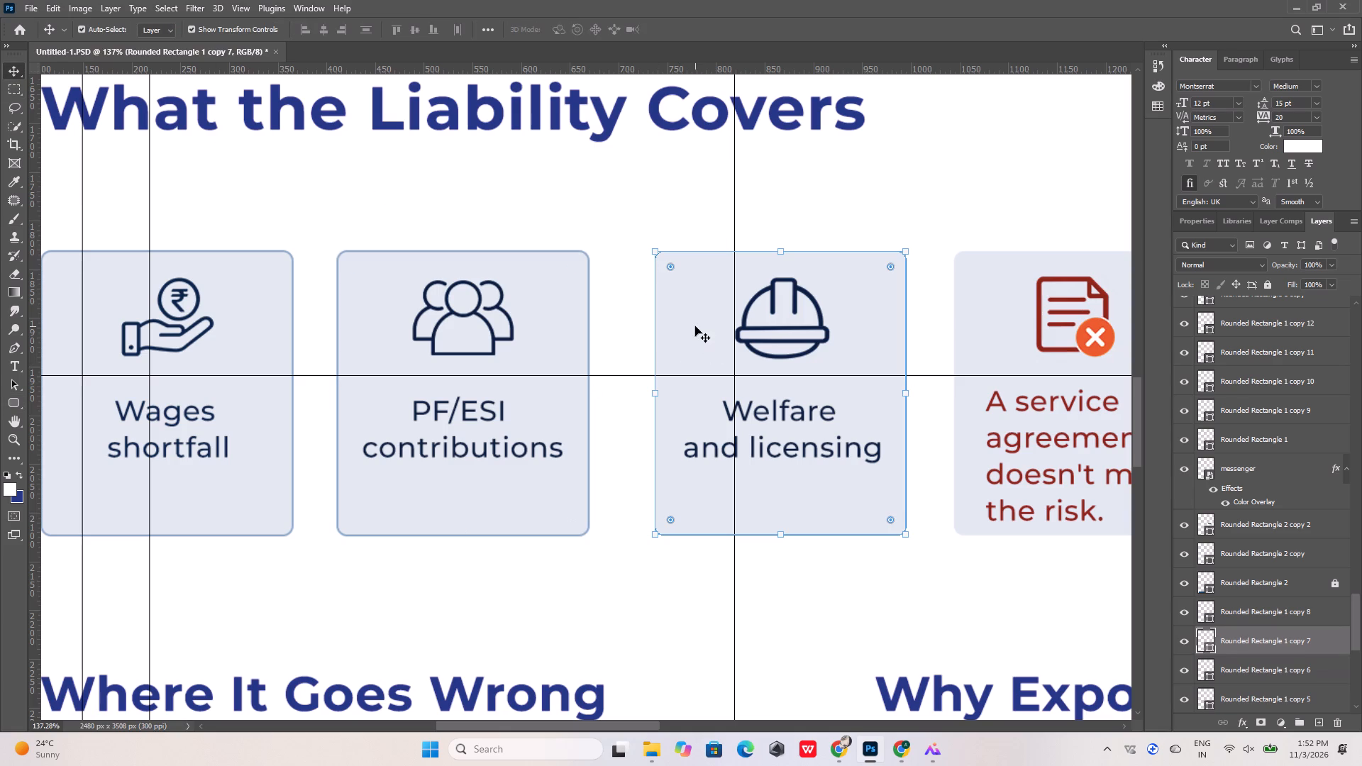
{"action": "left_click", "coordinate": [16, 401]}
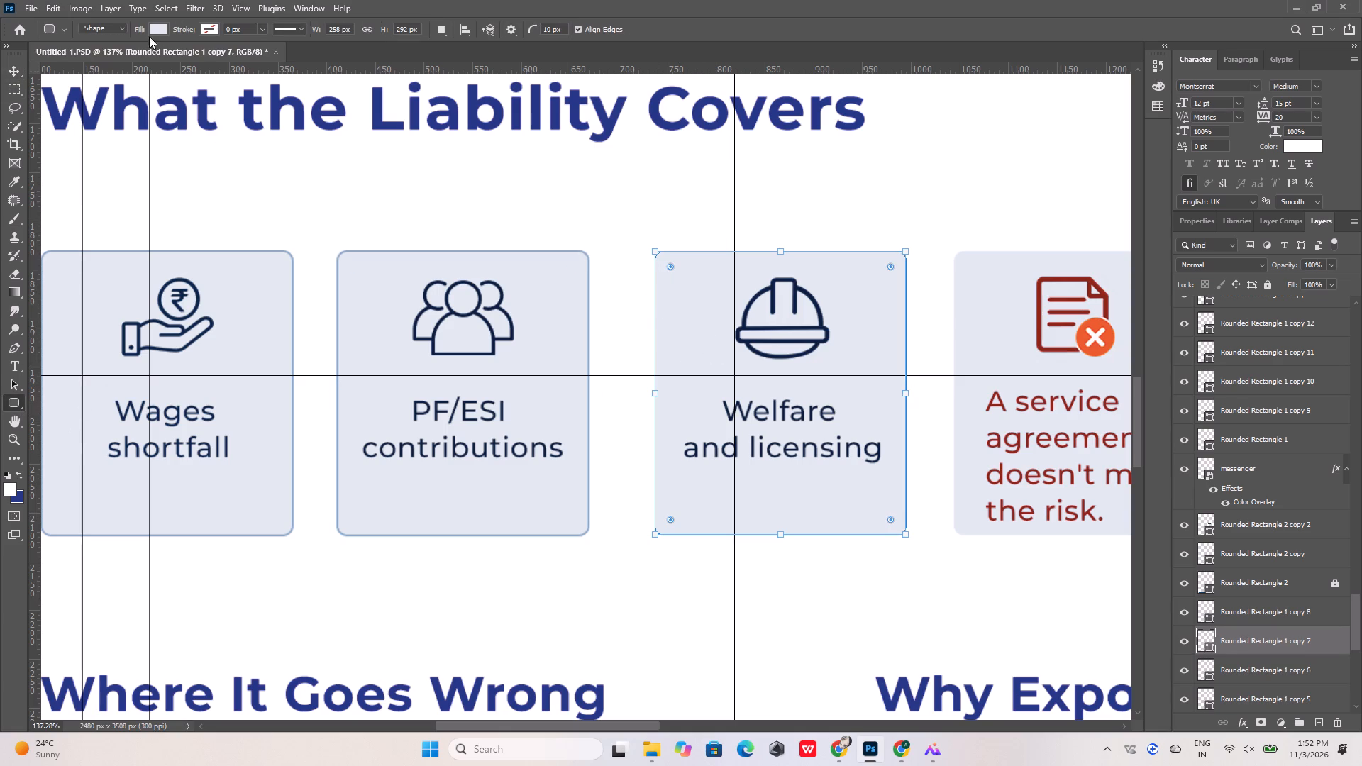
{"action": "left_click", "coordinate": [203, 26]}
{"action": "left_click", "coordinate": [120, 106]}
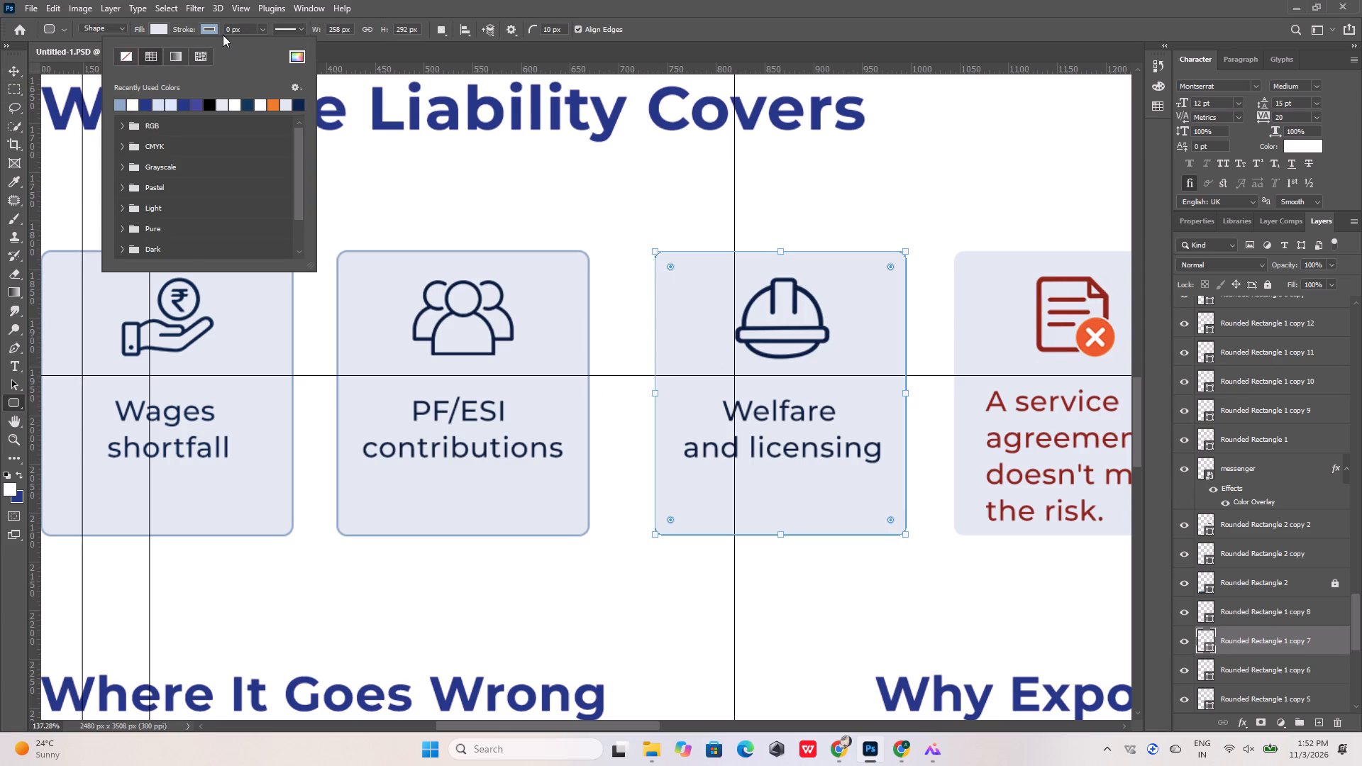
{"action": "left_click_drag", "start_coordinate": [245, 26], "coordinate": [206, 26]}
{"action": "key", "text": "2"}
{"action": "key", "text": "Return"}
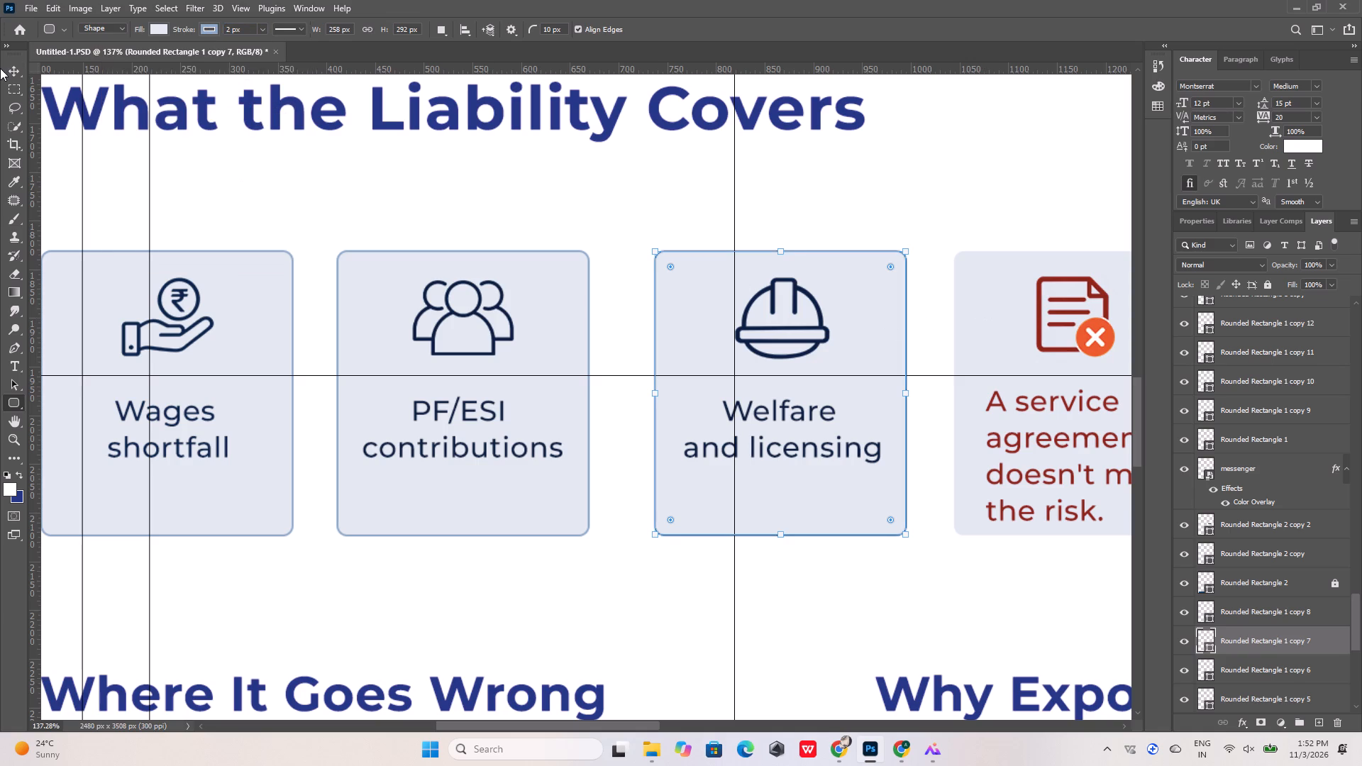
Check the fourth card in the reference image, and give Photoshop's "A service agreement doesn't move the risk." card a 2 px orange stroke.
{"action": "left_click", "coordinate": [21, 70]}
{"action": "left_click", "coordinate": [984, 289]}
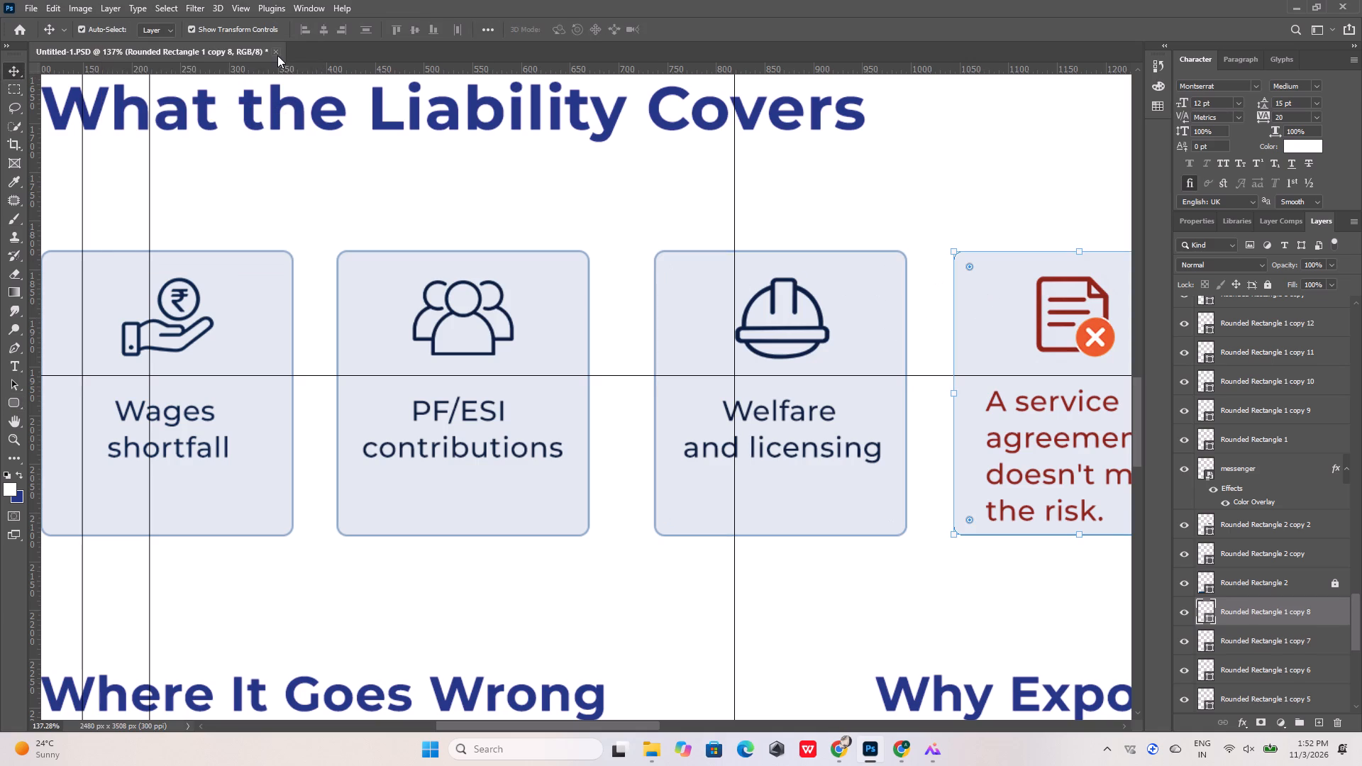
{"action": "left_click", "coordinate": [906, 748]}
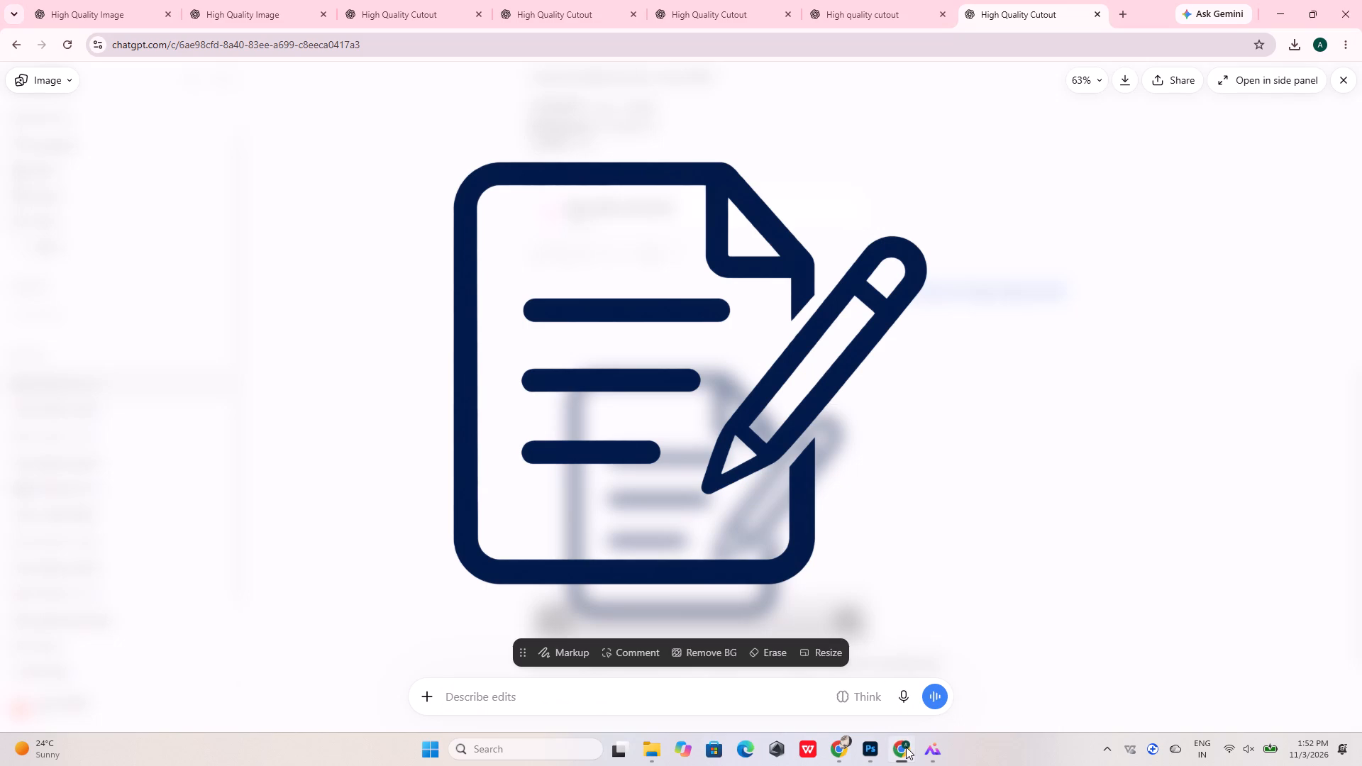
{"action": "left_click", "coordinate": [933, 750]}
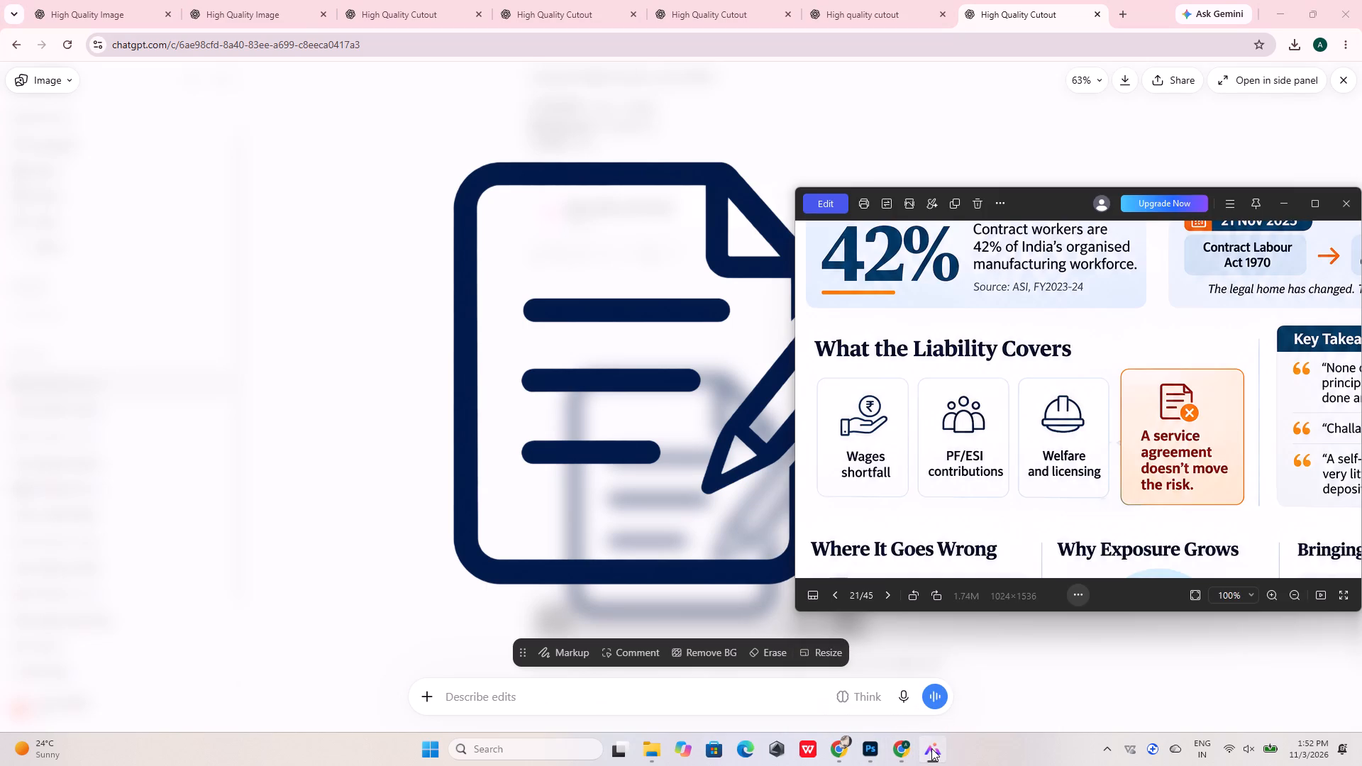
{"action": "left_click", "coordinate": [931, 748]}
{"action": "left_click", "coordinate": [869, 749]}
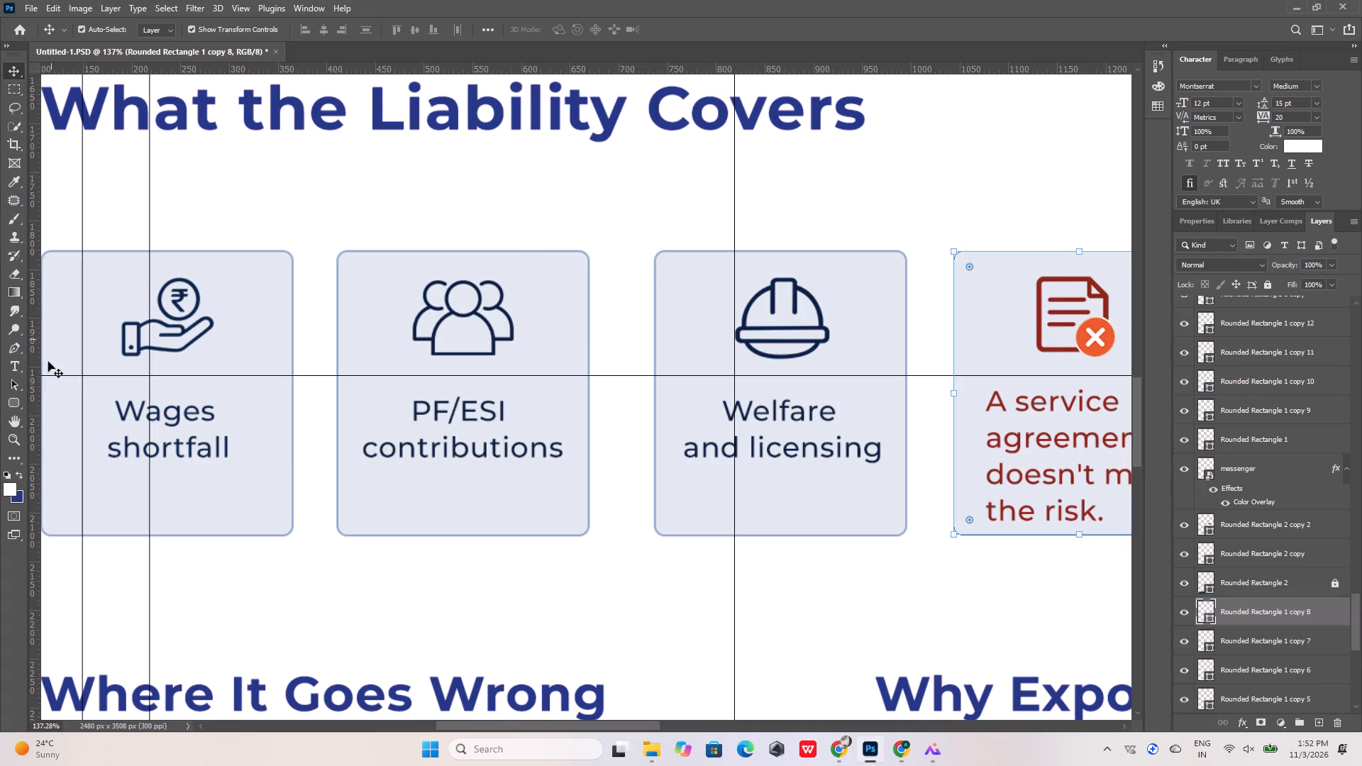
{"action": "left_click", "coordinate": [12, 404]}
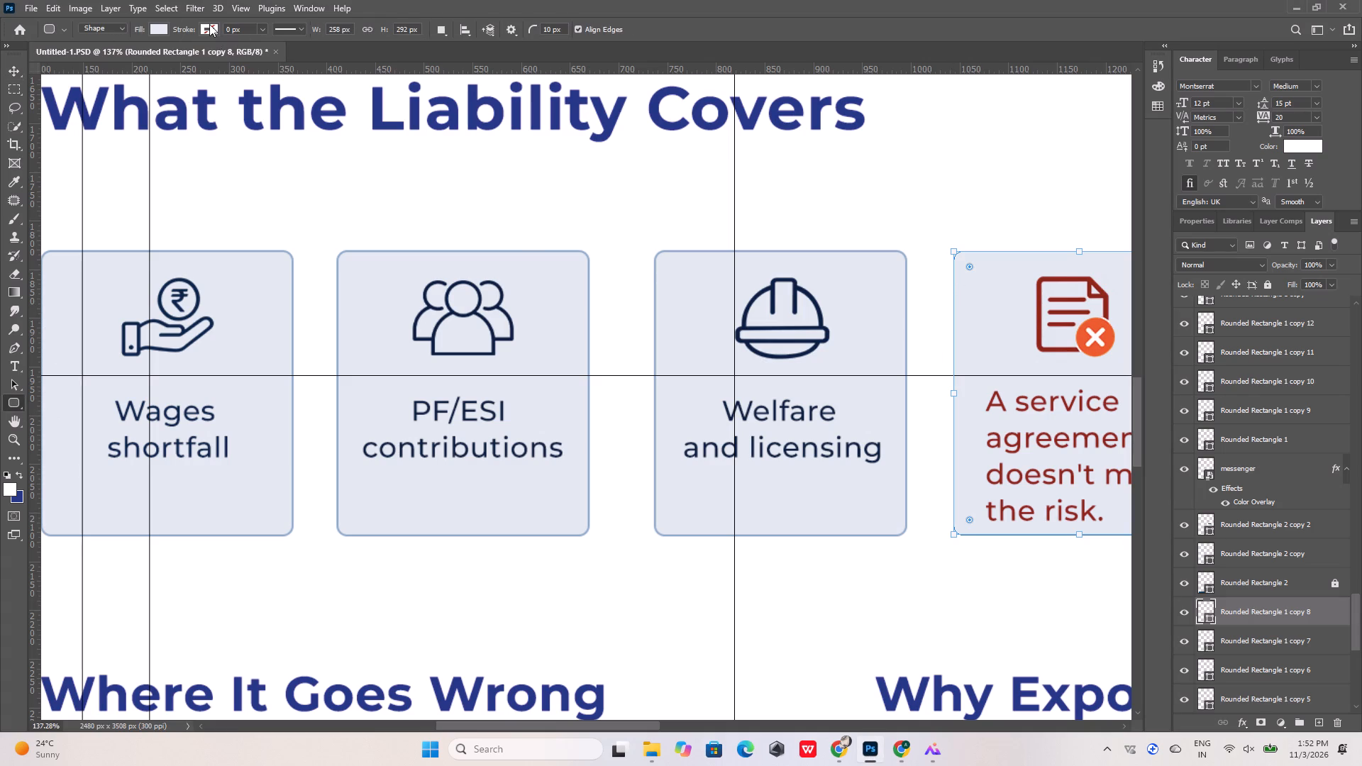
{"action": "left_click", "coordinate": [209, 24]}
{"action": "left_click", "coordinate": [273, 104]}
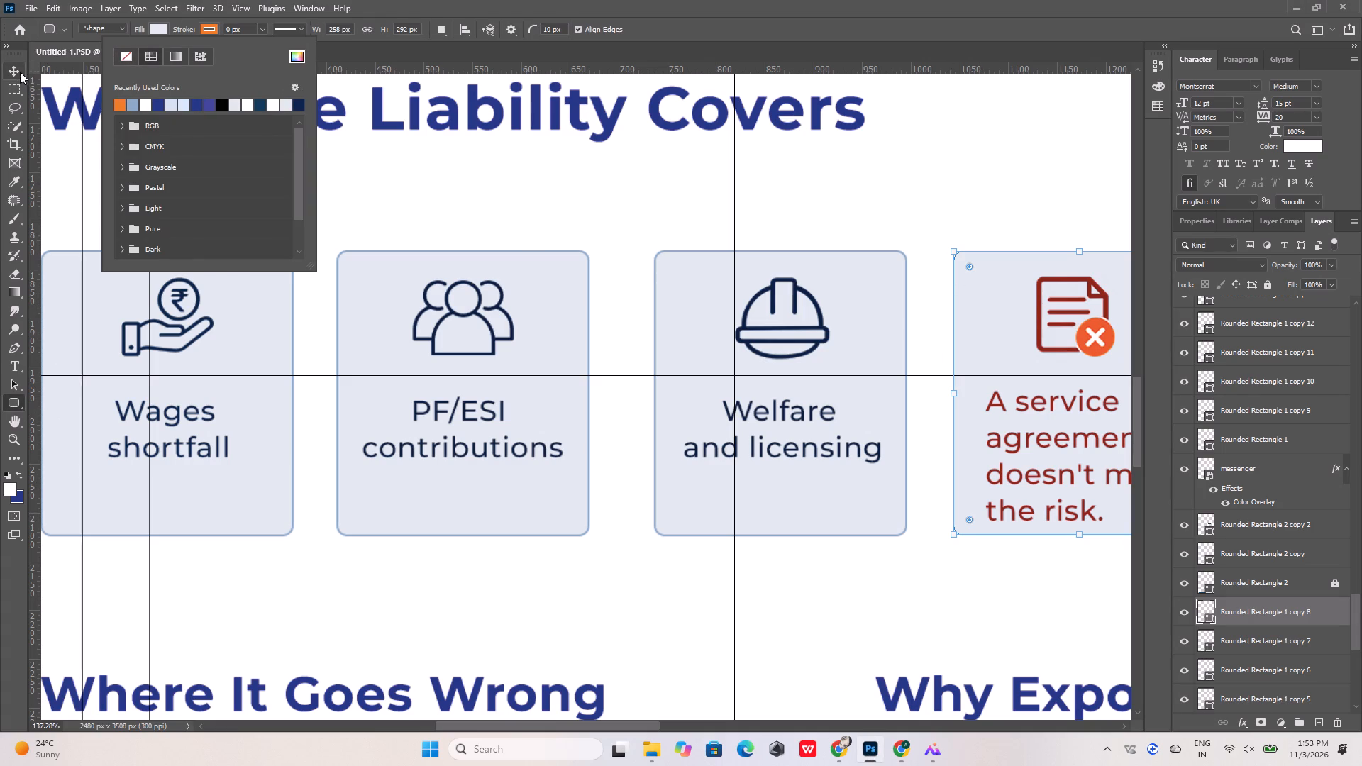
{"action": "left_click", "coordinate": [19, 71]}
{"action": "left_click", "coordinate": [13, 401]}
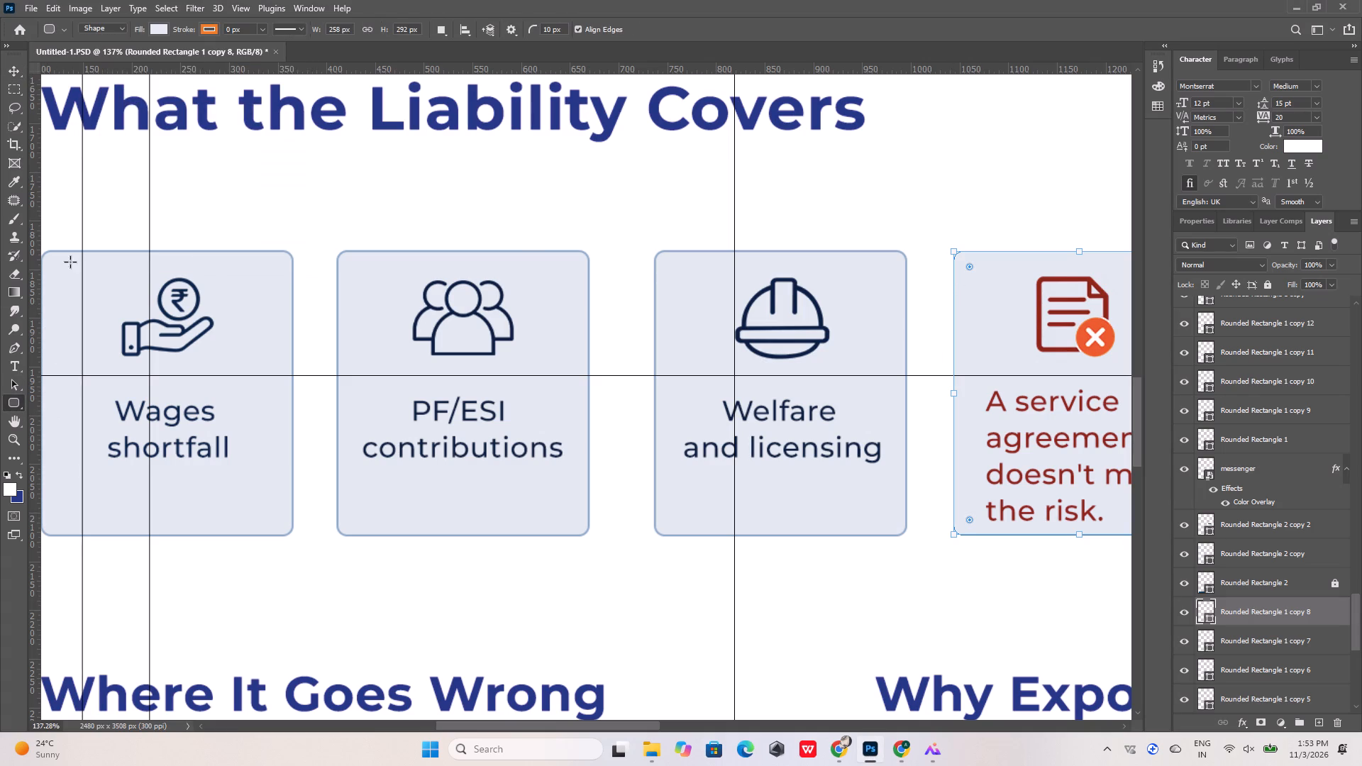
{"action": "left_click_drag", "start_coordinate": [243, 28], "coordinate": [209, 26]}
{"action": "key", "text": "2"}
{"action": "key", "text": "Return"}
{"action": "left_click", "coordinate": [17, 72]}
{"action": "left_click", "coordinate": [216, 161]}
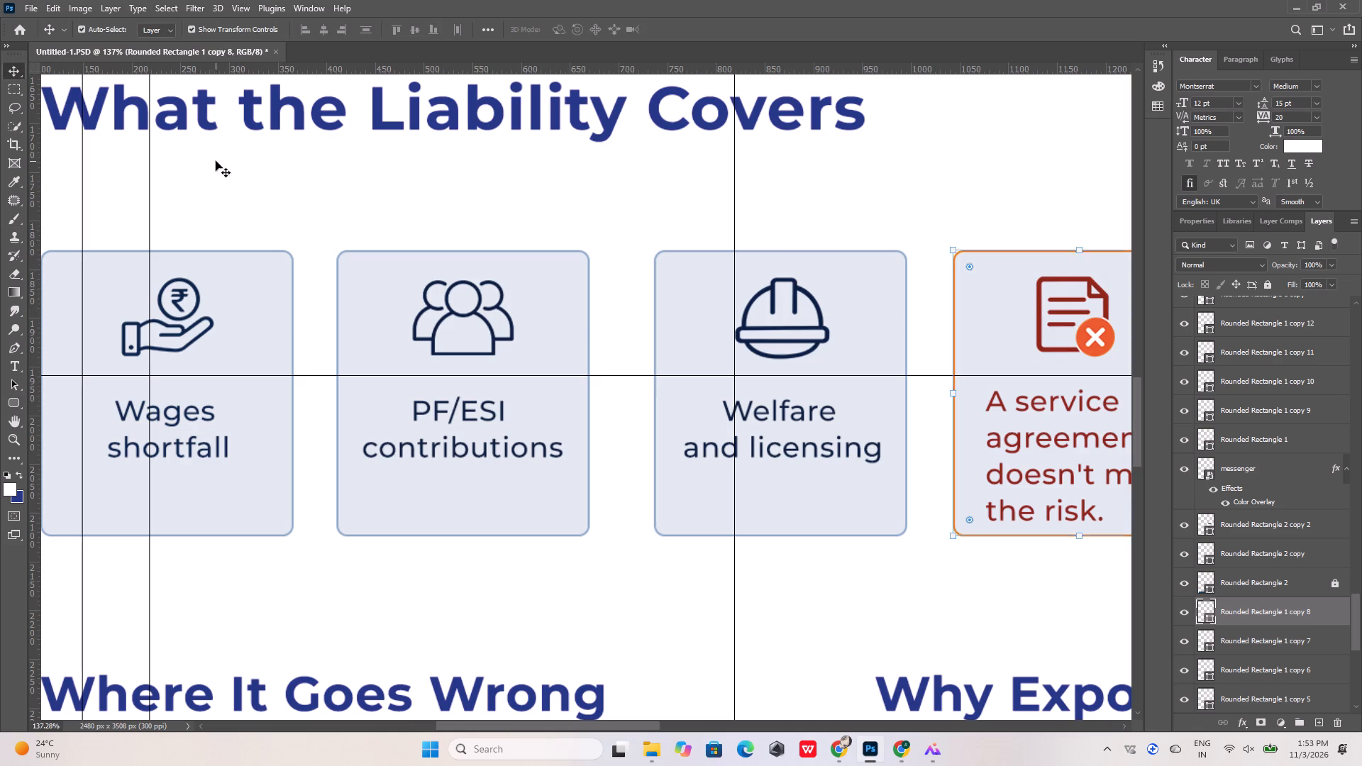
Examine the whole poster from the header to the footer band, including the newly outlined "What the Liability Covers" cards.
{"action": "scroll", "coordinate": [267, 245], "scroll_direction": "down", "scroll_amount": 10, "text": "alt"}
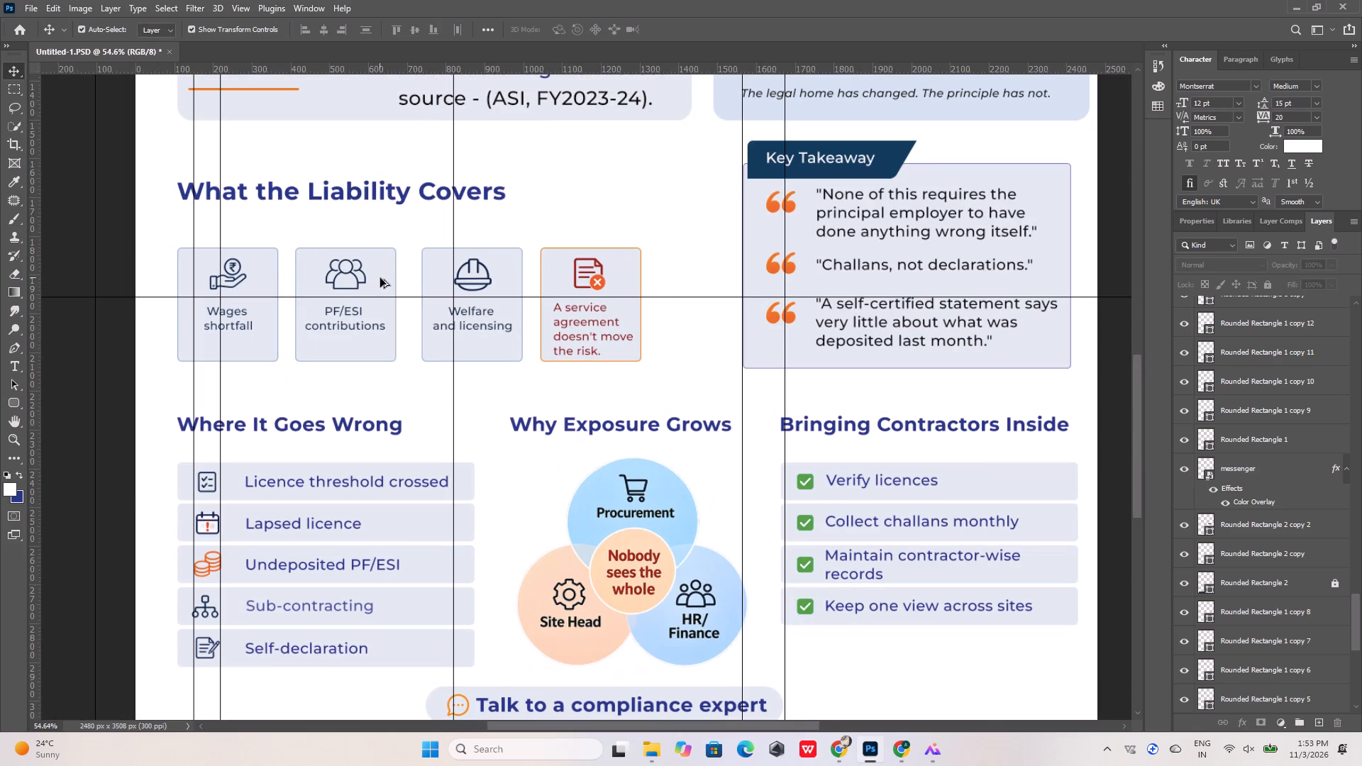
{"action": "scroll", "coordinate": [291, 316], "scroll_direction": "up", "scroll_amount": 6, "text": "alt"}
{"action": "scroll", "coordinate": [291, 316], "scroll_direction": "down", "scroll_amount": 11, "text": "alt"}
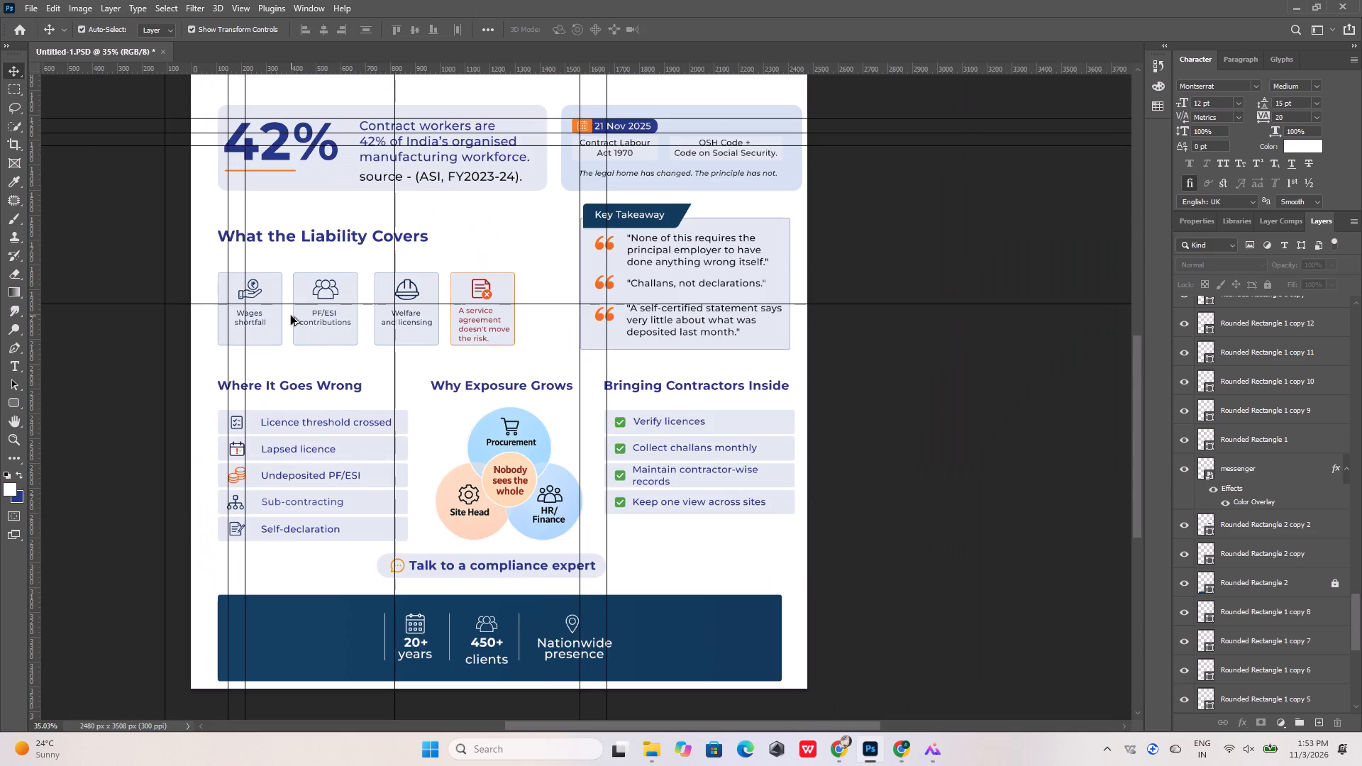
{"action": "scroll", "coordinate": [291, 316], "scroll_direction": "up", "scroll_amount": 18}
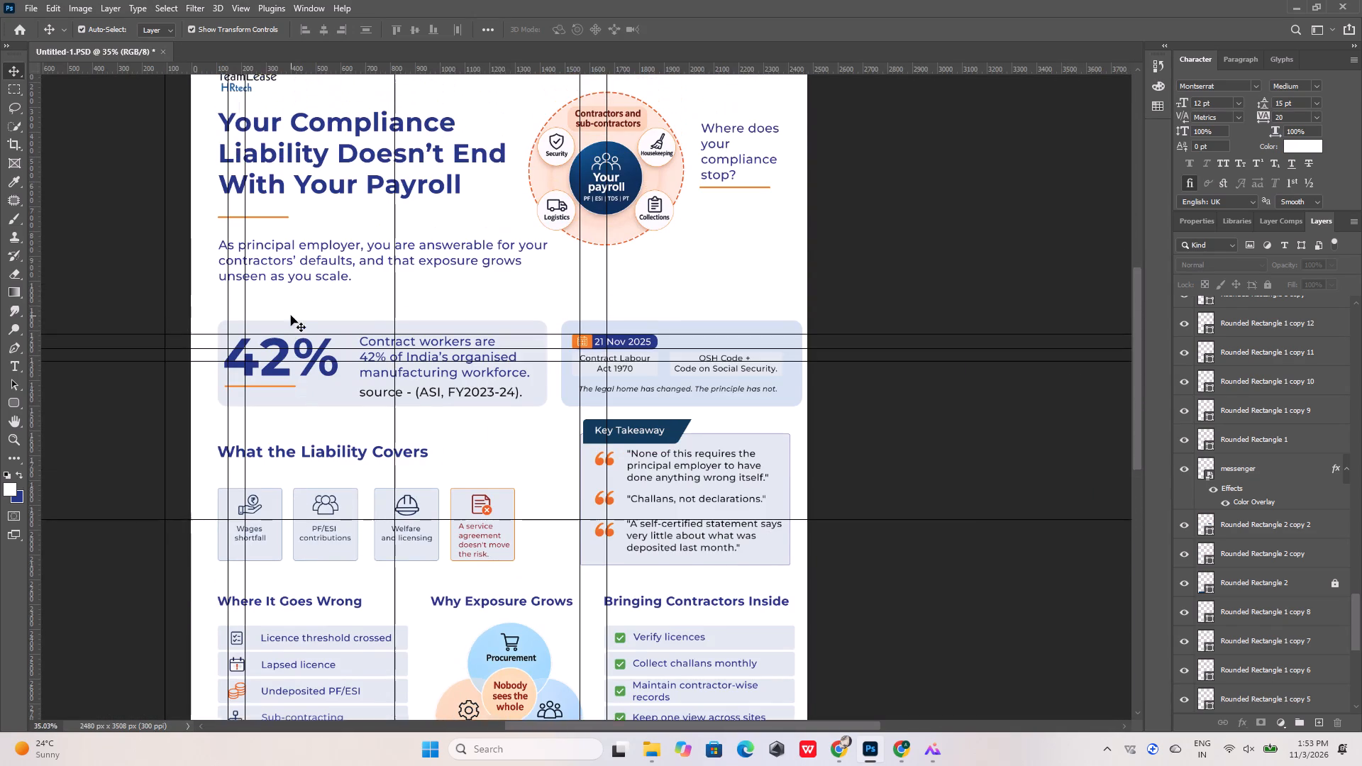
{"action": "scroll", "coordinate": [291, 316], "scroll_direction": "up", "scroll_amount": 7}
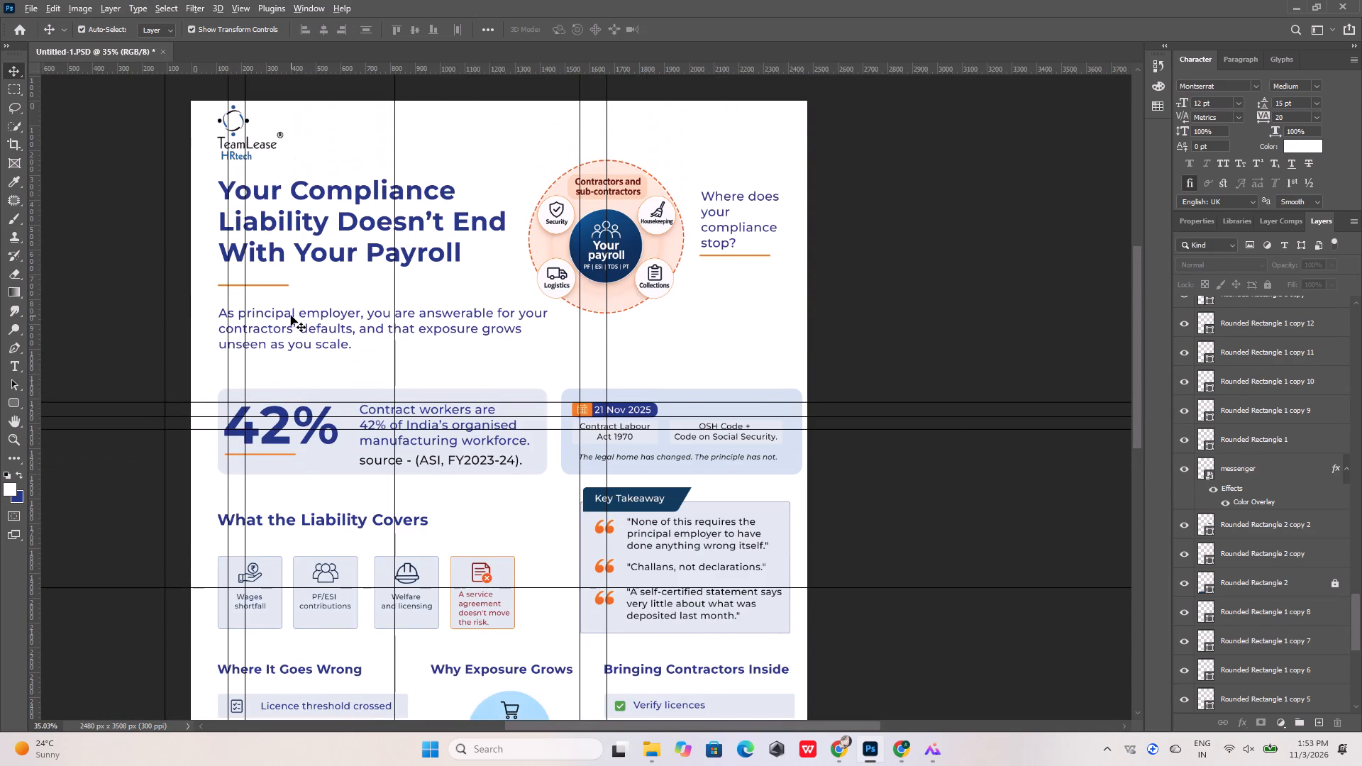
{"action": "scroll", "coordinate": [291, 316], "scroll_direction": "down", "scroll_amount": 6, "text": "alt"}
{"action": "scroll", "coordinate": [507, 641], "scroll_direction": "up", "scroll_amount": 7, "text": "alt"}
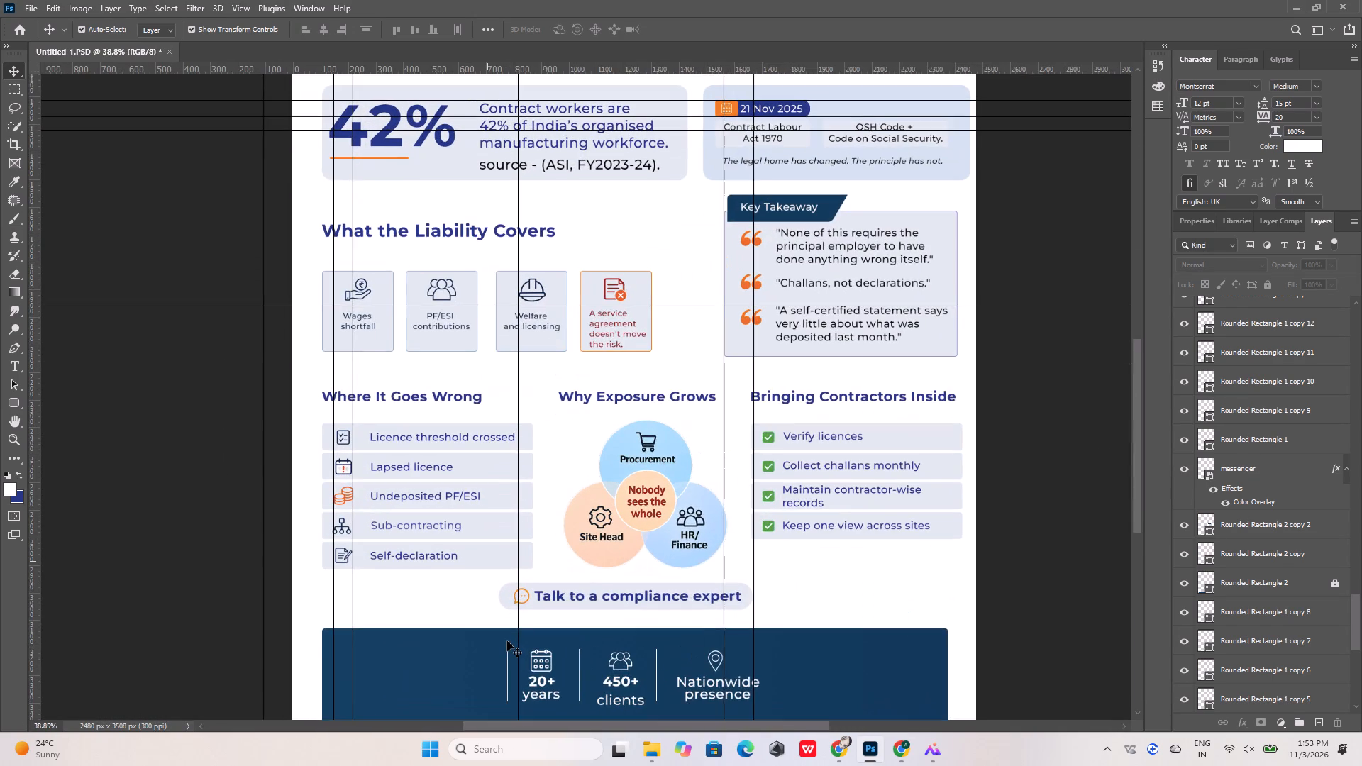
{"action": "scroll", "coordinate": [507, 641], "scroll_direction": "up", "scroll_amount": 4}
{"action": "scroll", "coordinate": [507, 641], "scroll_direction": "down", "scroll_amount": 12}
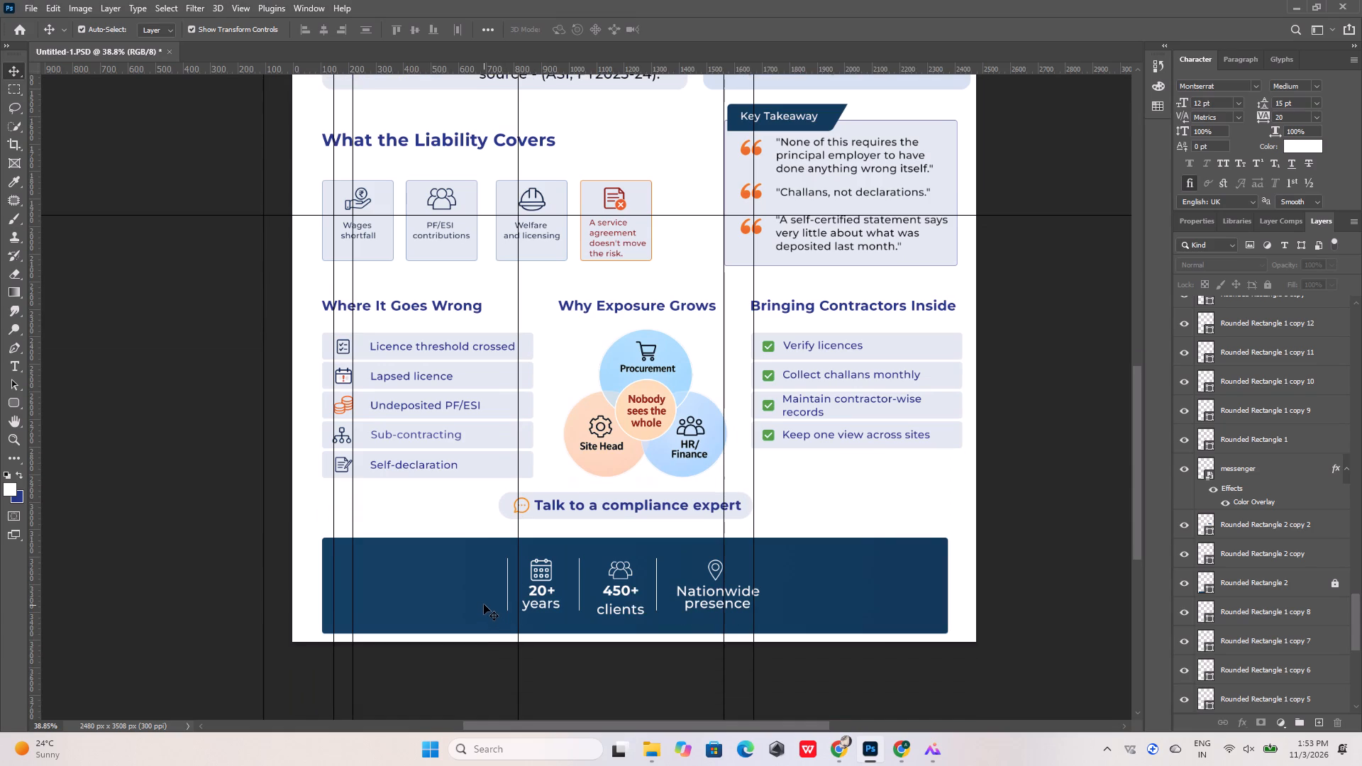
{"action": "scroll", "coordinate": [484, 603], "scroll_direction": "down", "scroll_amount": 6, "text": "alt"}
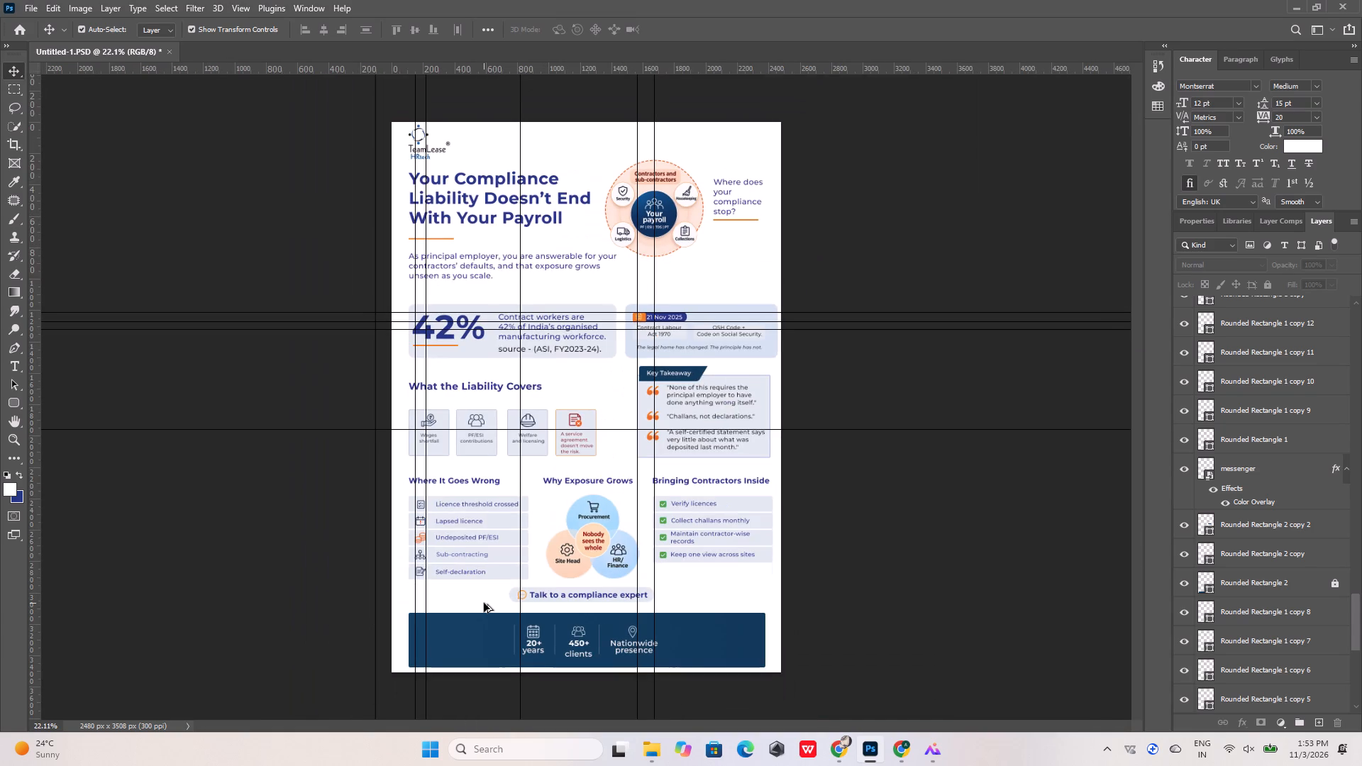
Switch to the WPS Office image viewer and examine the reference poster's lower sections and footer band, including its logo, statistics and call-to-action.
{"action": "left_click", "coordinate": [934, 752]}
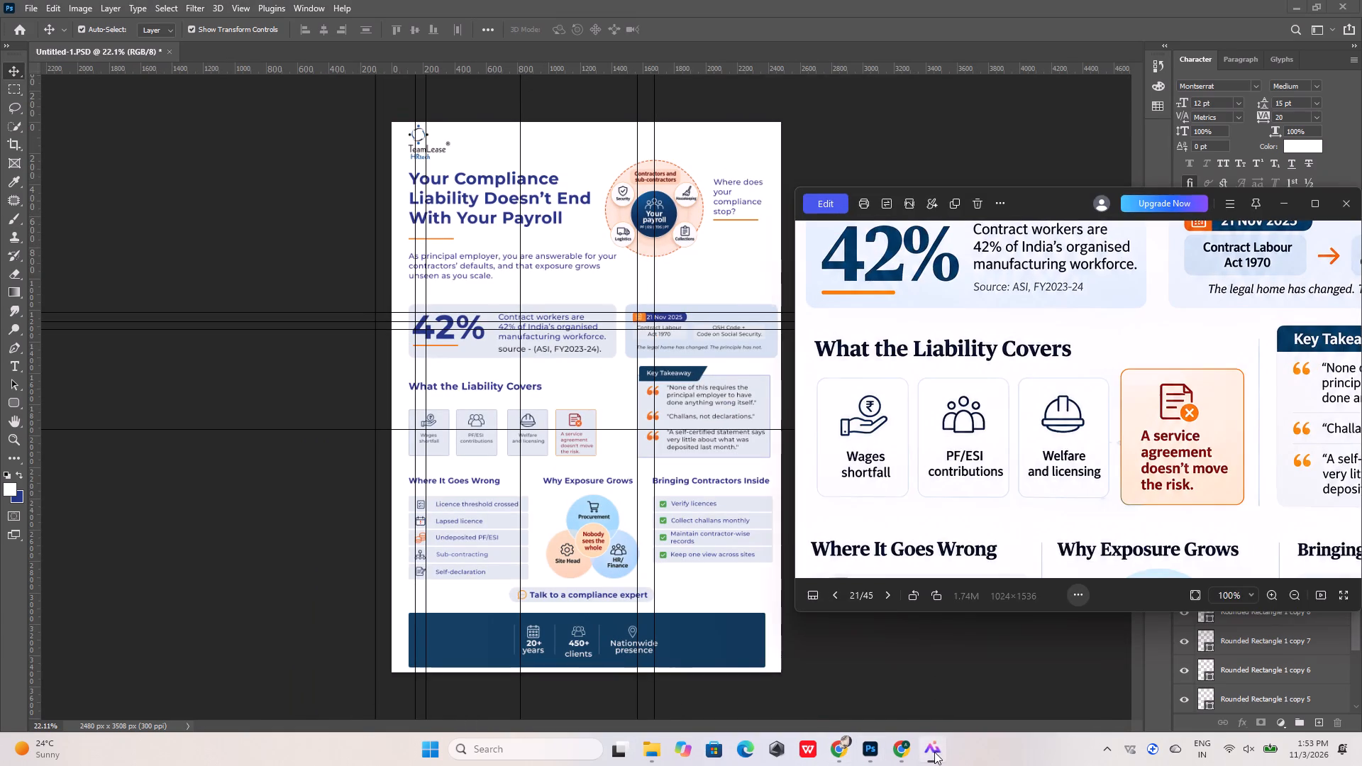
{"action": "scroll", "coordinate": [896, 489], "scroll_direction": "down", "scroll_amount": 5}
{"action": "left_click_drag", "start_coordinate": [913, 526], "coordinate": [881, 333]}
{"action": "left_click_drag", "start_coordinate": [882, 333], "coordinate": [835, 325]}
{"action": "left_click_drag", "start_coordinate": [927, 319], "coordinate": [892, 240]}
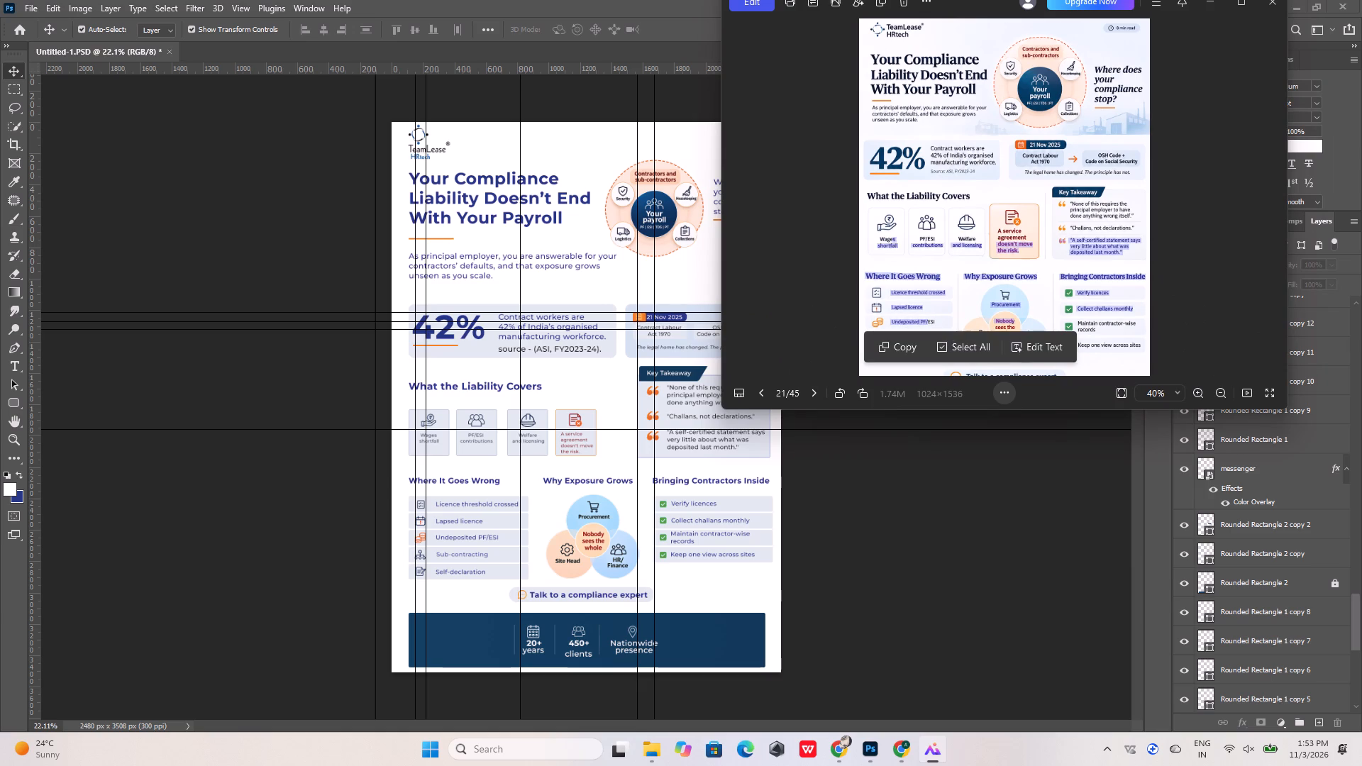
{"action": "left_click_drag", "start_coordinate": [1009, 299], "coordinate": [966, 189]}
{"action": "scroll", "coordinate": [913, 356], "scroll_direction": "up", "scroll_amount": 4}
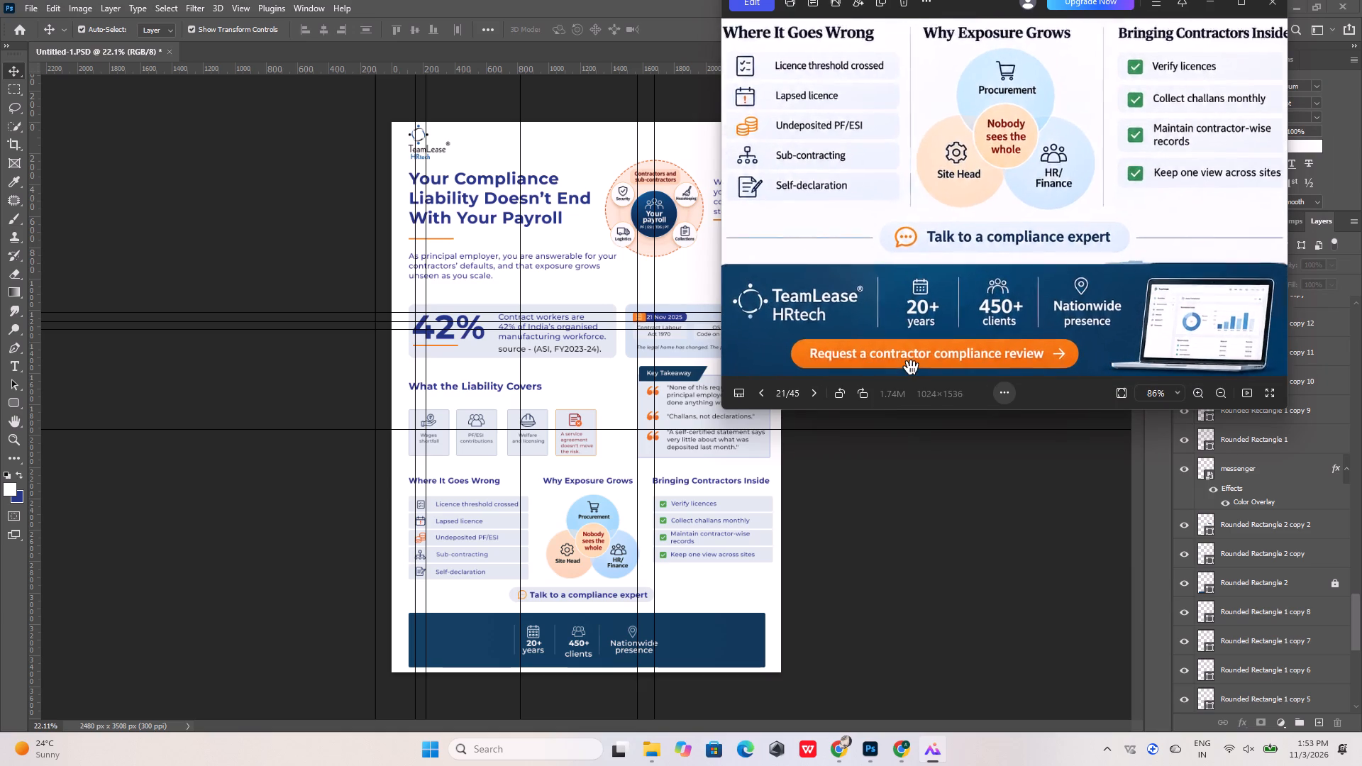
Compare the reference with the next poster variant, examining that variant's footer headline, statistics, call-to-action and laptop image.
{"action": "left_click", "coordinate": [1266, 191]}
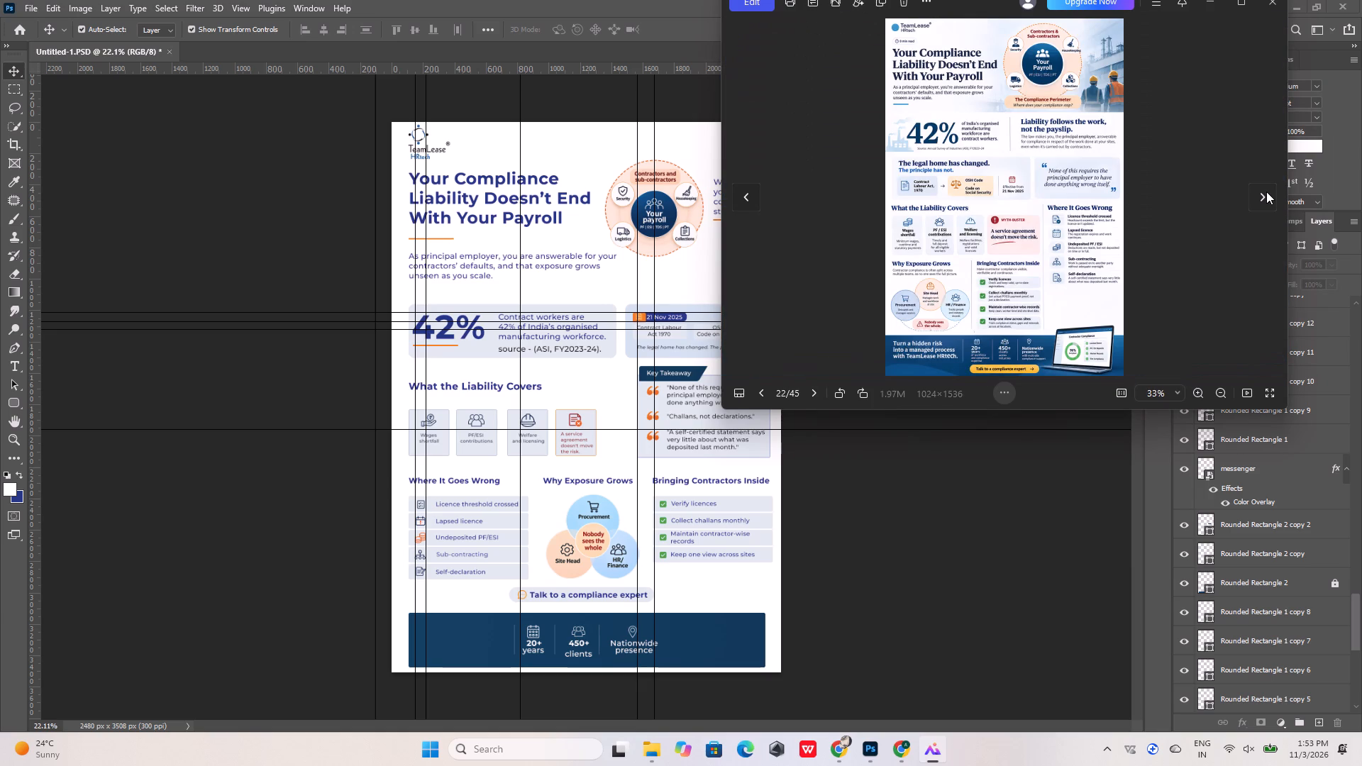
{"action": "scroll", "coordinate": [944, 367], "scroll_direction": "up", "scroll_amount": 5}
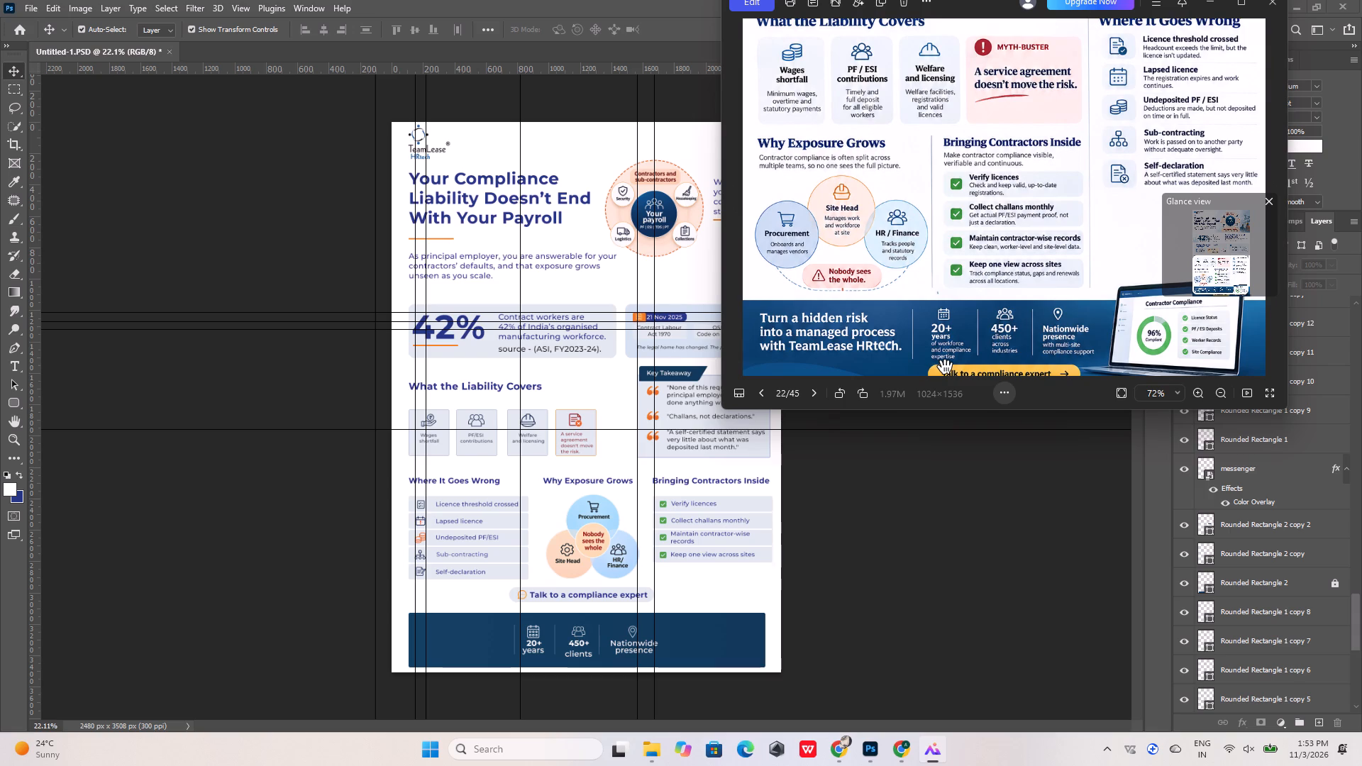
{"action": "scroll", "coordinate": [945, 367], "scroll_direction": "down", "scroll_amount": 5}
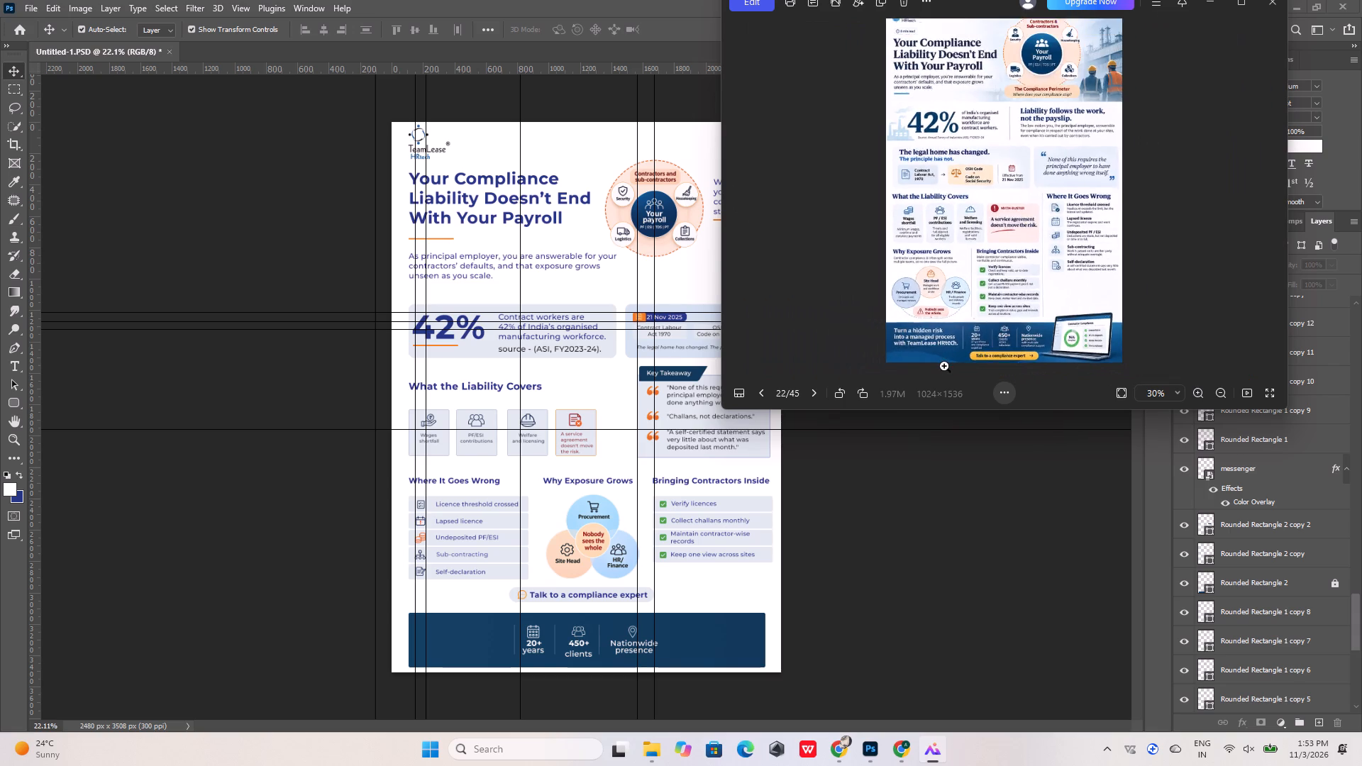
{"action": "key", "text": "Left"}
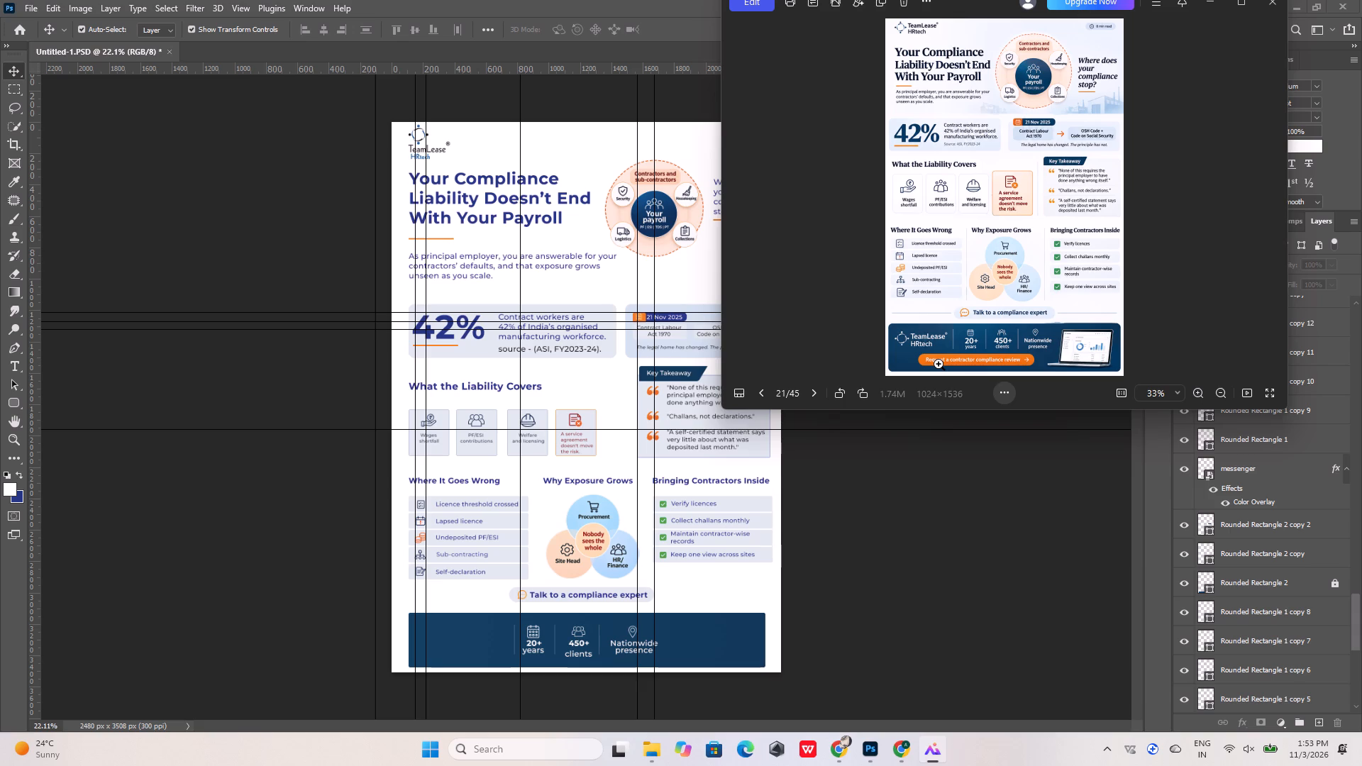
{"action": "key", "text": "Right"}
{"action": "scroll", "coordinate": [939, 365], "scroll_direction": "up", "scroll_amount": 7}
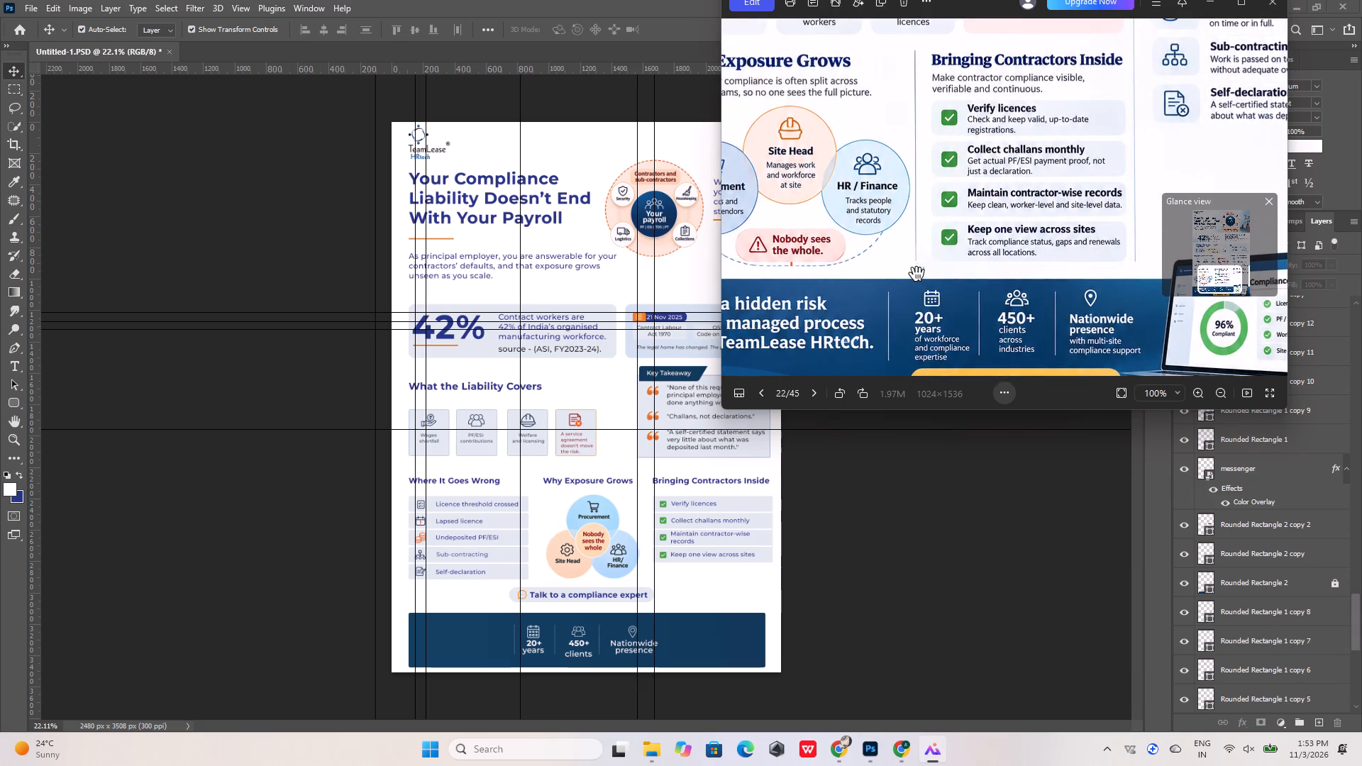
{"action": "left_click_drag", "start_coordinate": [907, 286], "coordinate": [1029, 223]}
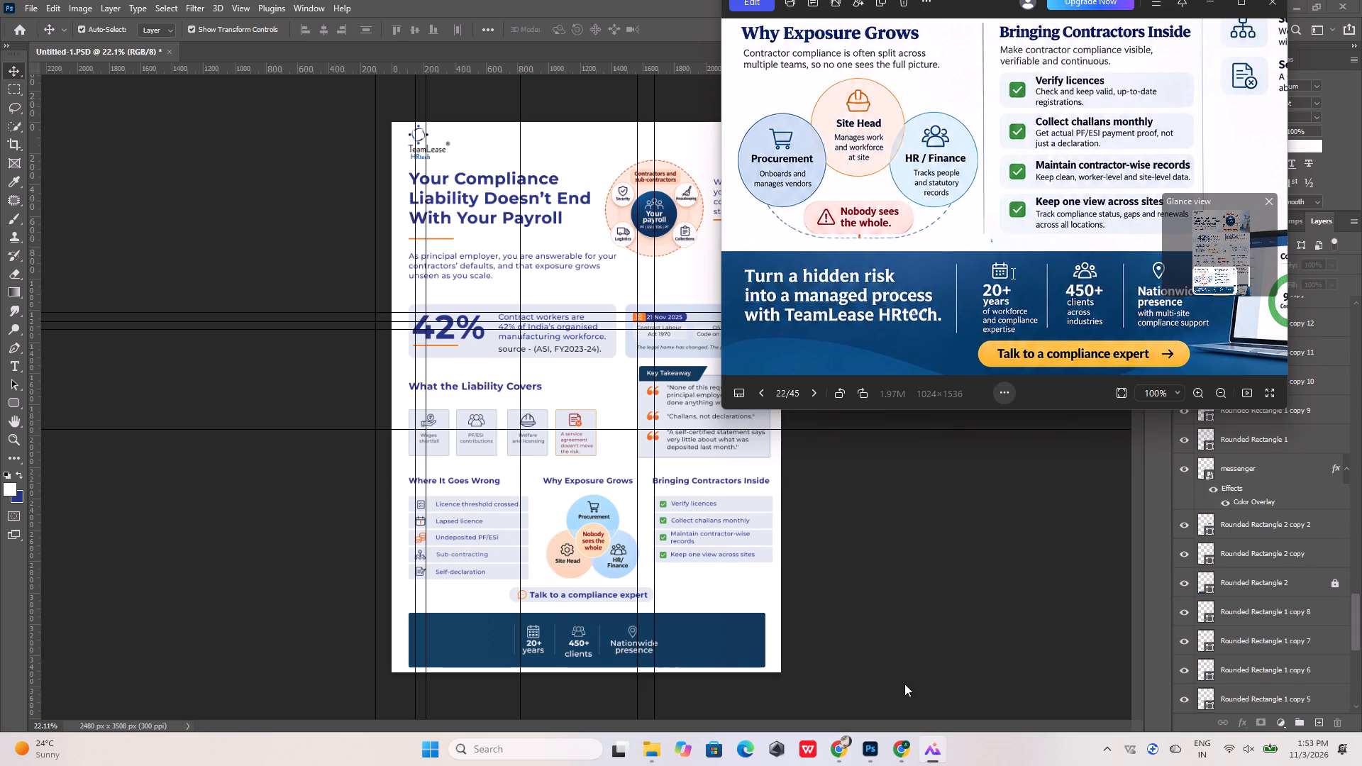
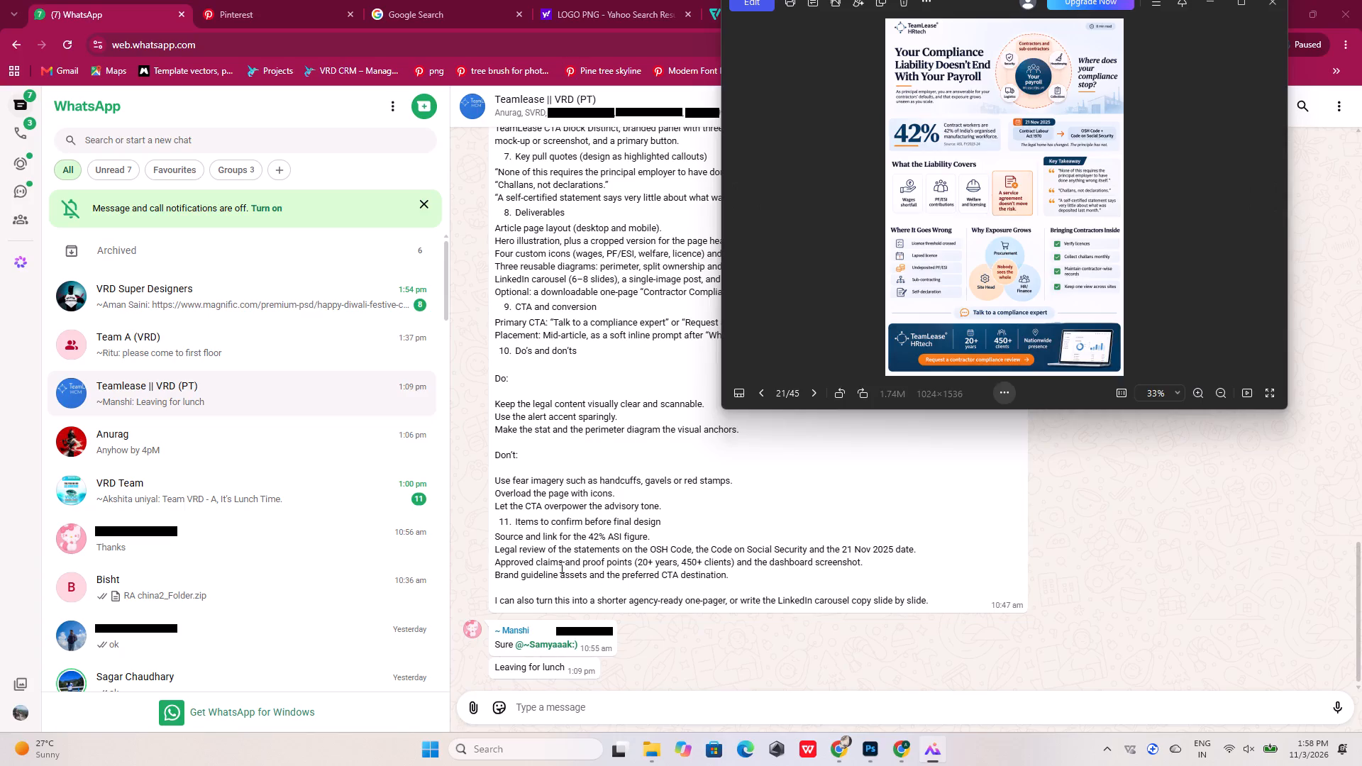
Switch to Photoshop and place a duplicate of the header's TeamLease HRtech logo over the "Where It Goes Wrong" list.
{"action": "left_click", "coordinate": [904, 748]}
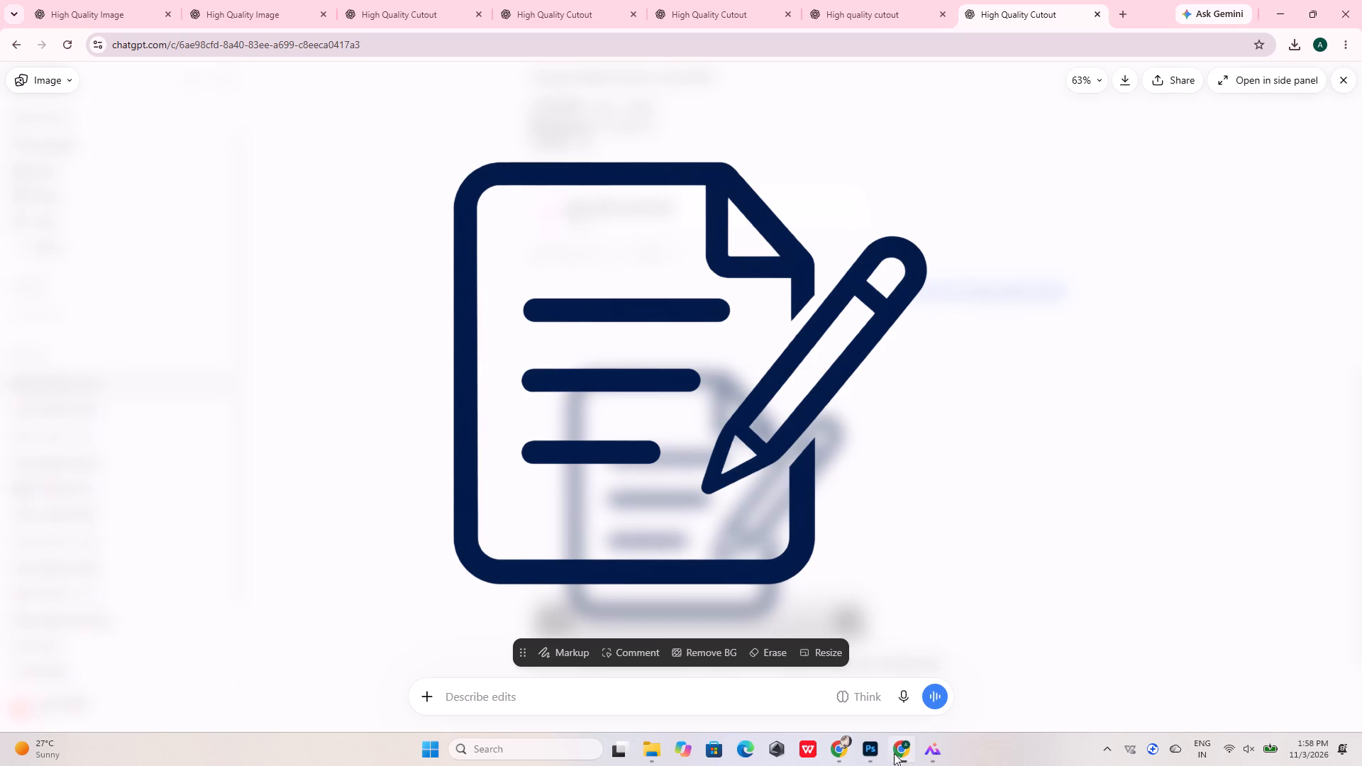
{"action": "left_click", "coordinate": [864, 750]}
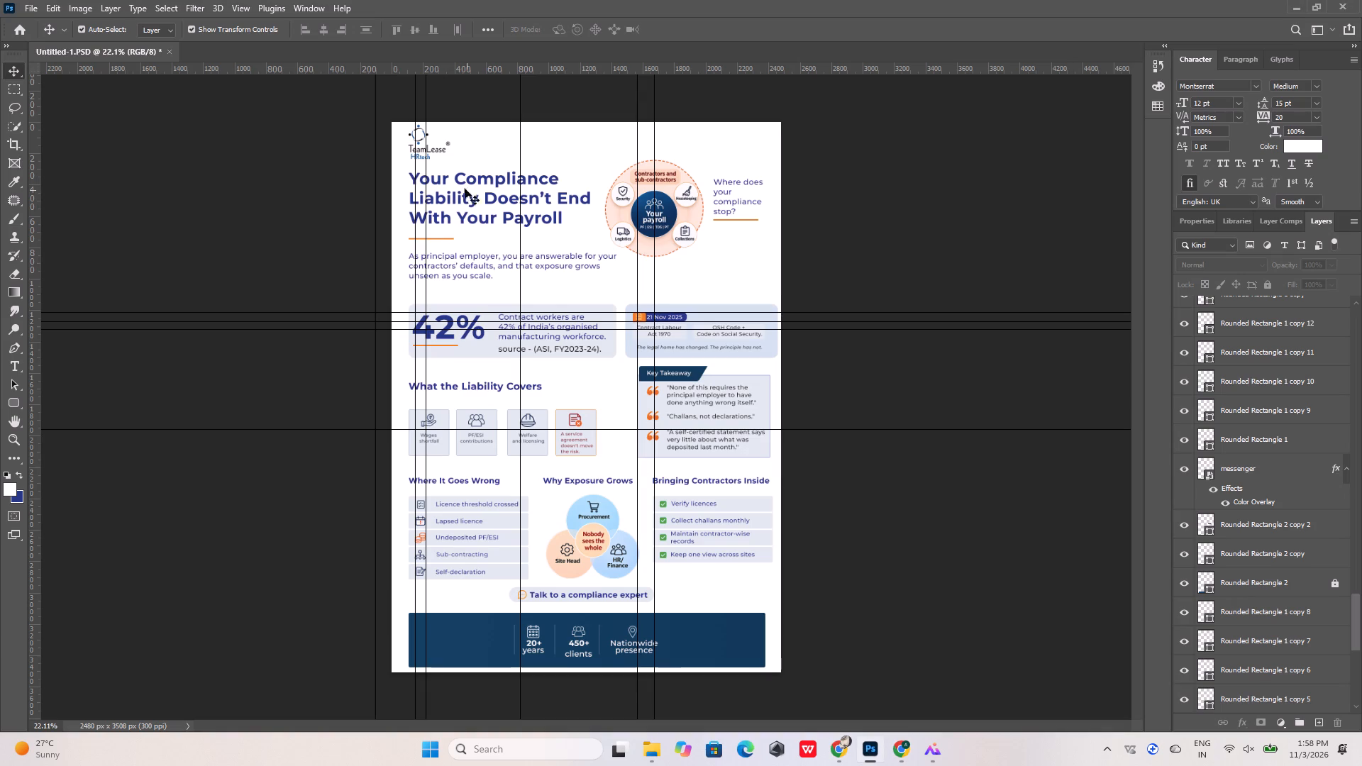
{"action": "left_click", "coordinate": [433, 153]}
{"action": "left_click", "coordinate": [437, 148]}
{"action": "scroll", "coordinate": [416, 178], "scroll_direction": "up", "scroll_amount": 5, "text": "alt"}
{"action": "left_click", "coordinate": [437, 101]}
{"action": "double_click", "coordinate": [425, 99]}
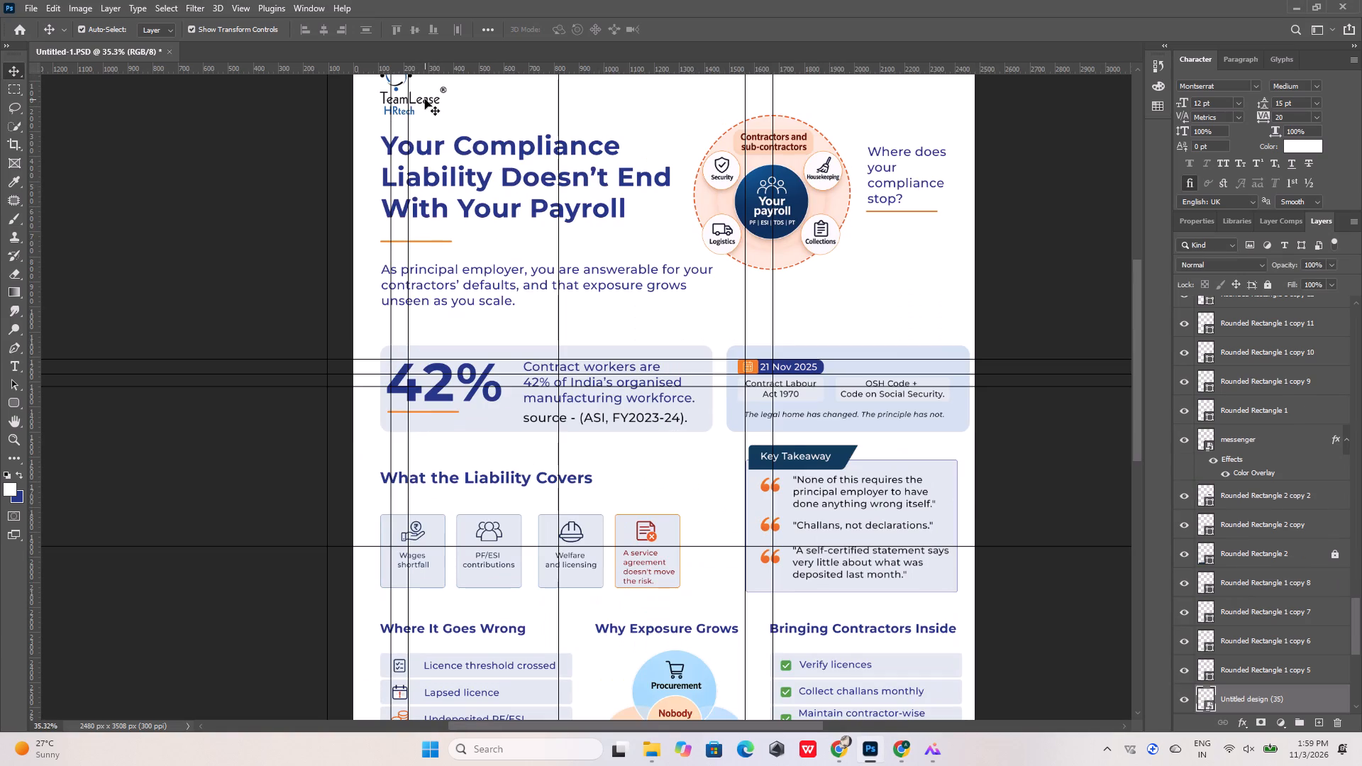
{"action": "left_click_drag", "start_coordinate": [425, 99], "coordinate": [487, 684], "text": "alt"}
{"action": "scroll", "coordinate": [454, 296], "scroll_direction": "down", "scroll_amount": 9, "text": "alt"}
{"action": "scroll", "coordinate": [470, 572], "scroll_direction": "up", "scroll_amount": 5, "text": "alt"}
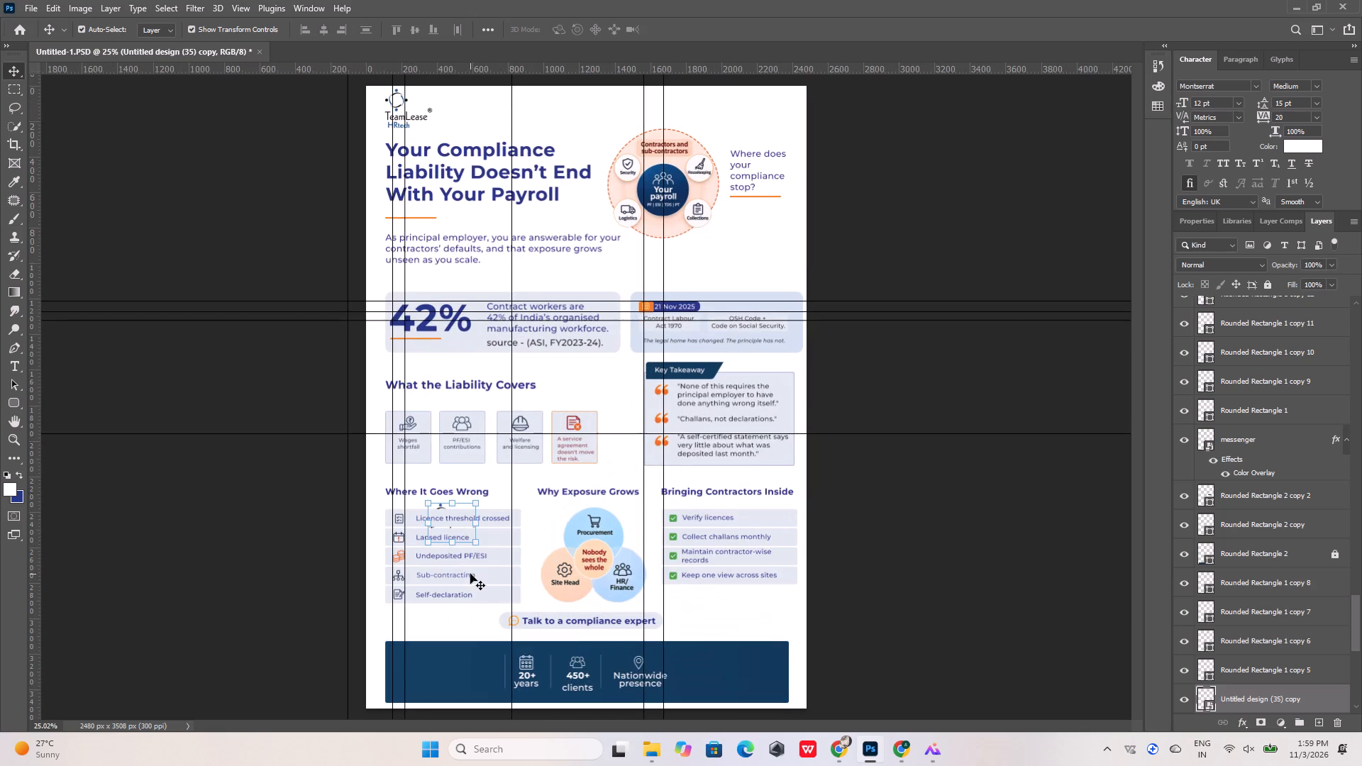
Move the logo copy straight down into the footer band beside "20+ years" and stack it above the band's background shape.
{"action": "key", "text": "shift+Down"}
{"action": "key", "text": "shift+Down"}
{"action": "key", "text": "shift+Down"}
{"action": "key", "text": "shift+Down"}
{"action": "key", "text": "shift+Down"}
{"action": "key", "text": "shift+Down"}
{"action": "key", "text": "shift+Down"}
{"action": "key", "text": "shift+Down"}
{"action": "key", "text": "shift+Down"}
{"action": "key", "text": "shift+Down"}
{"action": "key", "text": "shift+Down"}
{"action": "key", "text": "shift+Down"}
{"action": "key", "text": "shift+Down"}
{"action": "key", "text": "shift+Down"}
{"action": "key", "text": "shift+Down"}
{"action": "key", "text": "shift+Down"}
{"action": "key", "text": "shift+Down"}
{"action": "key", "text": "shift+Down"}
{"action": "key", "text": "shift+Down"}
{"action": "key", "text": "shift+Down"}
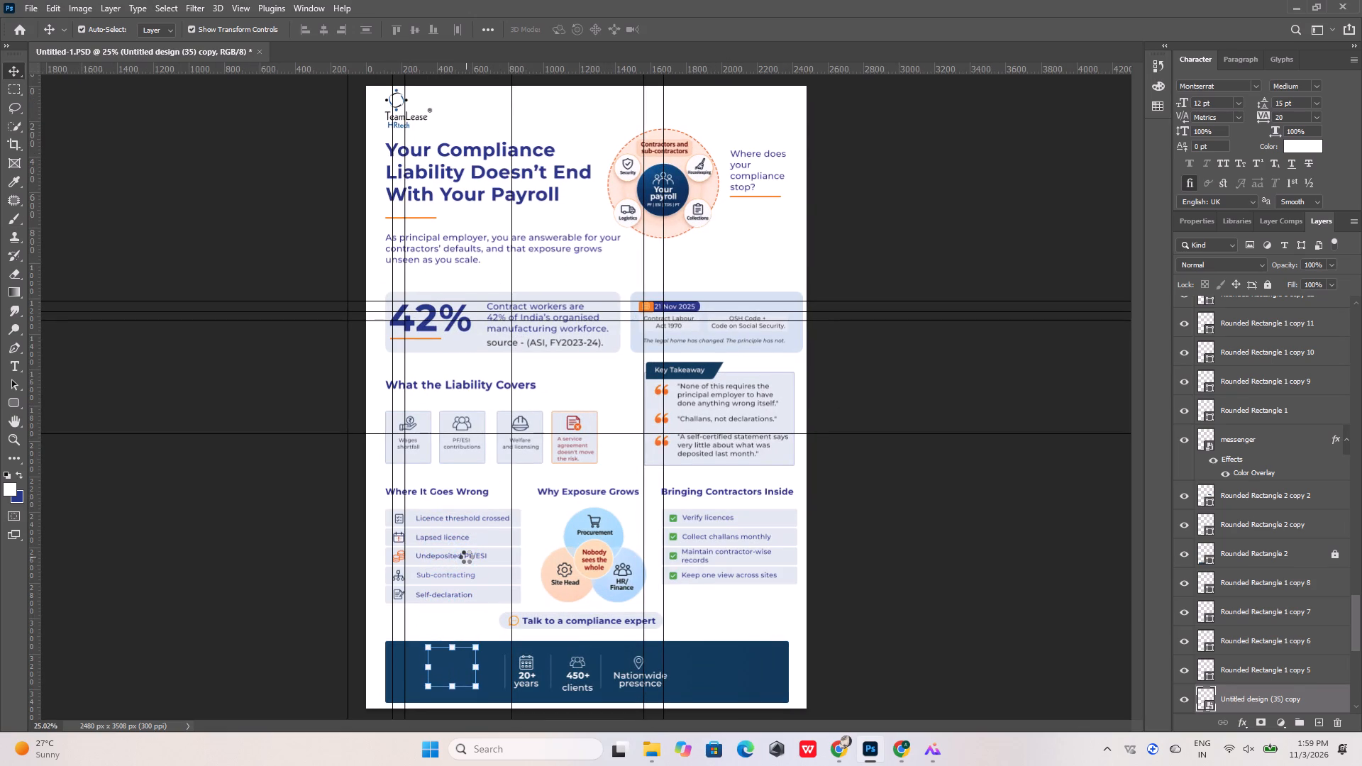
{"action": "left_click_drag", "start_coordinate": [1266, 699], "coordinate": [1238, 511]}
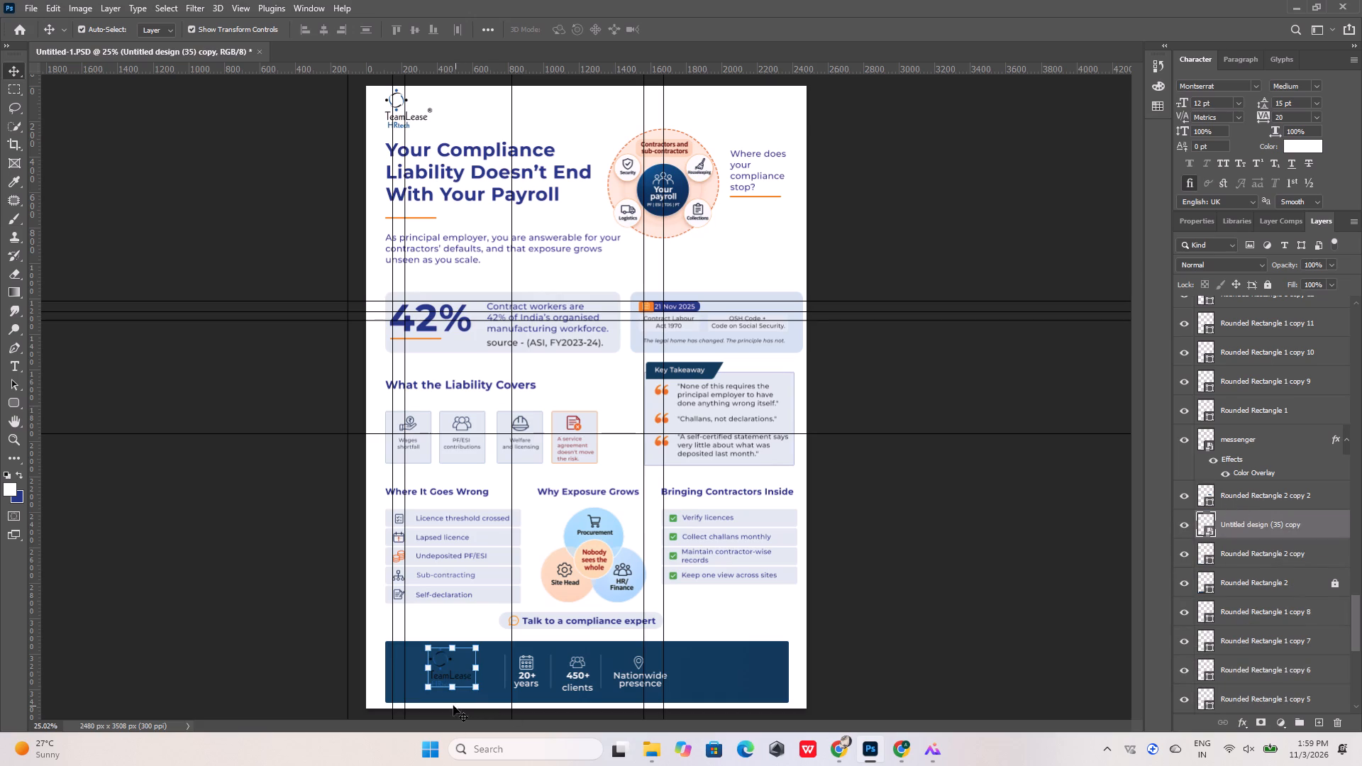
Unlock Rounded Rectangle 2, the footer band's background layer behind the logo copy.
{"action": "scroll", "coordinate": [566, 436], "scroll_direction": "down", "scroll_amount": 5}
{"action": "scroll", "coordinate": [575, 426], "scroll_direction": "down", "scroll_amount": 8, "text": "alt"}
{"action": "scroll", "coordinate": [528, 606], "scroll_direction": "up", "scroll_amount": 5, "text": "alt"}
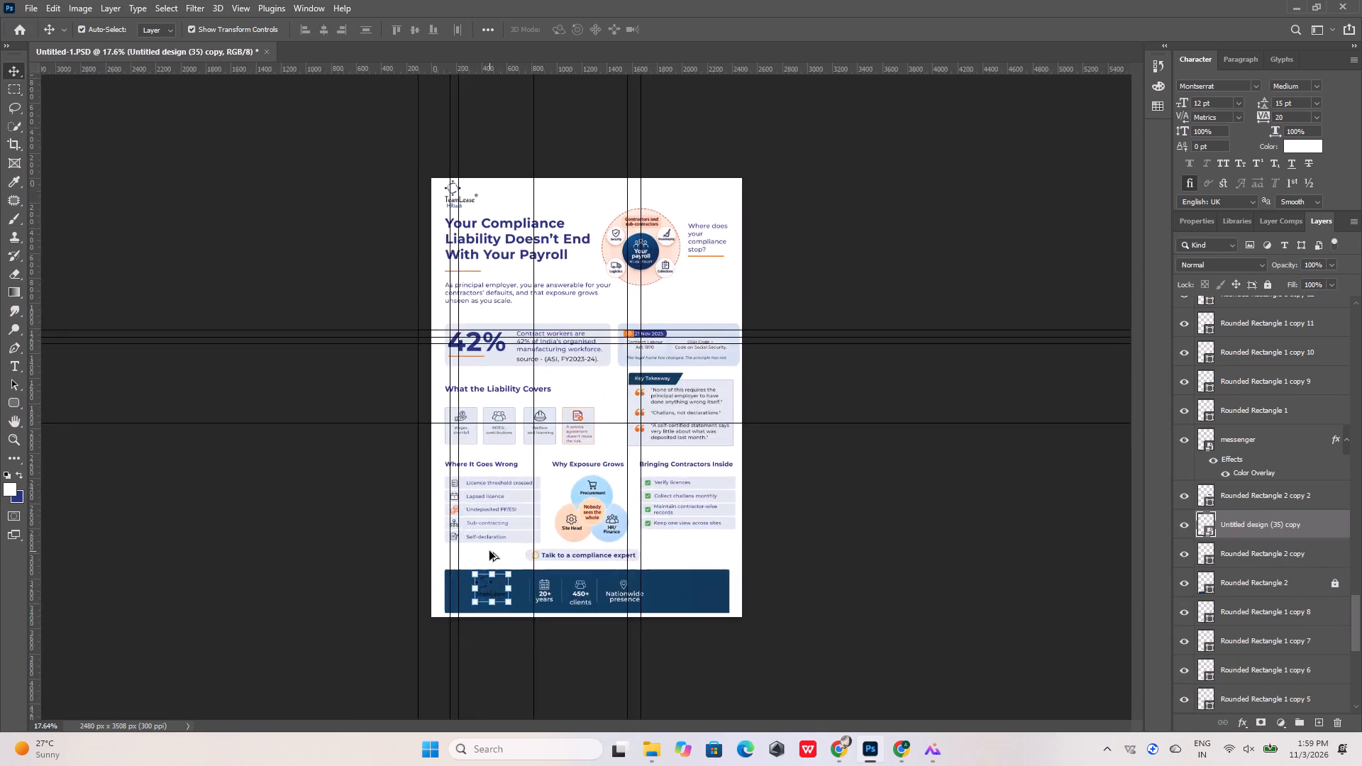
{"action": "scroll", "coordinate": [489, 551], "scroll_direction": "up", "scroll_amount": 6, "text": "alt"}
{"action": "key", "text": "space"}
{"action": "key", "text": "space"}
{"action": "key", "text": "space"}
{"action": "key", "text": "space"}
{"action": "key", "text": "space"}
{"action": "key", "text": "space"}
{"action": "key", "text": "space"}
{"action": "key", "text": "space"}
{"action": "key", "text": "space"}
{"action": "key", "text": "space"}
{"action": "key", "text": "space"}
{"action": "key", "text": "space"}
{"action": "key", "text": "space"}
{"action": "left_click_drag", "start_coordinate": [458, 629], "coordinate": [579, 406]}
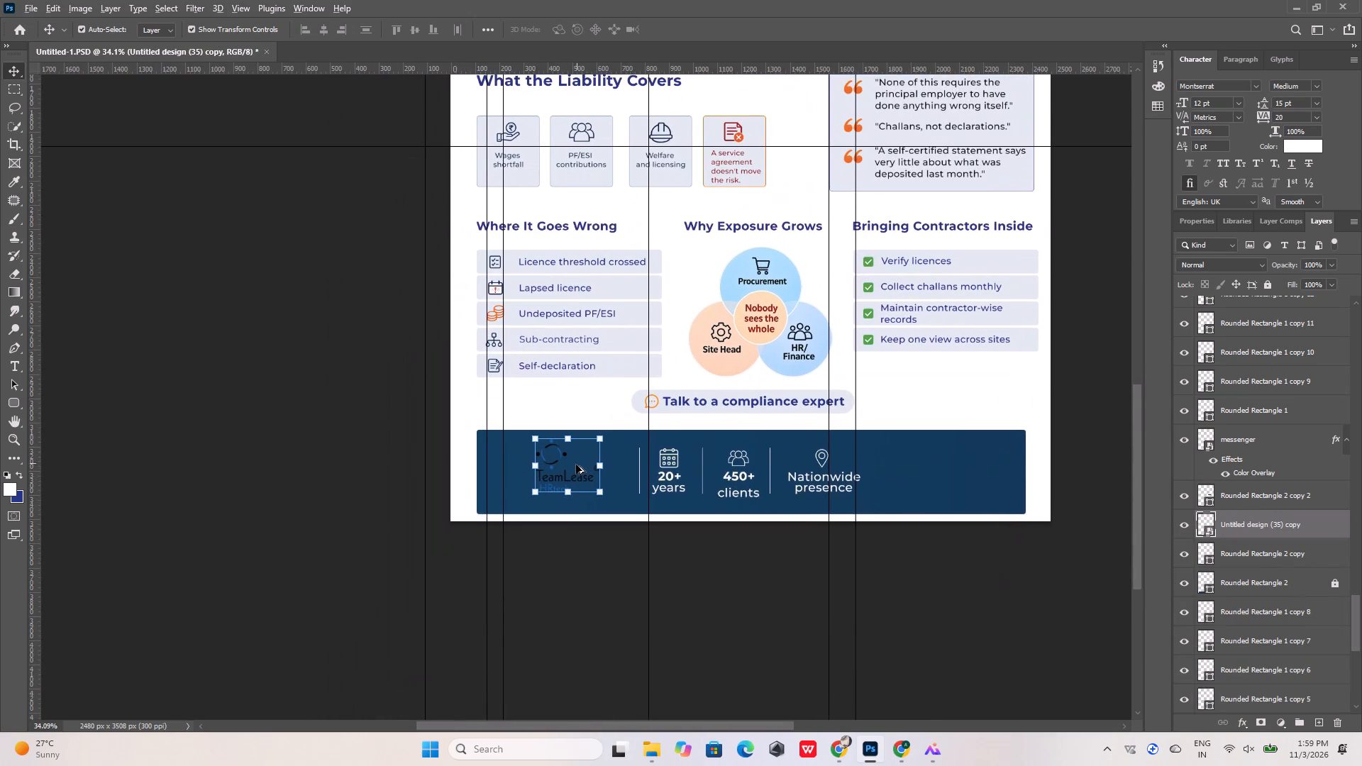
{"action": "scroll", "coordinate": [575, 468], "scroll_direction": "up", "scroll_amount": 10, "text": "alt"}
{"action": "left_click", "coordinate": [688, 448], "text": "shift"}
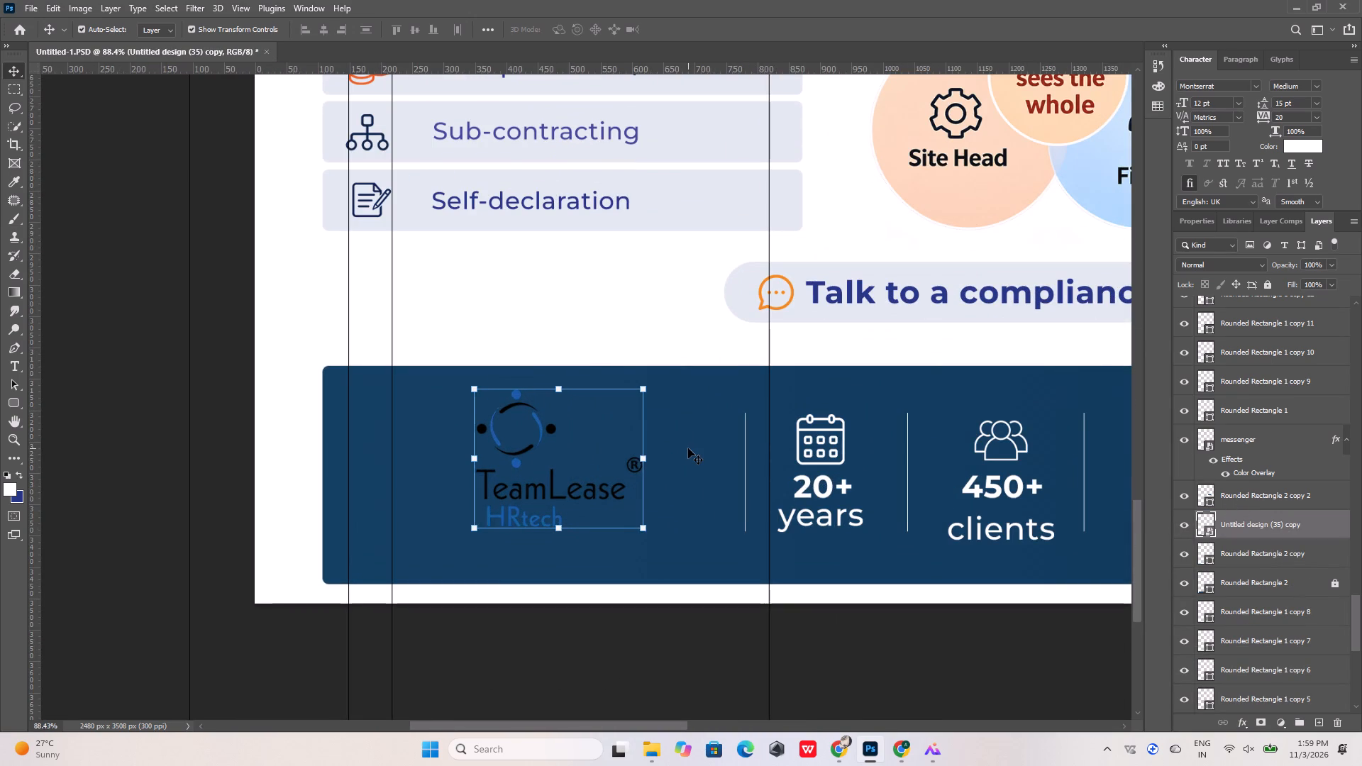
{"action": "left_click", "coordinate": [439, 435]}
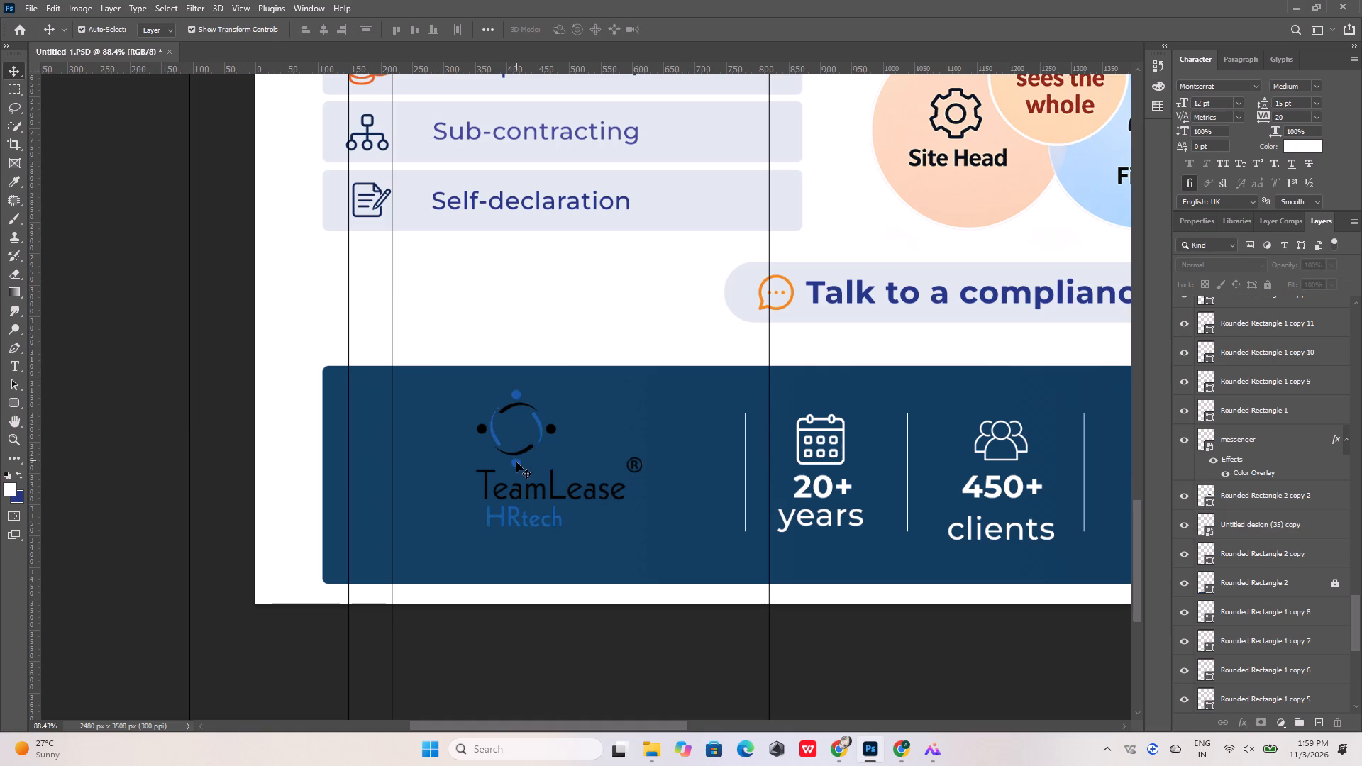
{"action": "left_click", "coordinate": [516, 463]}
{"action": "left_click", "coordinate": [443, 463], "text": "shift"}
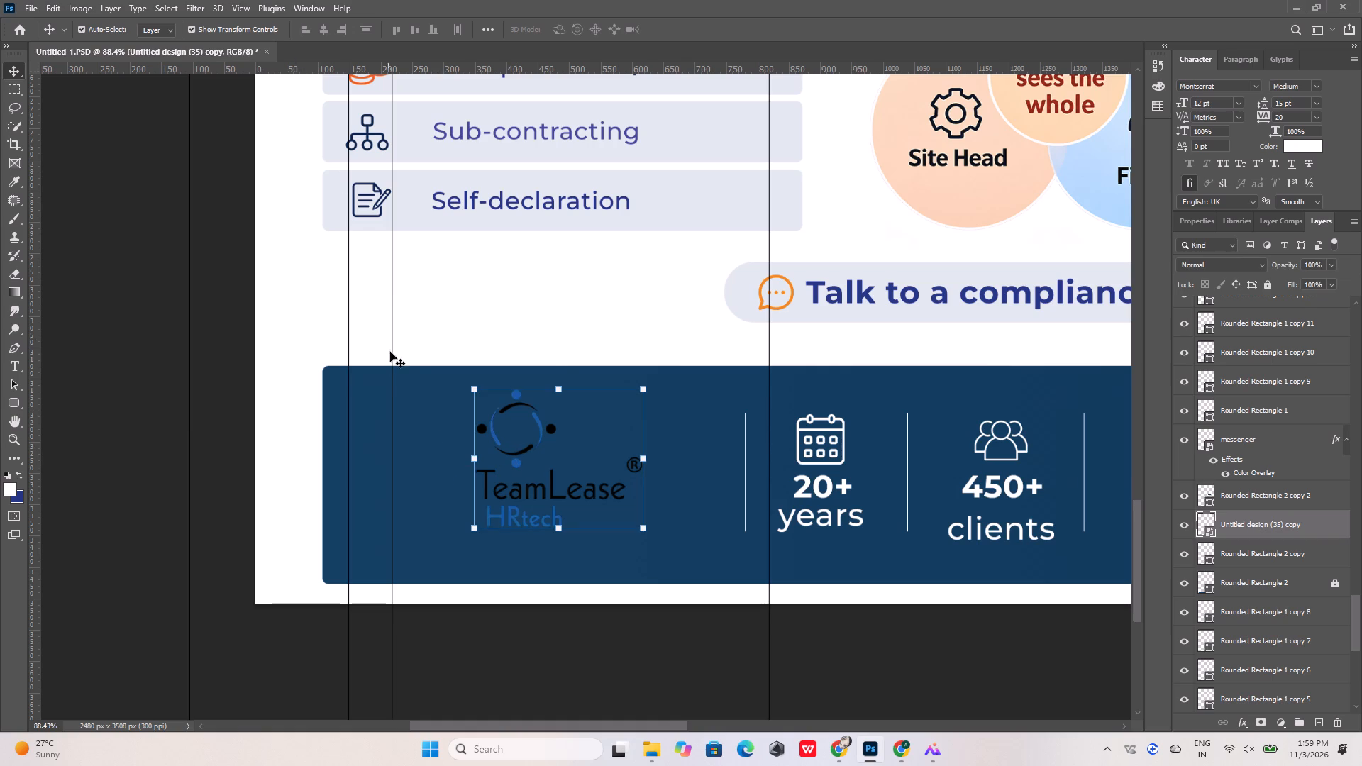
{"action": "left_click", "coordinate": [397, 385], "text": "shift"}
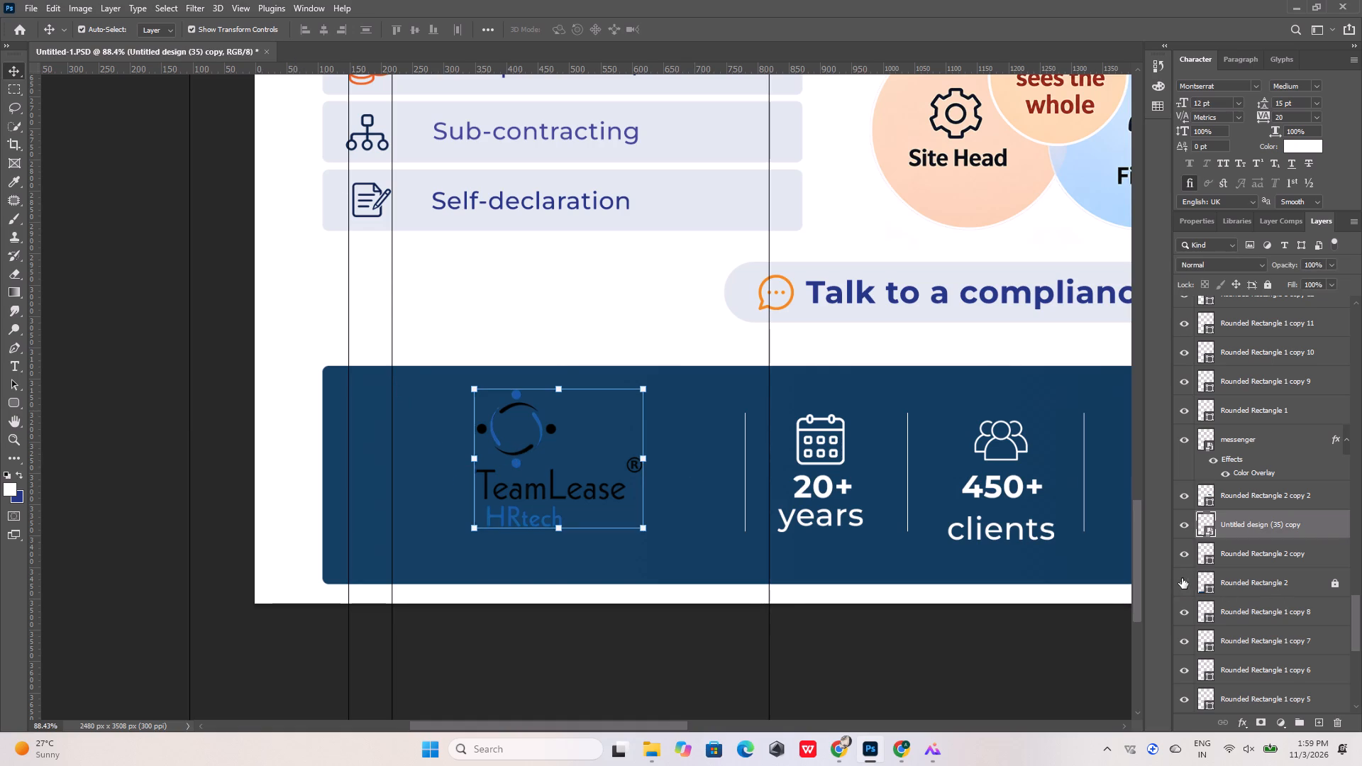
{"action": "left_click", "coordinate": [1182, 578]}
{"action": "left_click", "coordinate": [1186, 583]}
{"action": "left_click", "coordinate": [1336, 586]}
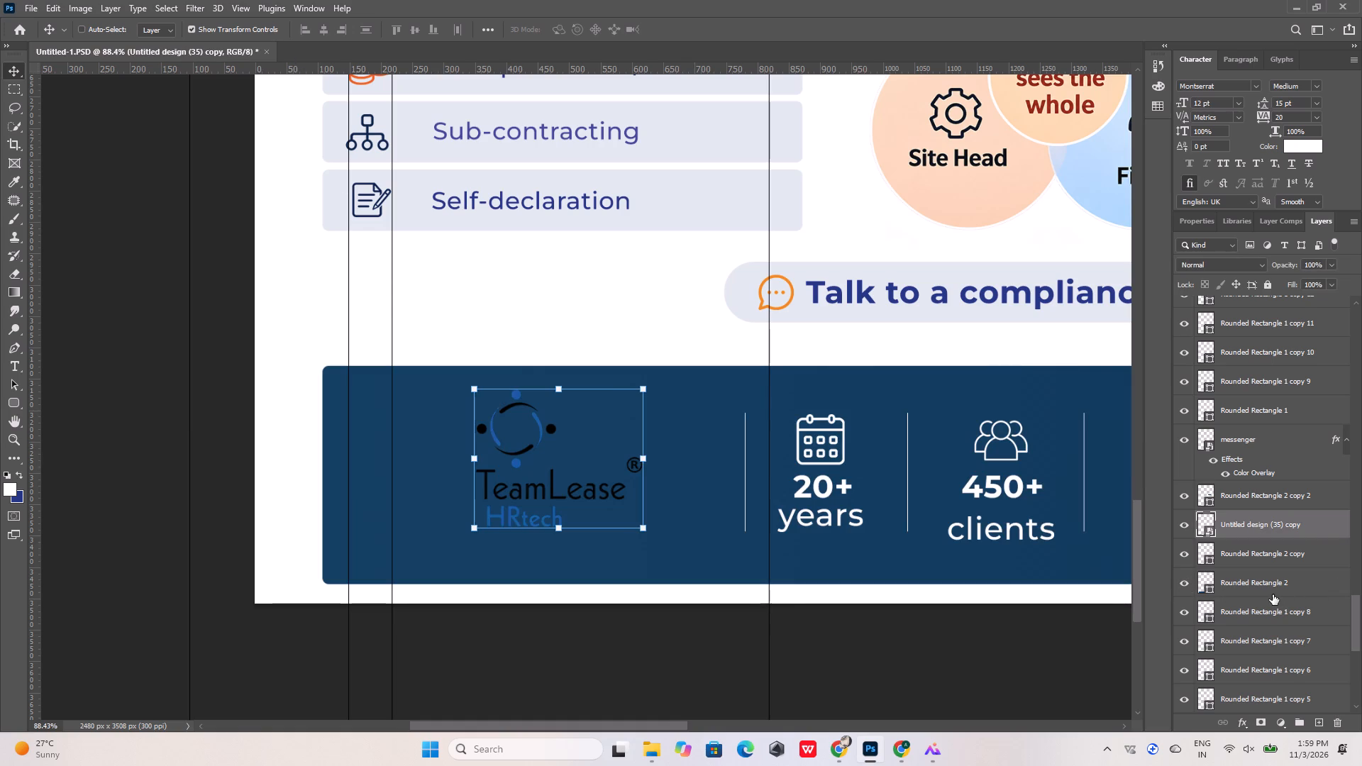
Align the logo copy's vertical centre with the footer band, keeping its horizontal position beside the statistics.
{"action": "left_click", "coordinate": [1270, 586], "text": "ctrl"}
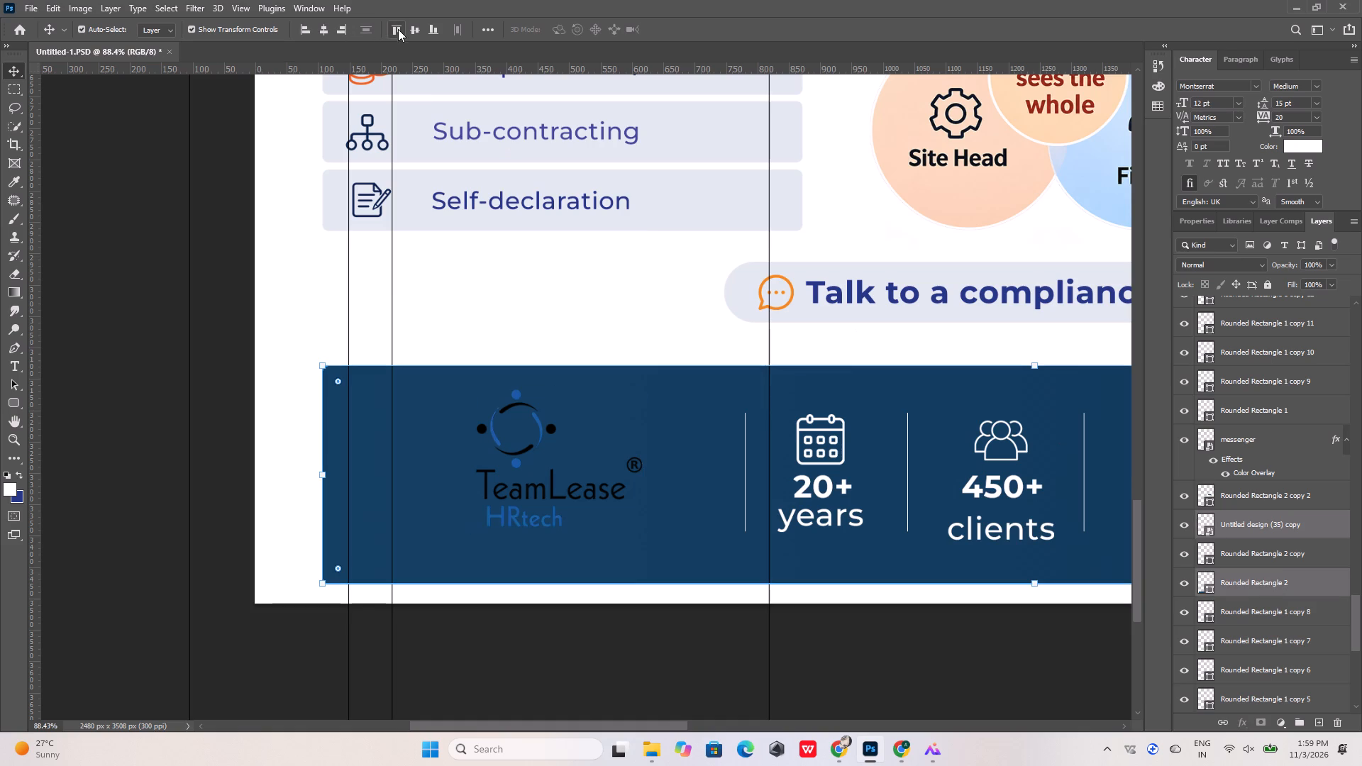
{"action": "left_click", "coordinate": [323, 31]}
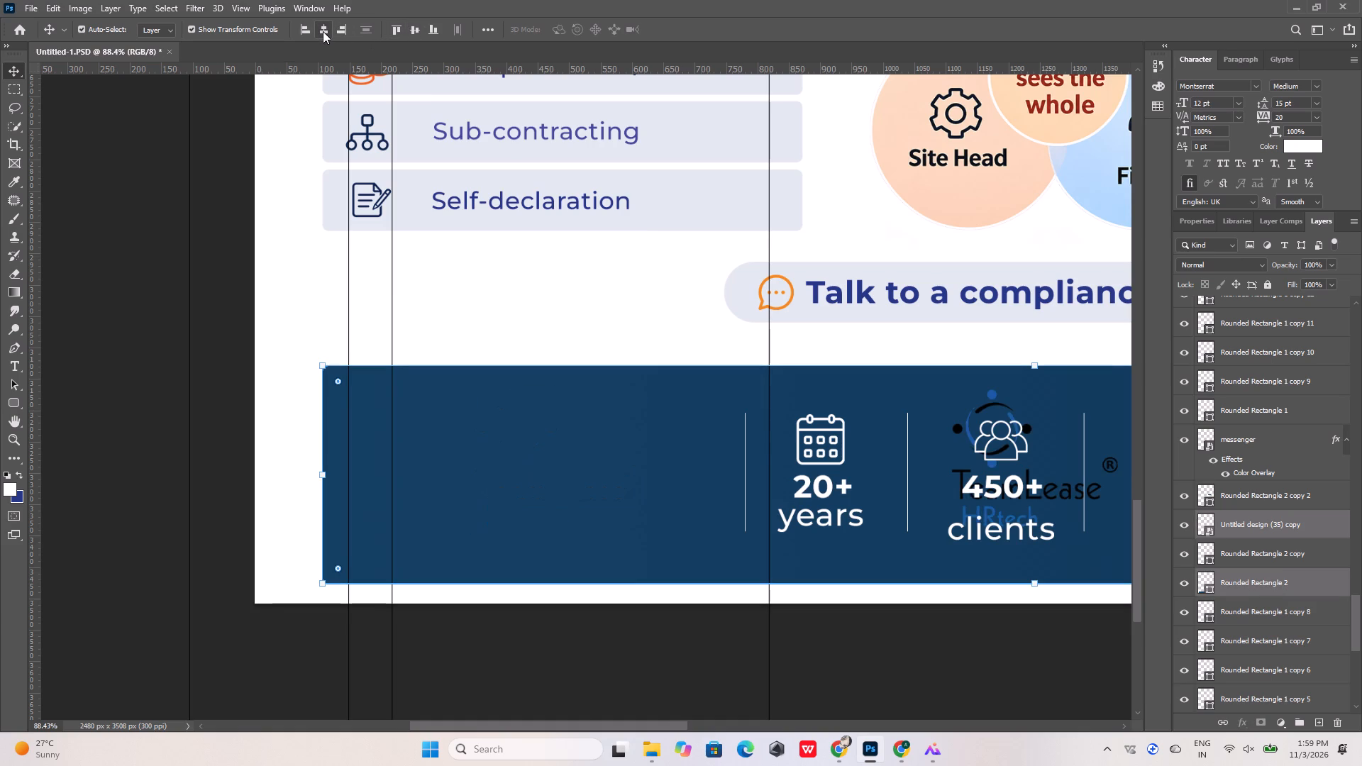
{"action": "key", "text": "ctrl+z"}
{"action": "left_click", "coordinate": [419, 32]}
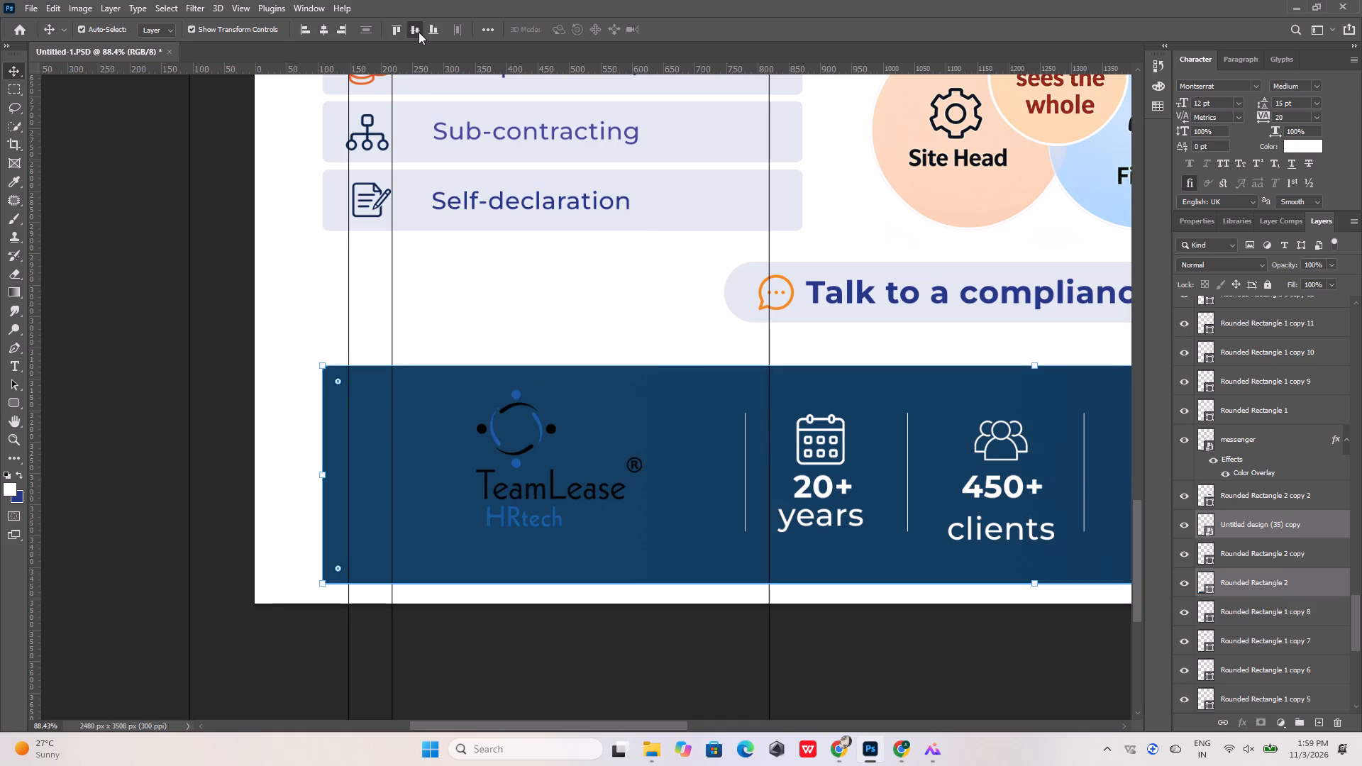
{"action": "left_click", "coordinate": [538, 438]}
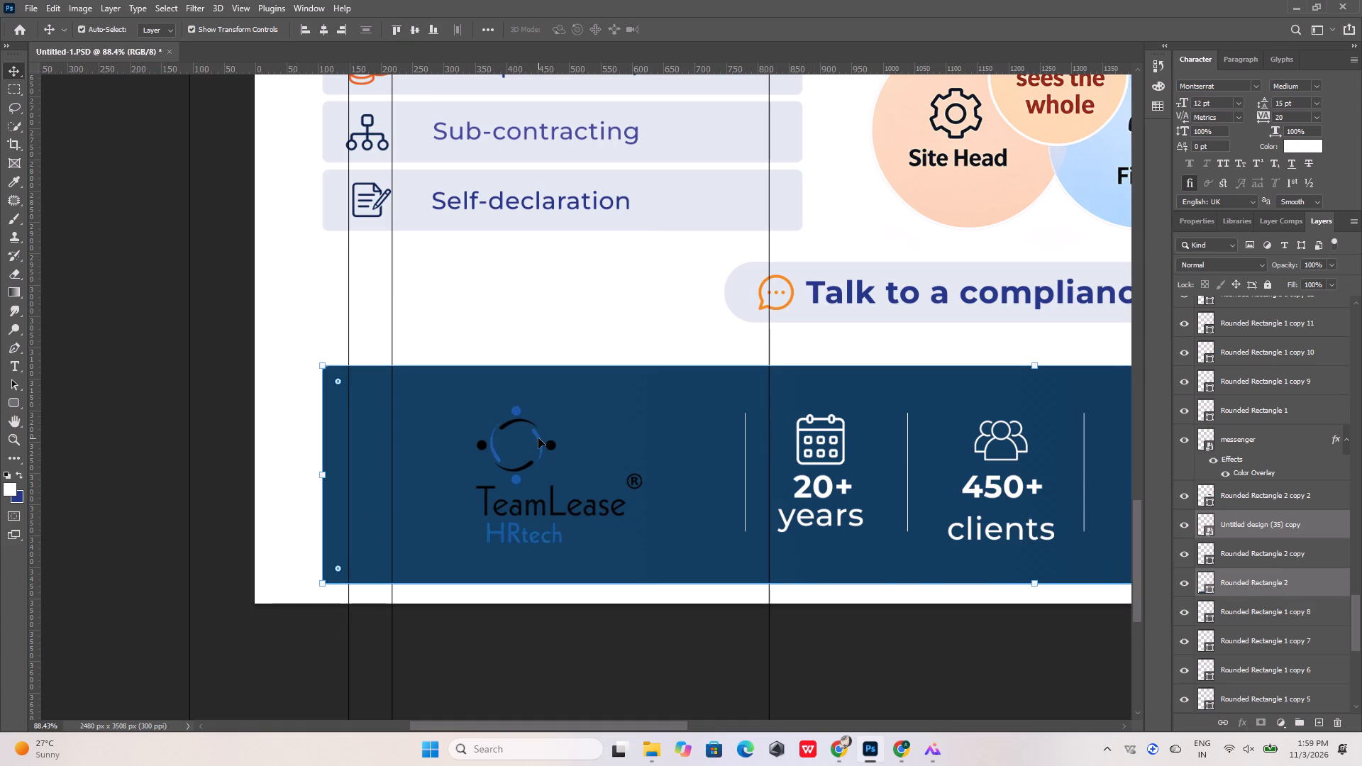
{"action": "left_click", "coordinate": [538, 438]}
{"action": "left_click", "coordinate": [560, 412]}
{"action": "left_click", "coordinate": [541, 440]}
{"action": "left_click", "coordinate": [528, 323]}
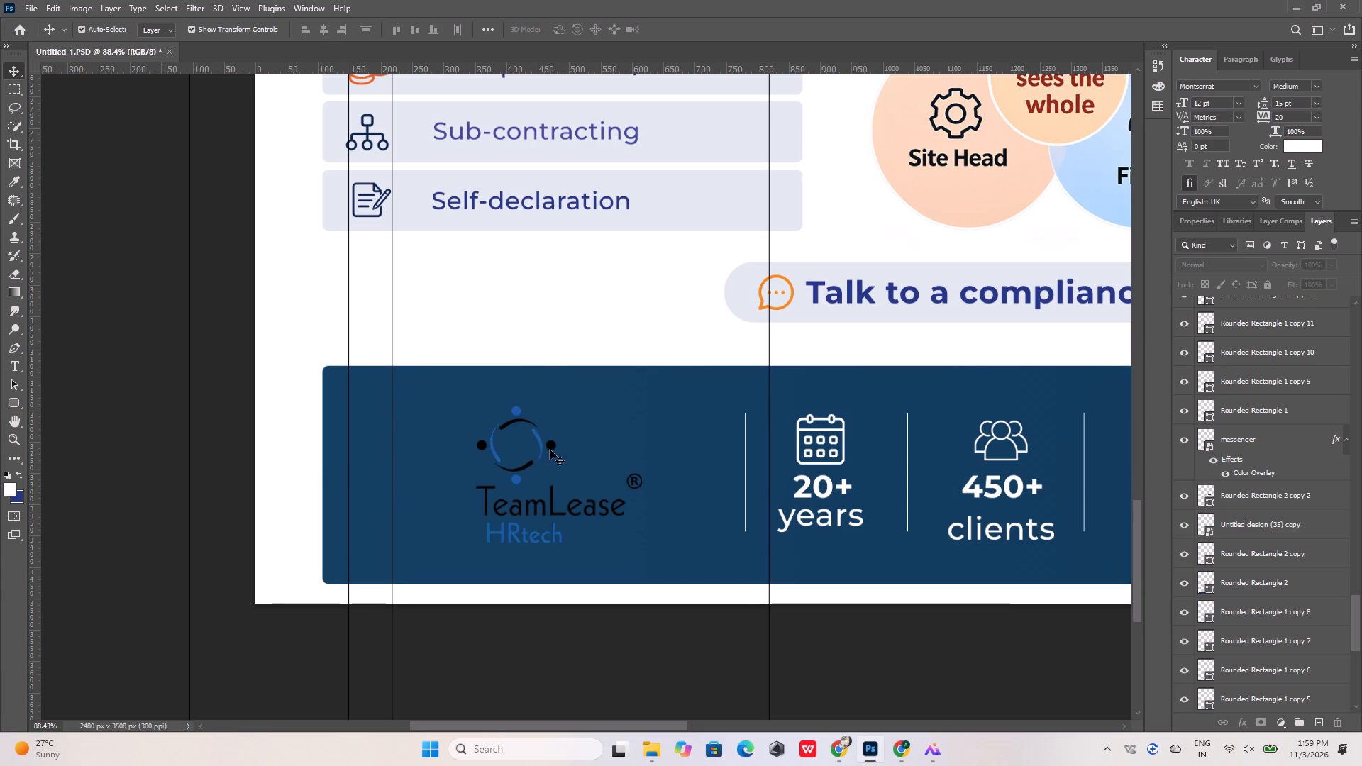
Nudge the footer logo about 20 px left, away from the "20+ years" divider.
{"action": "left_click", "coordinate": [553, 450]}
{"action": "key", "text": "shift+Left"}
{"action": "key", "text": "shift+Left"}
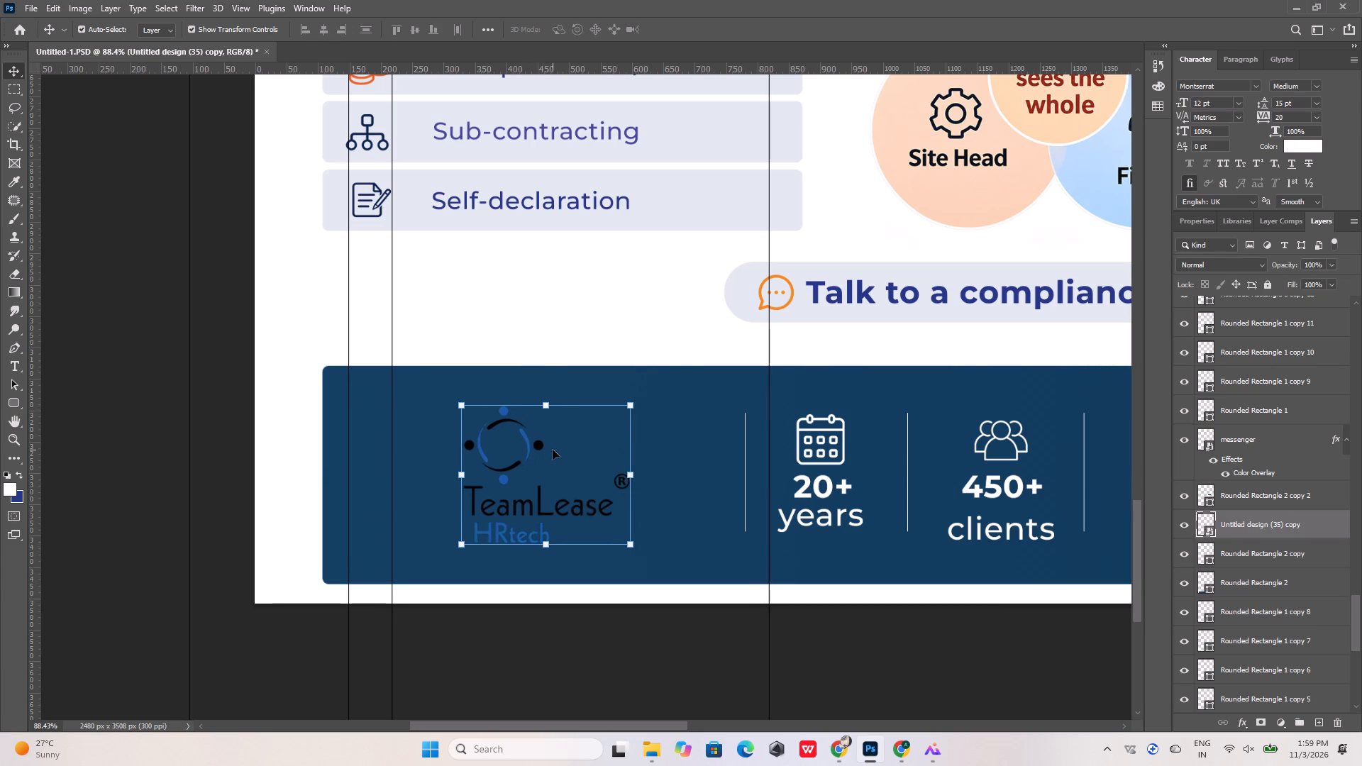
Apply a white Color Overlay at 100% opacity to the footer's TeamLease HRtech logo.
{"action": "double_click", "coordinate": [1339, 523]}
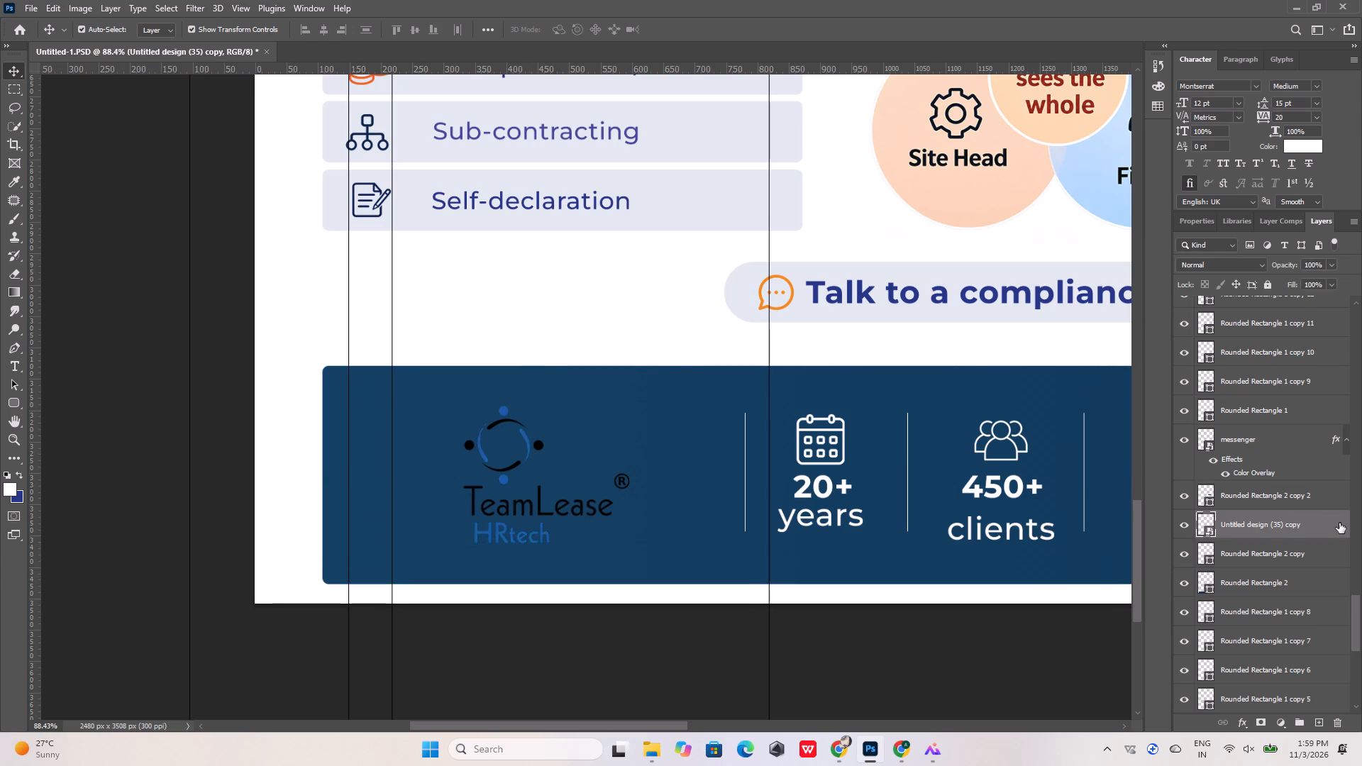
{"action": "left_click", "coordinate": [844, 423]}
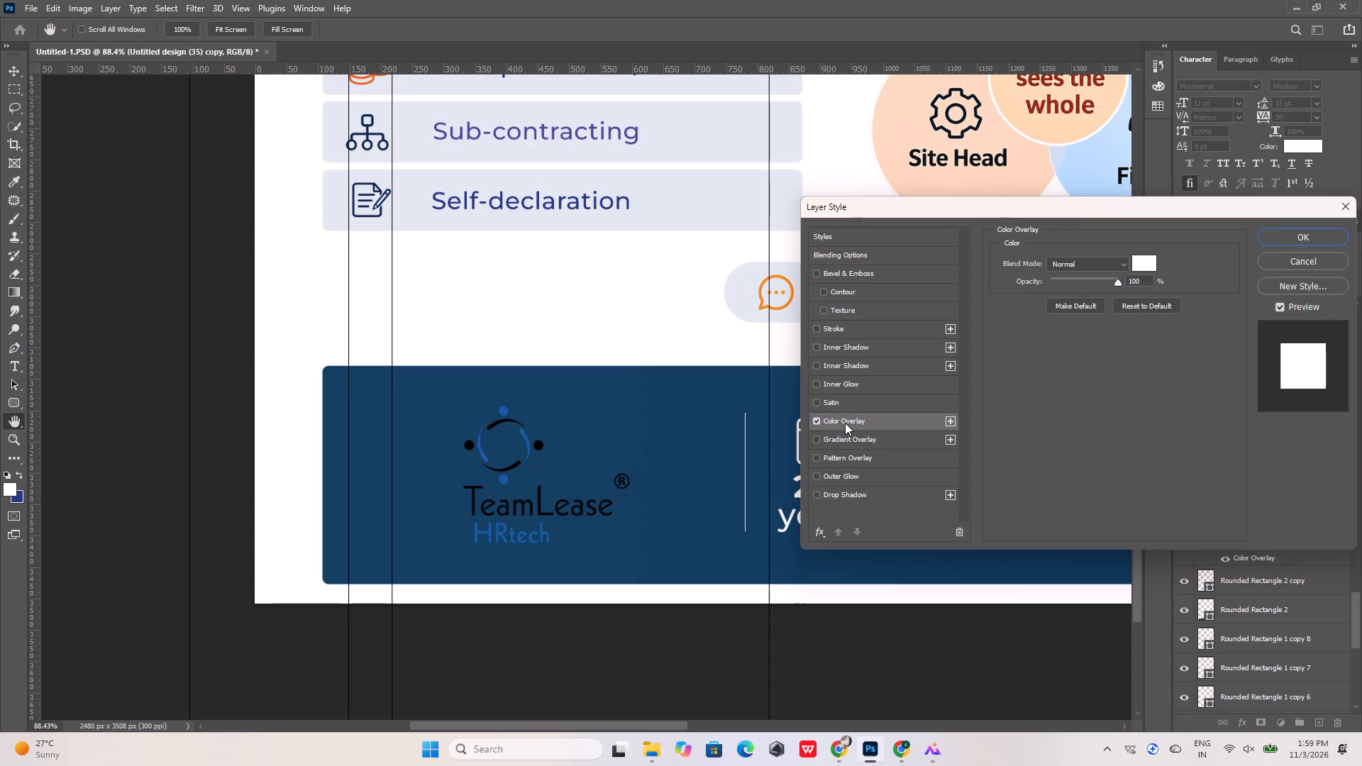
{"action": "left_click", "coordinate": [1310, 241]}
{"action": "left_click", "coordinate": [721, 331]}
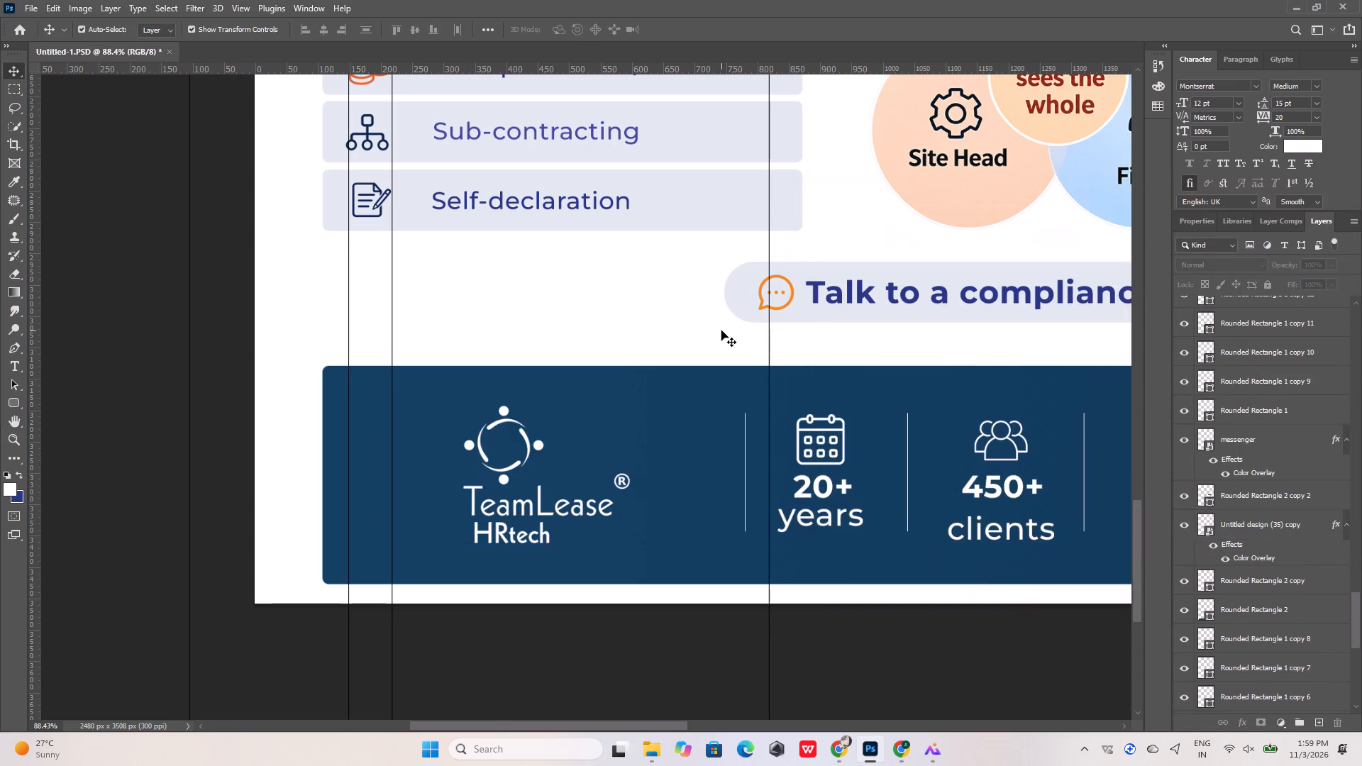
Align the white logo vertically to the centre of the footer band's background once more.
{"action": "left_click", "coordinate": [527, 438]}
{"action": "left_click", "coordinate": [677, 432], "text": "shift"}
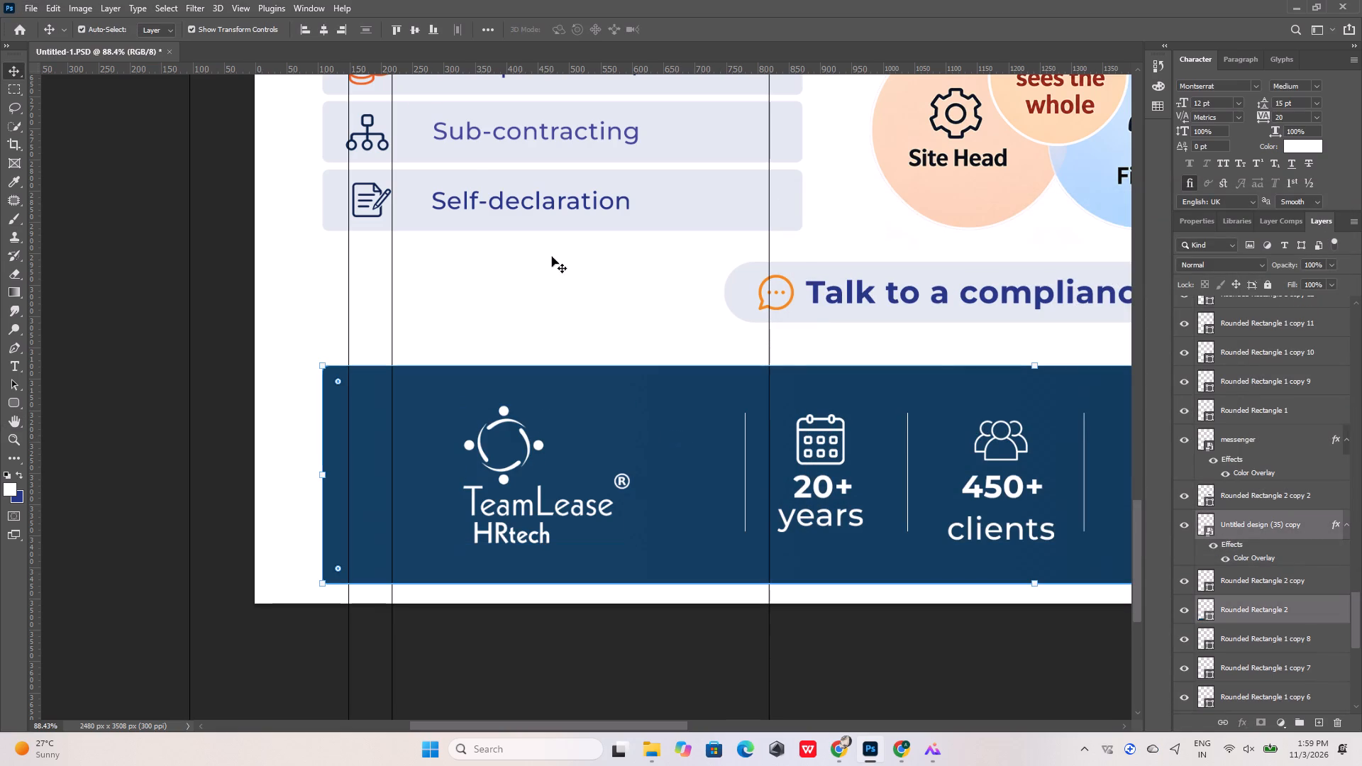
{"action": "left_click", "coordinate": [419, 33]}
{"action": "left_click", "coordinate": [526, 323]}
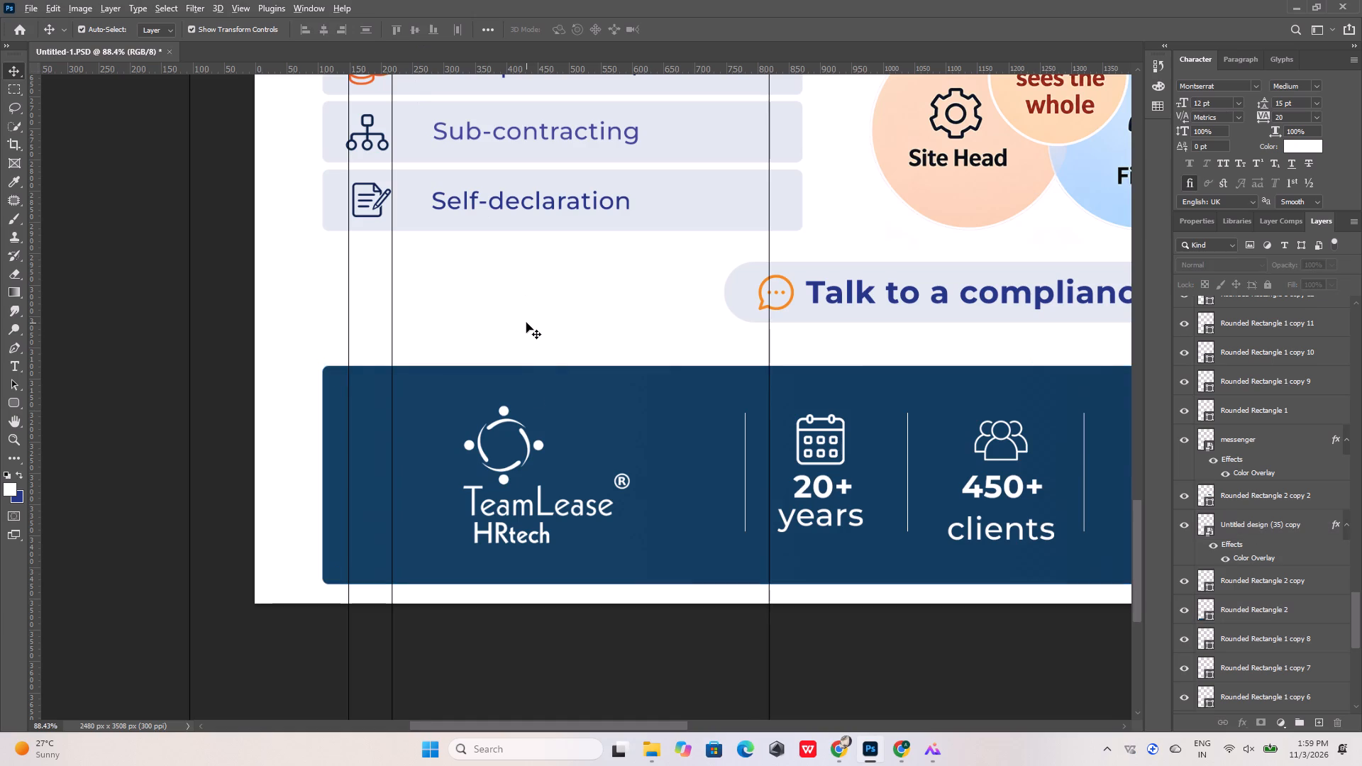
Compare the footer band with the reference poster in the WPS Office image viewer, examining its call-to-action and laptop image.
{"action": "scroll", "coordinate": [533, 394], "scroll_direction": "down", "scroll_amount": 13, "text": "alt"}
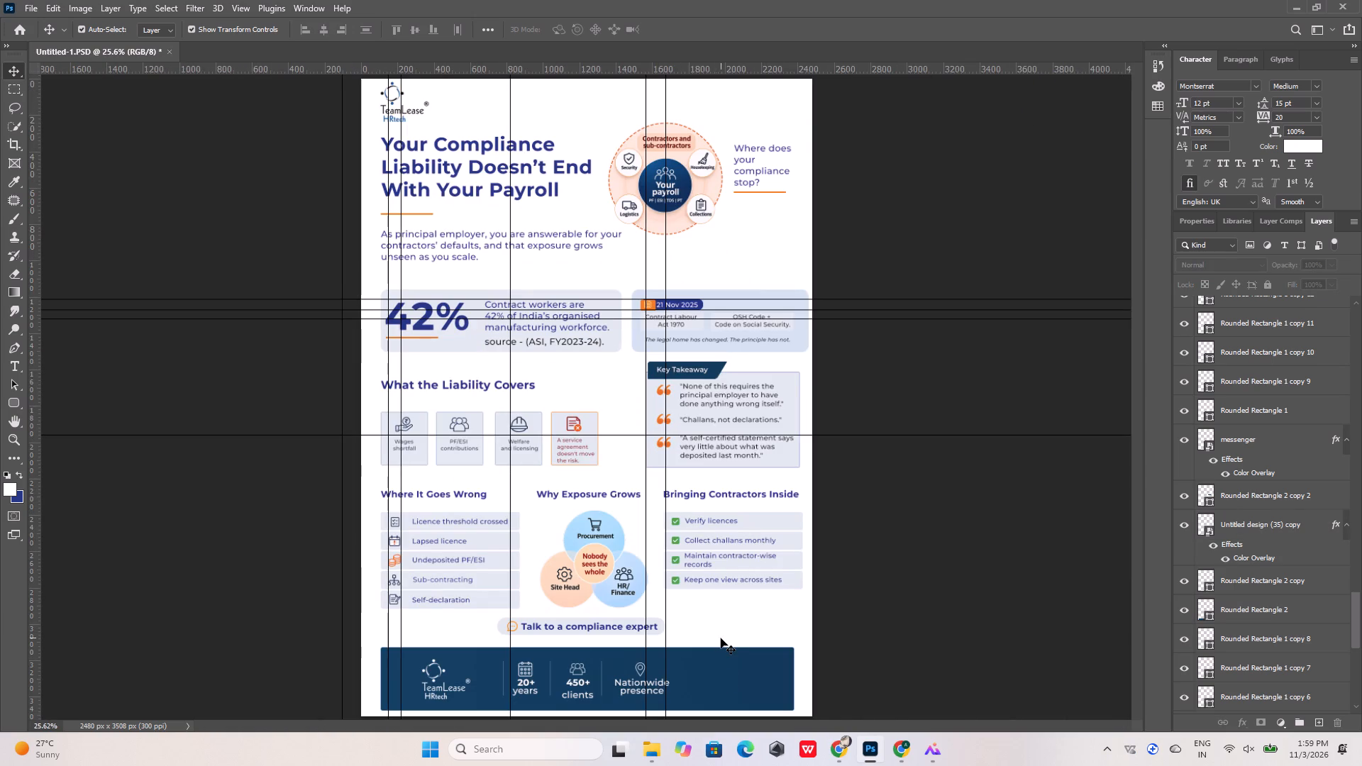
{"action": "scroll", "coordinate": [717, 638], "scroll_direction": "up", "scroll_amount": 4}
{"action": "scroll", "coordinate": [717, 638], "scroll_direction": "up", "scroll_amount": 10, "text": "alt"}
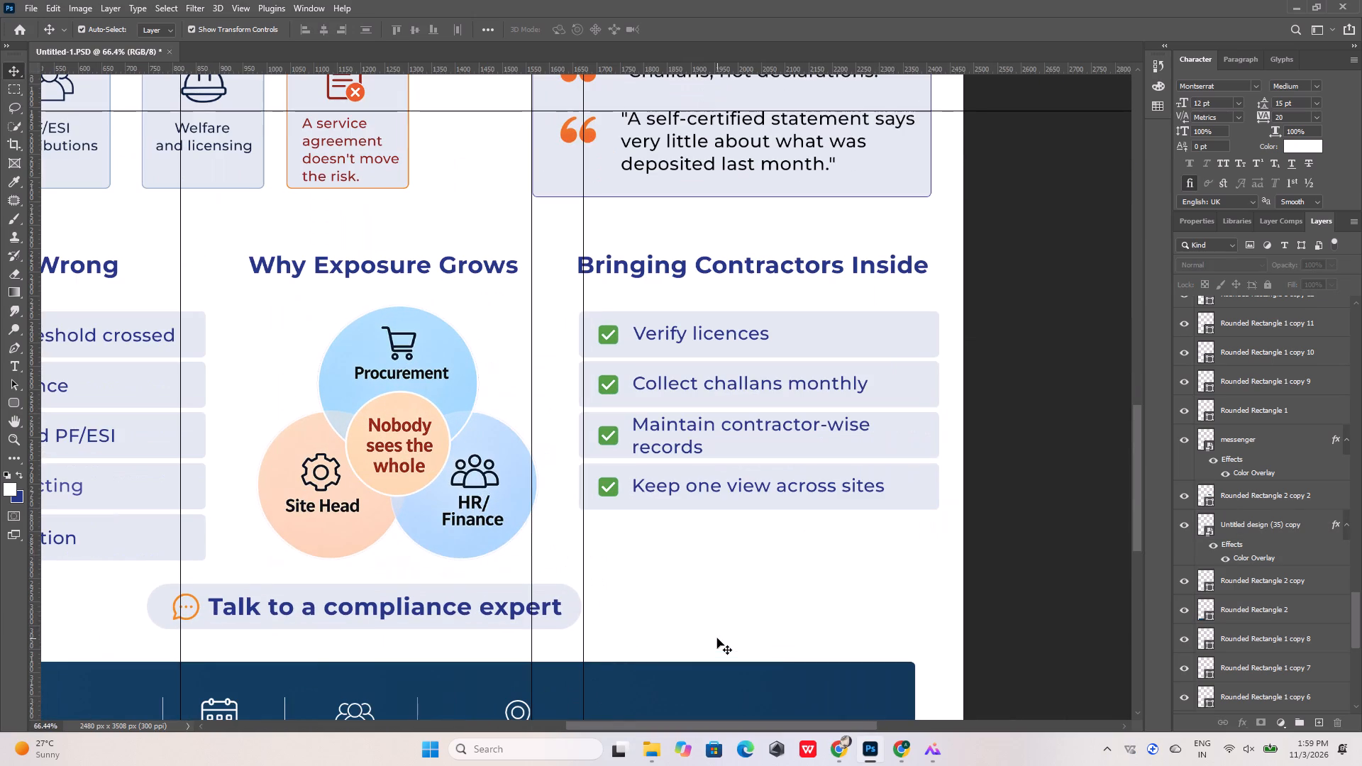
{"action": "scroll", "coordinate": [712, 595], "scroll_direction": "down", "scroll_amount": 15}
{"action": "left_click", "coordinate": [931, 750]}
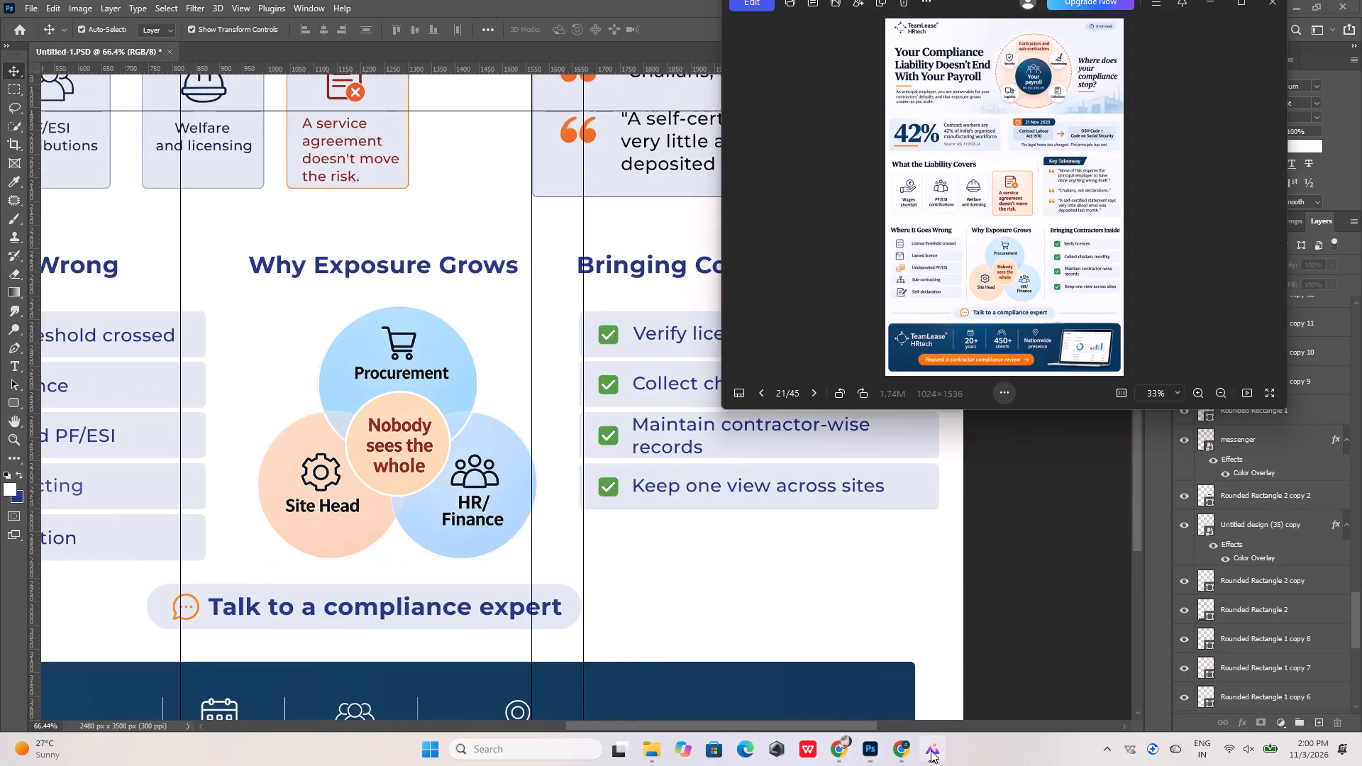
{"action": "scroll", "coordinate": [1092, 351], "scroll_direction": "up", "scroll_amount": 7}
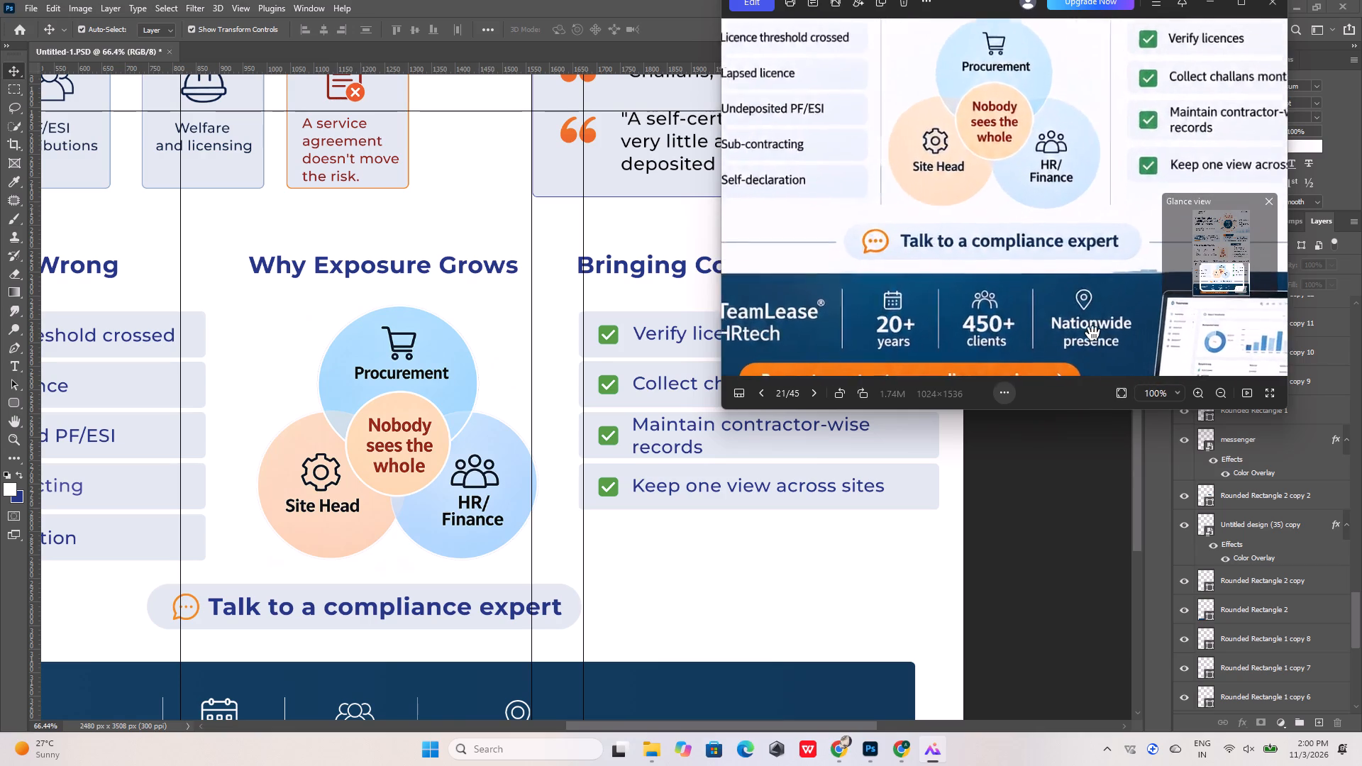
{"action": "left_click_drag", "start_coordinate": [1079, 294], "coordinate": [806, 183]}
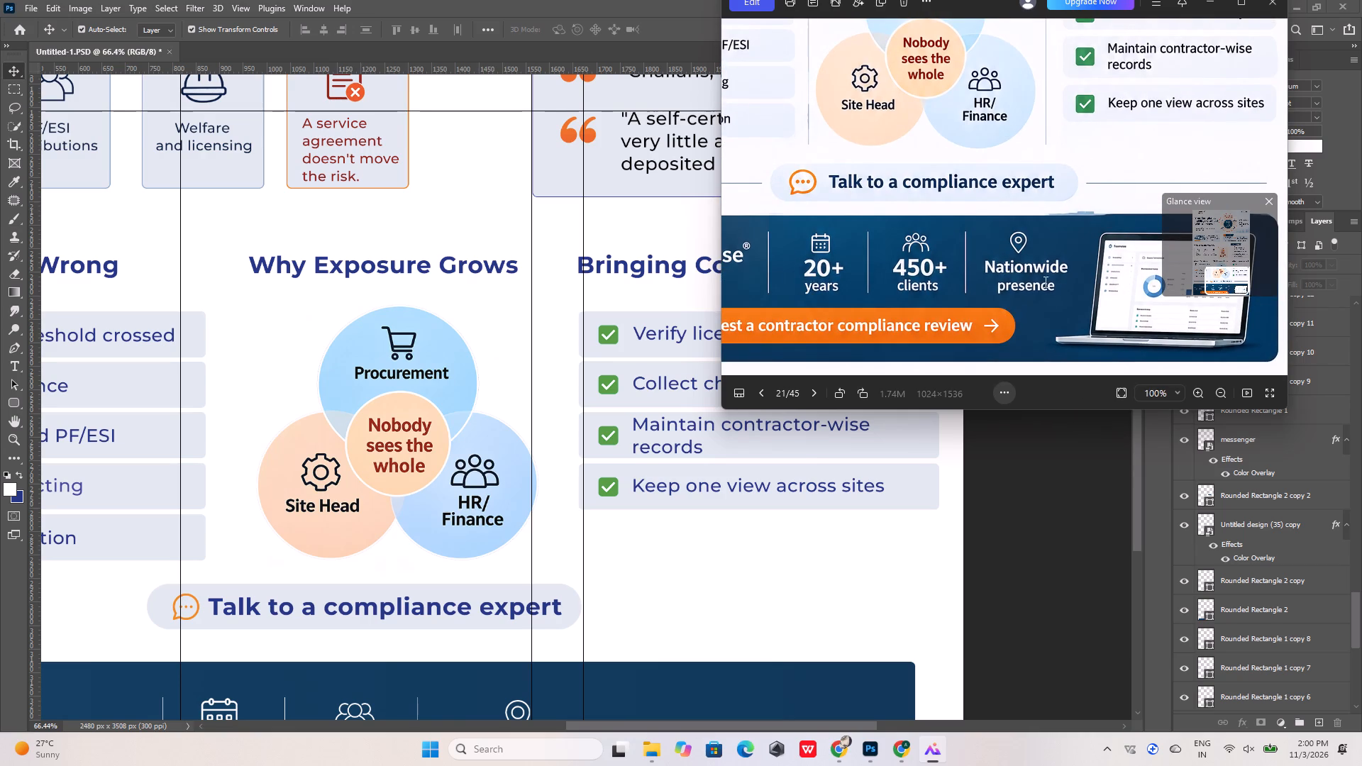
{"action": "left_click_drag", "start_coordinate": [1062, 287], "coordinate": [926, 230]}
{"action": "left_click_drag", "start_coordinate": [1129, 267], "coordinate": [1100, 267]}
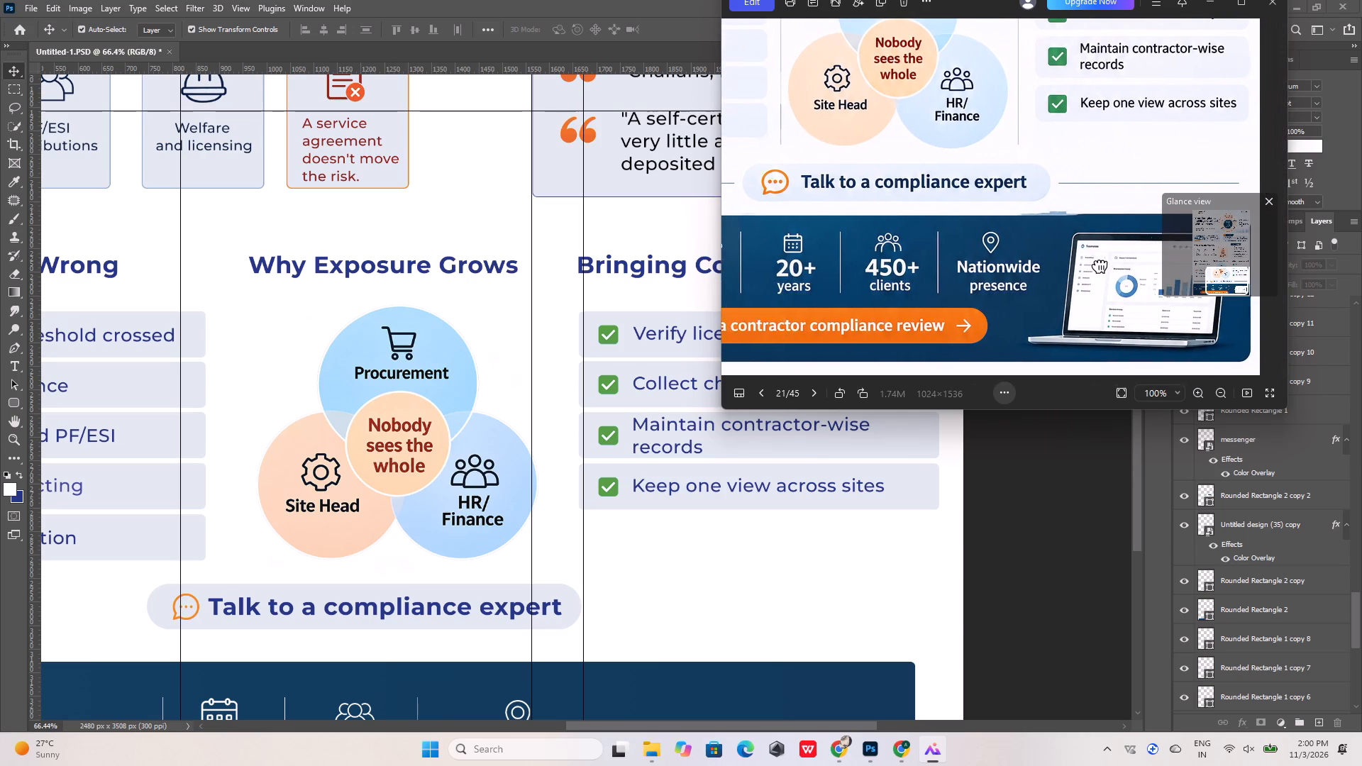
{"action": "left_click_drag", "start_coordinate": [1100, 267], "coordinate": [1015, 268]}
{"action": "left_click", "coordinate": [1236, 9]}
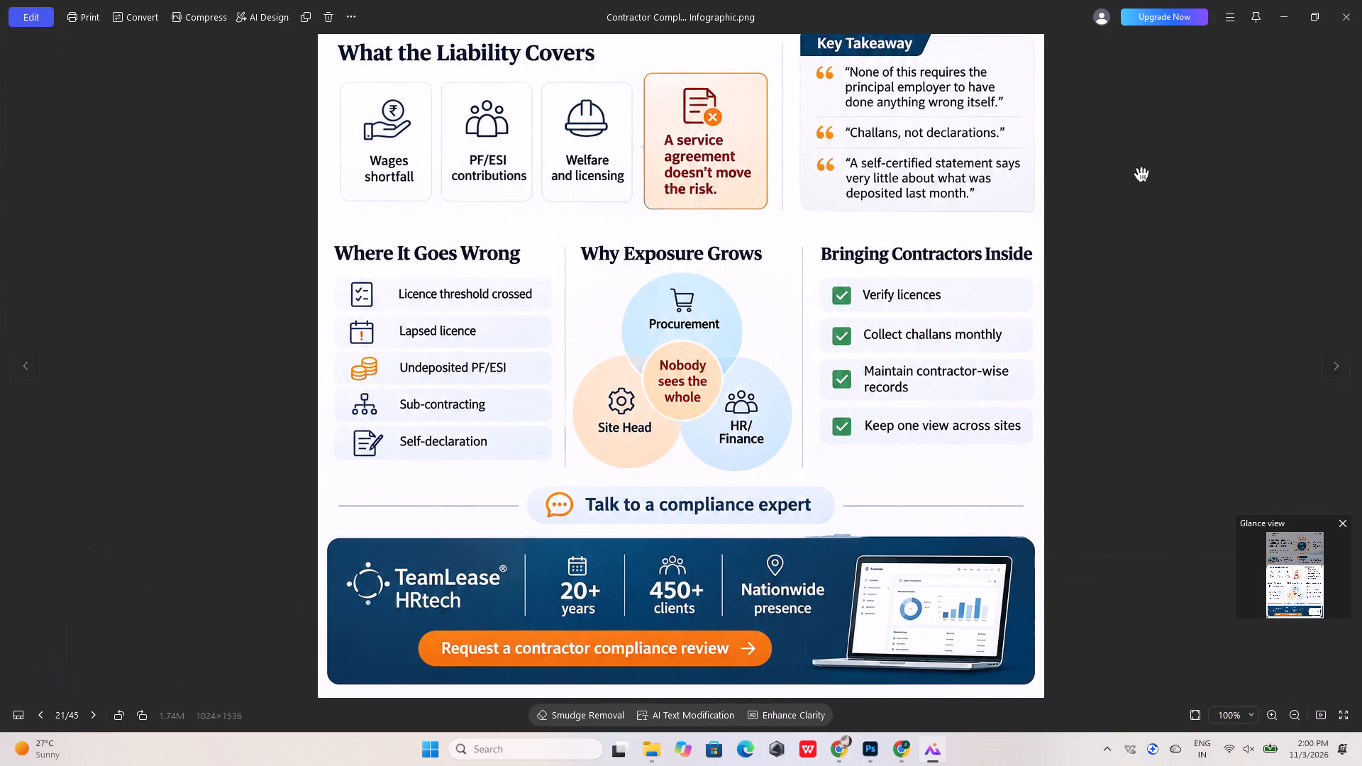
Capture a screen snip of the laptop image in the reference poster's footer band.
{"action": "key", "text": "Print"}
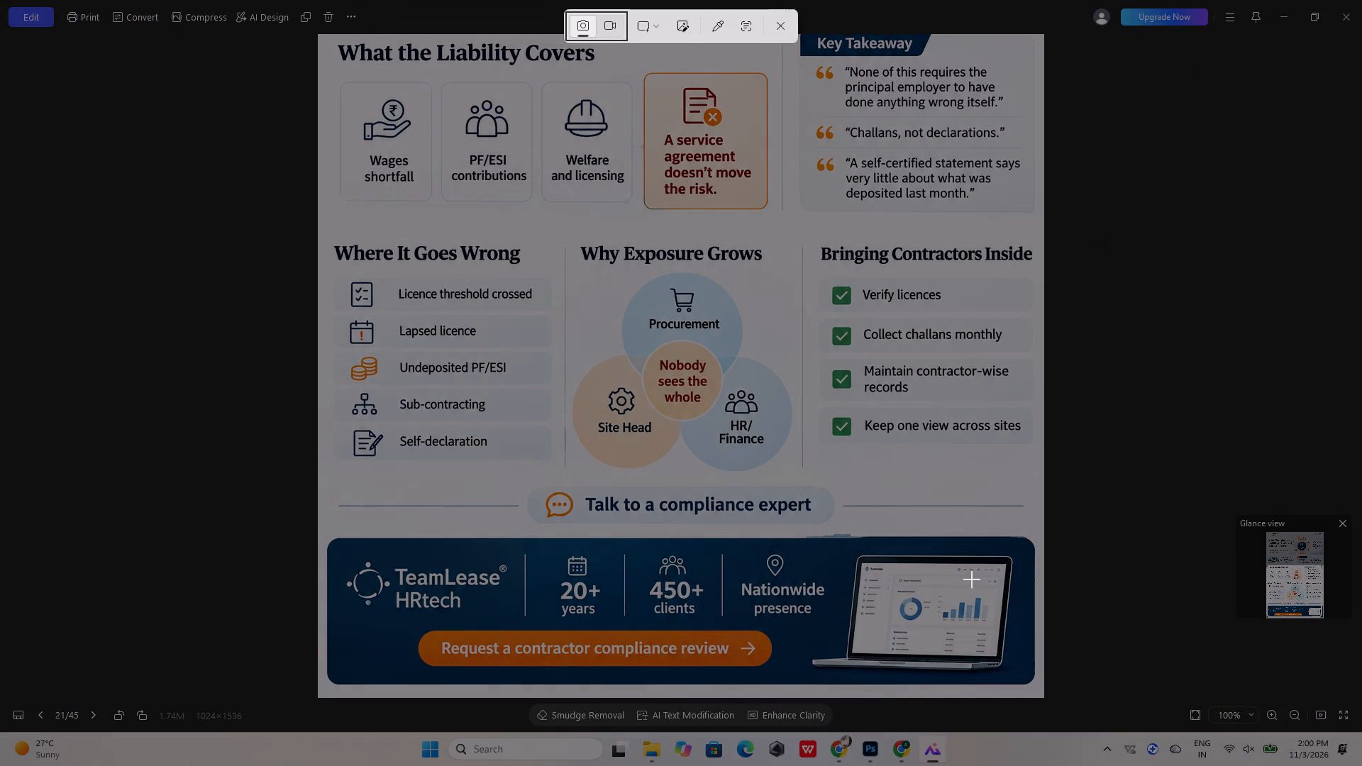
{"action": "left_click_drag", "start_coordinate": [799, 677], "coordinate": [837, 677]}
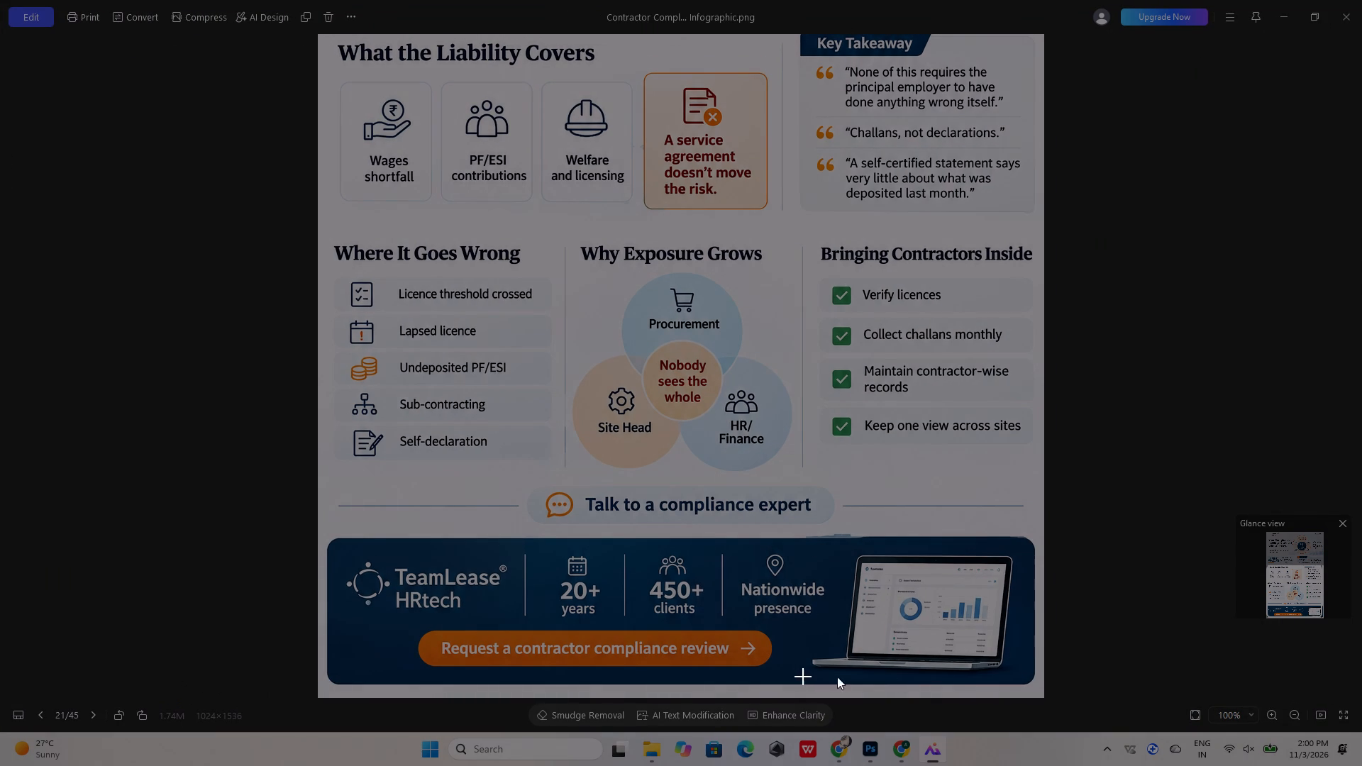
{"action": "left_click_drag", "start_coordinate": [837, 677], "coordinate": [1046, 529]}
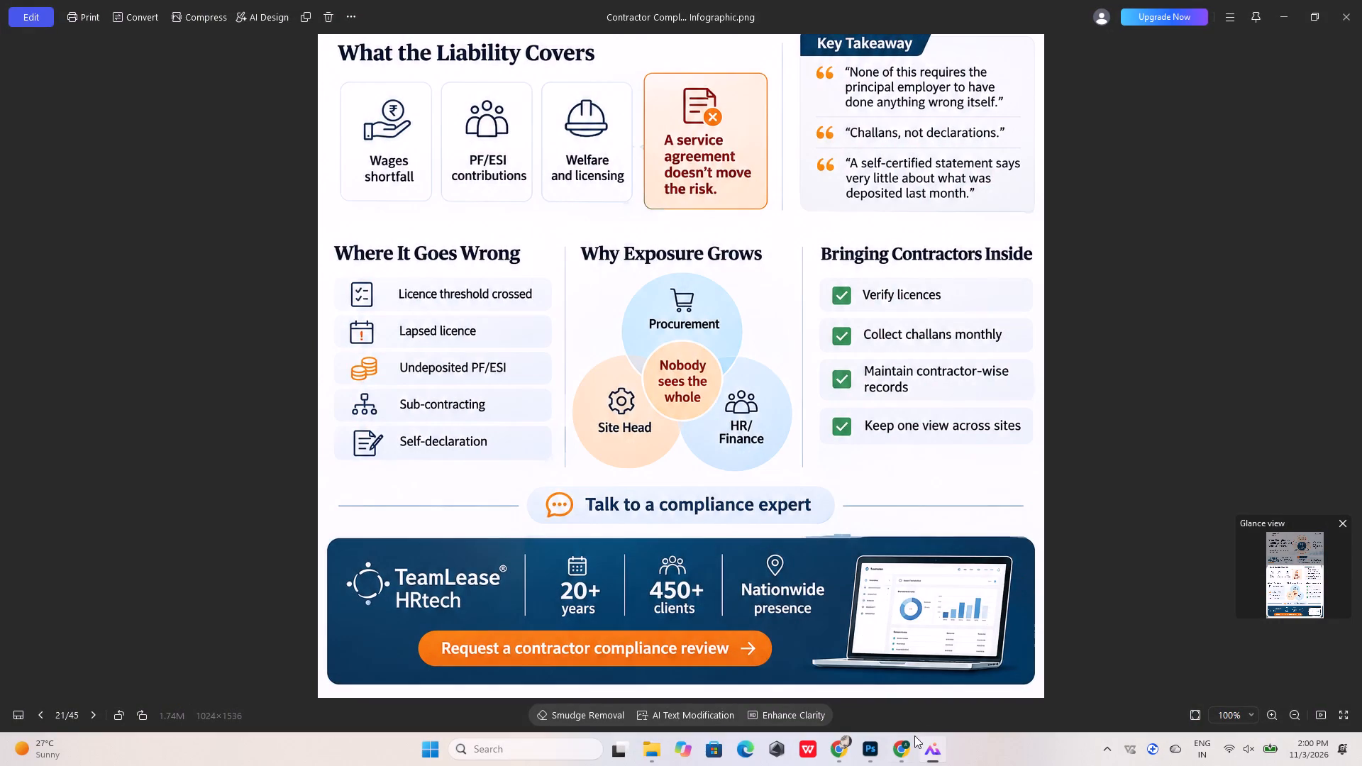
Switch to ChatGPT in Chrome, close all chats except the orange quote-mark one, and exit its enlarged image preview.
{"action": "left_click", "coordinate": [907, 748]}
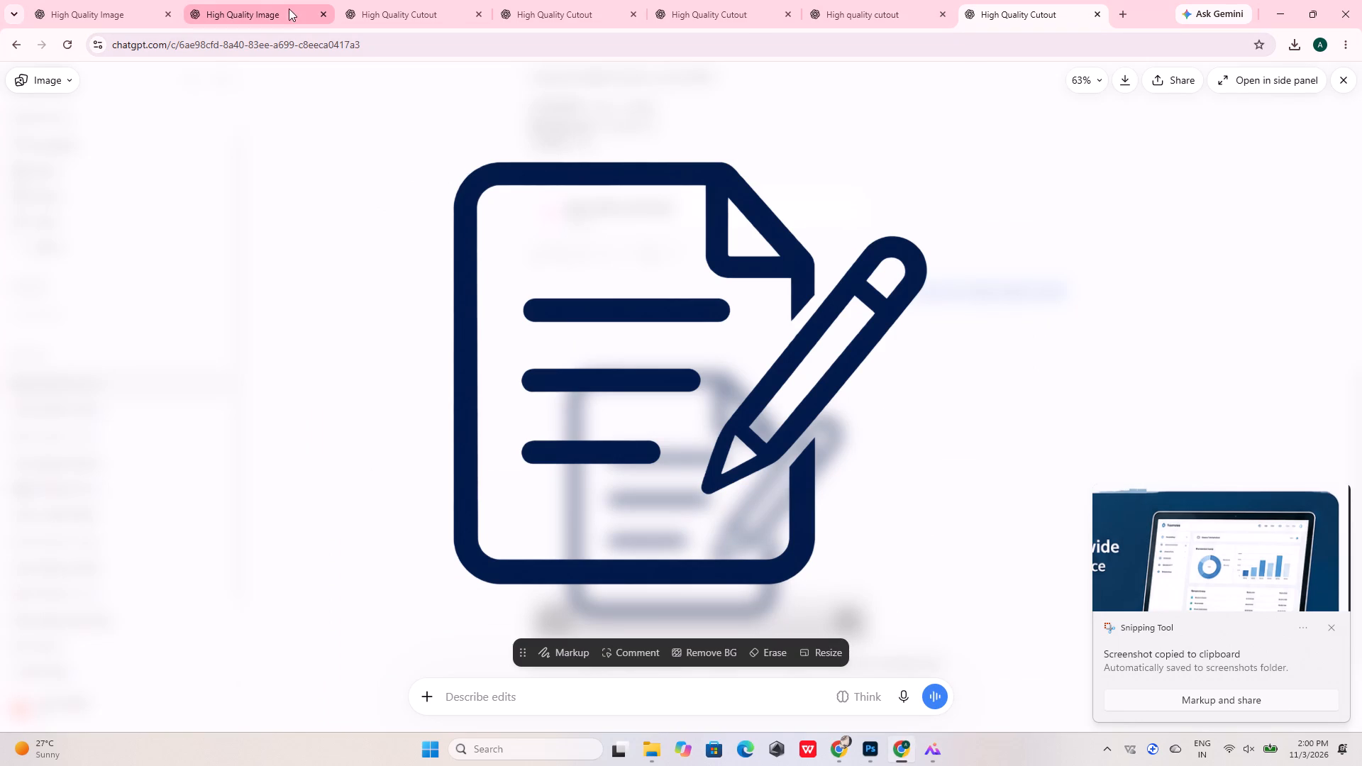
{"action": "left_click", "coordinate": [319, 16]}
{"action": "triple_click", "coordinate": [321, 15]}
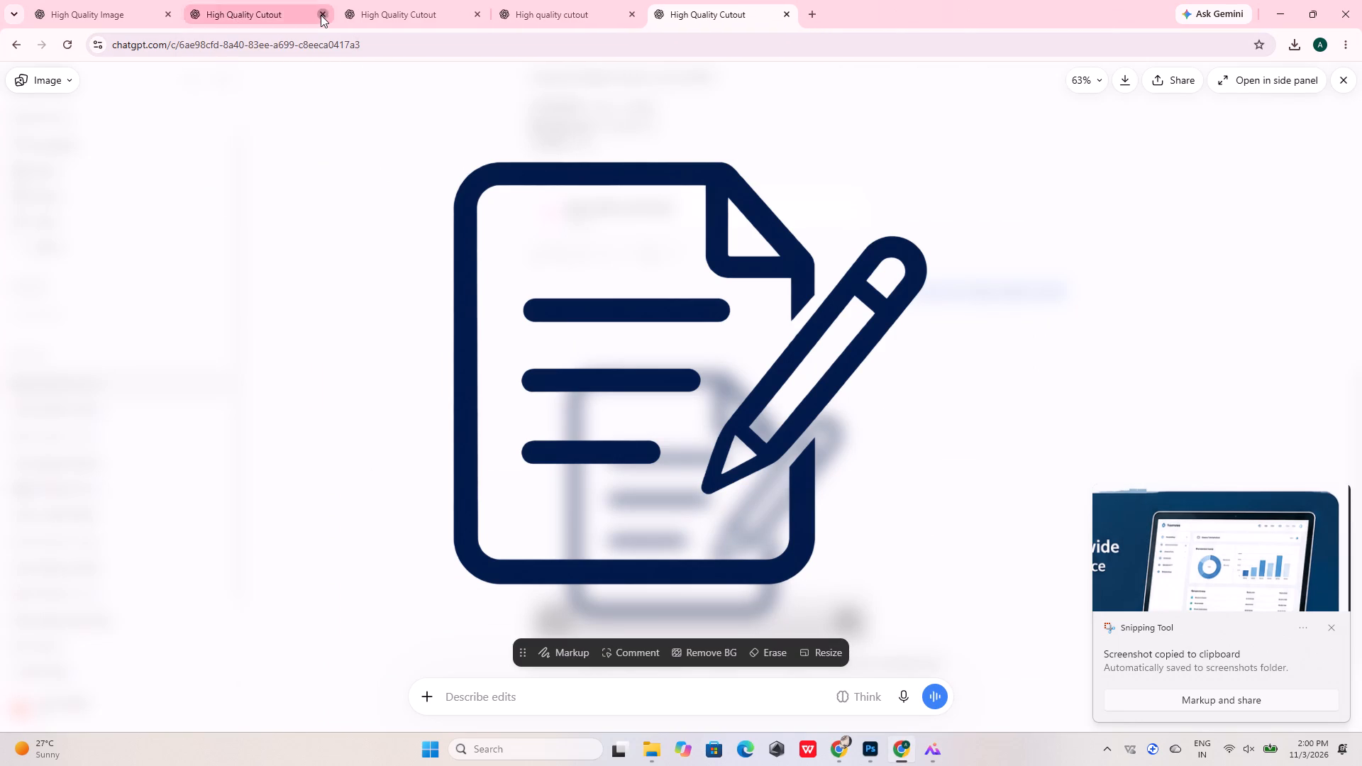
{"action": "double_click", "coordinate": [321, 15]}
{"action": "left_click", "coordinate": [321, 15]}
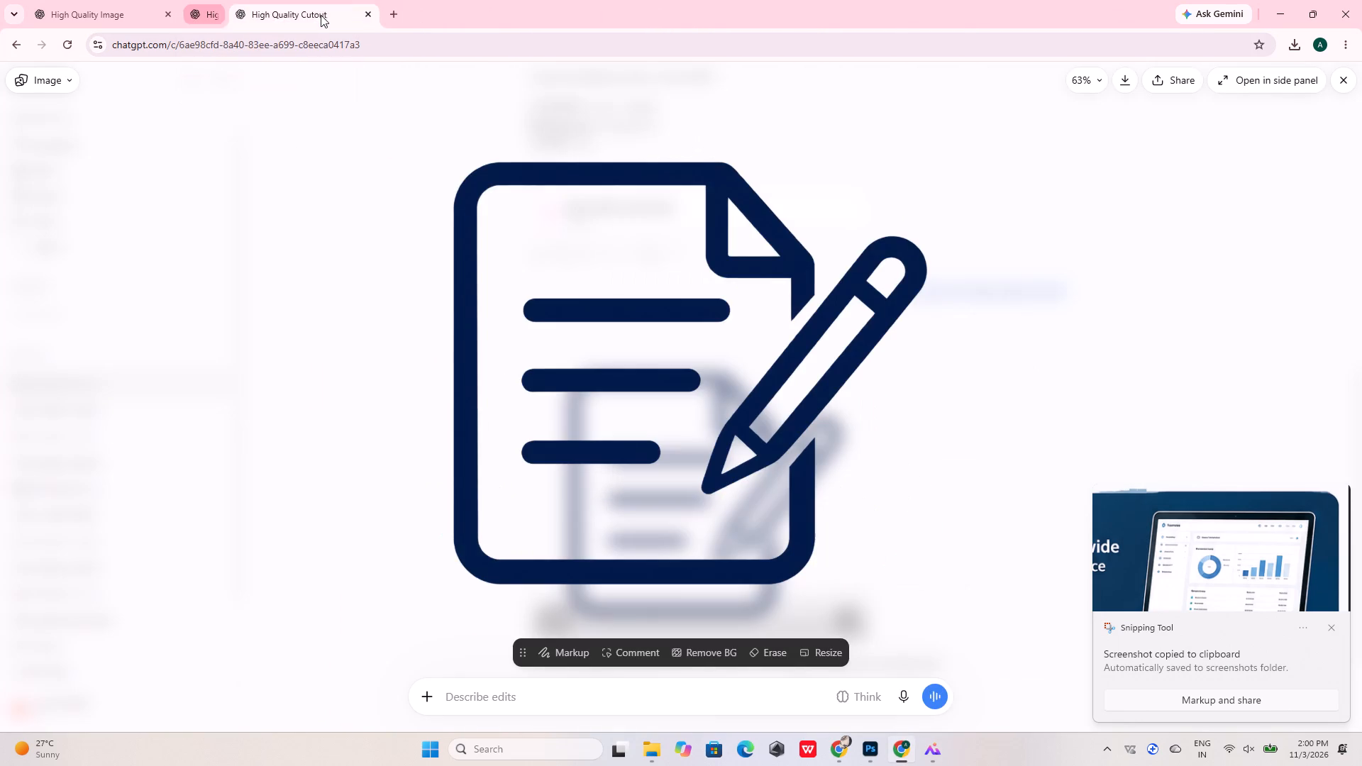
{"action": "left_click", "coordinate": [321, 15]}
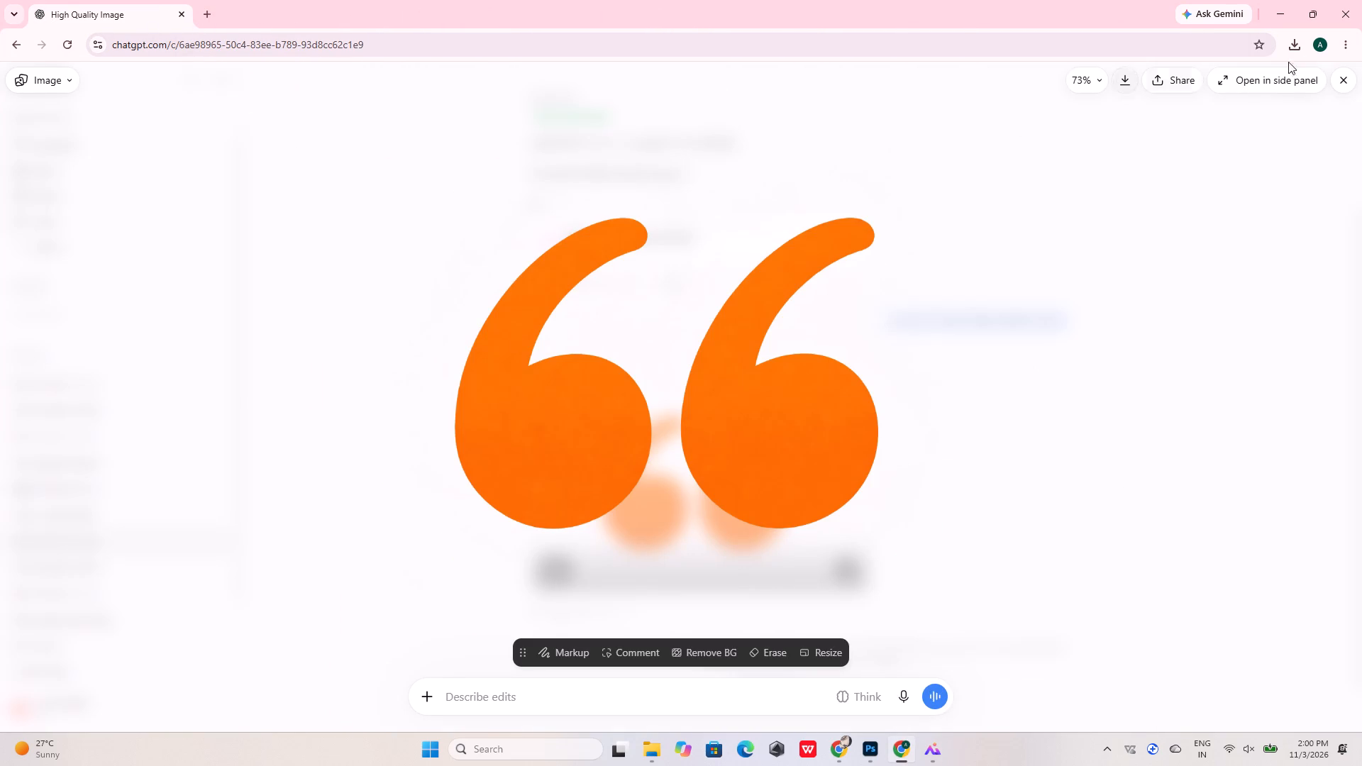
{"action": "left_click", "coordinate": [1353, 79]}
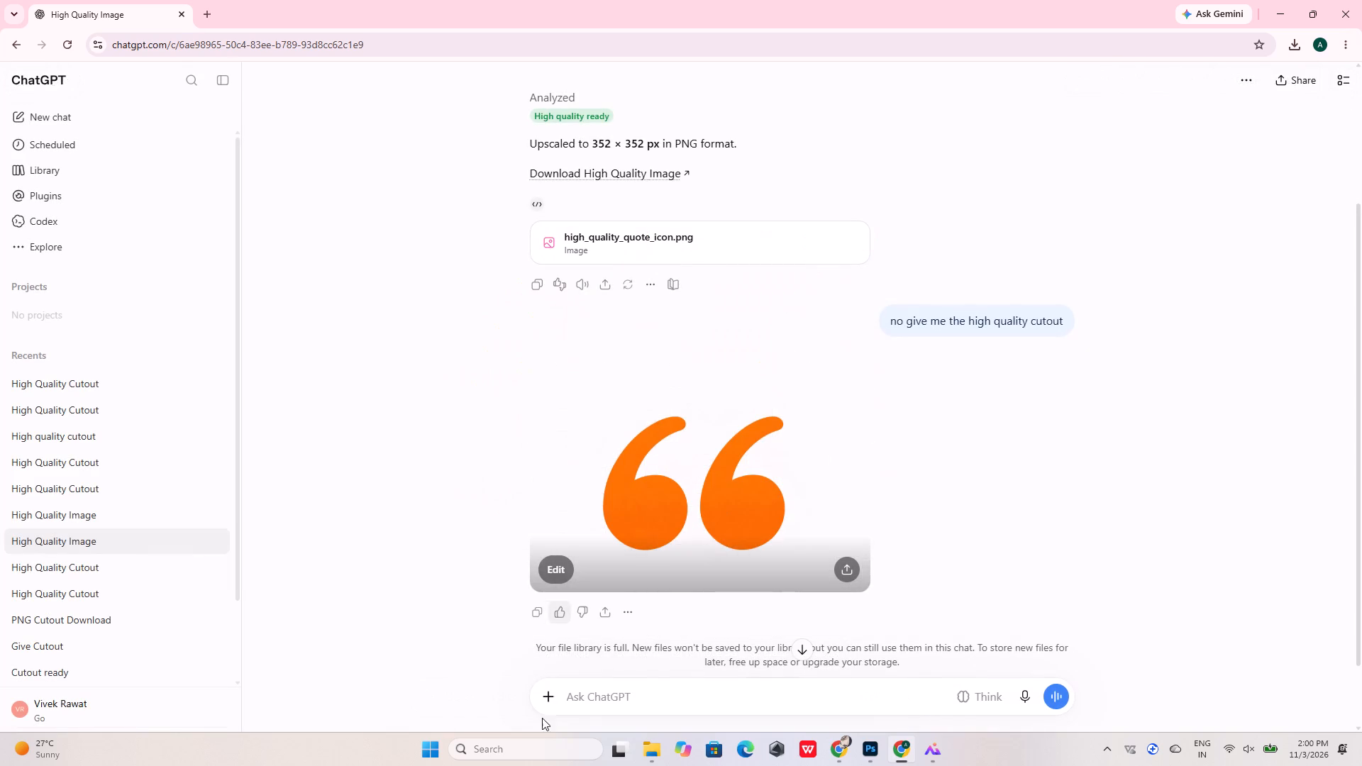
{"action": "left_click", "coordinate": [548, 703]}
{"action": "left_click", "coordinate": [600, 425]}
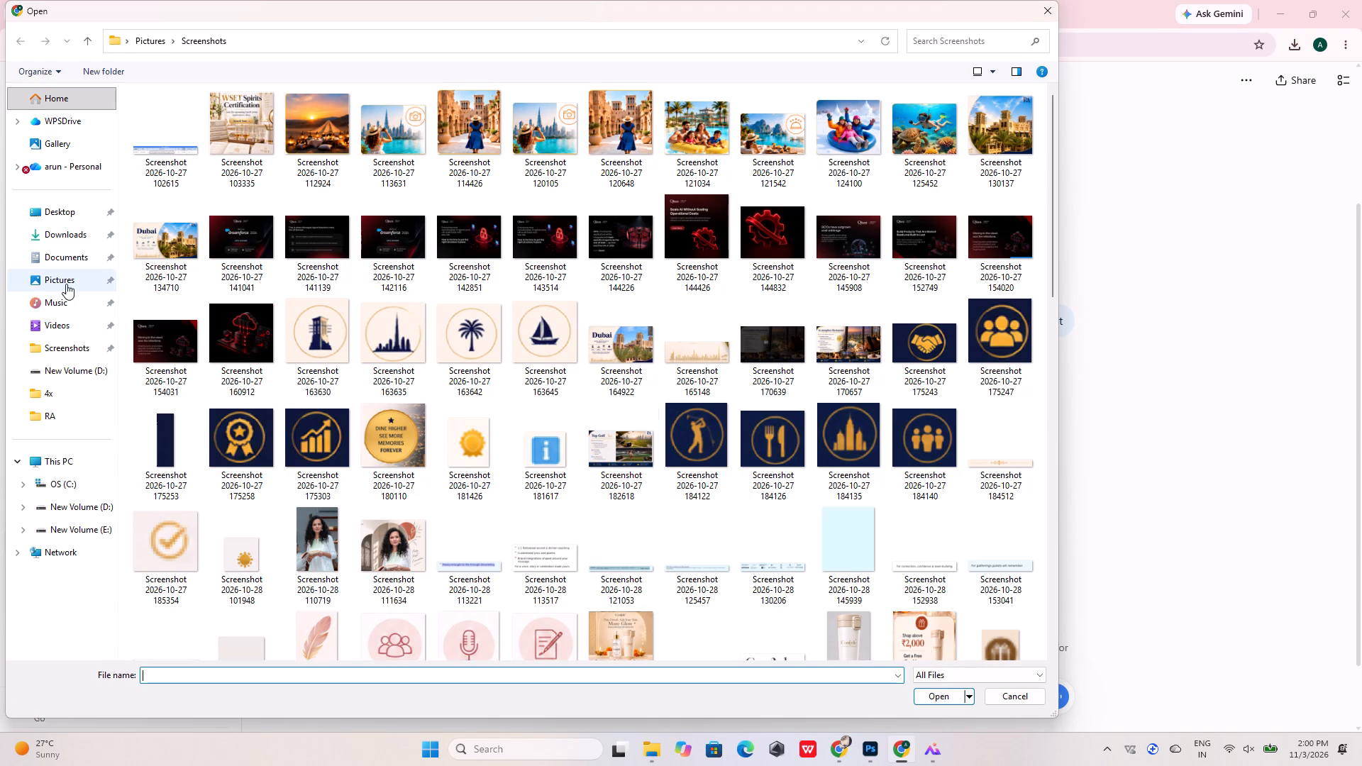
{"action": "left_click", "coordinate": [79, 347]}
{"action": "scroll", "coordinate": [643, 436], "scroll_direction": "down", "scroll_amount": 9}
{"action": "left_click", "coordinate": [759, 623]}
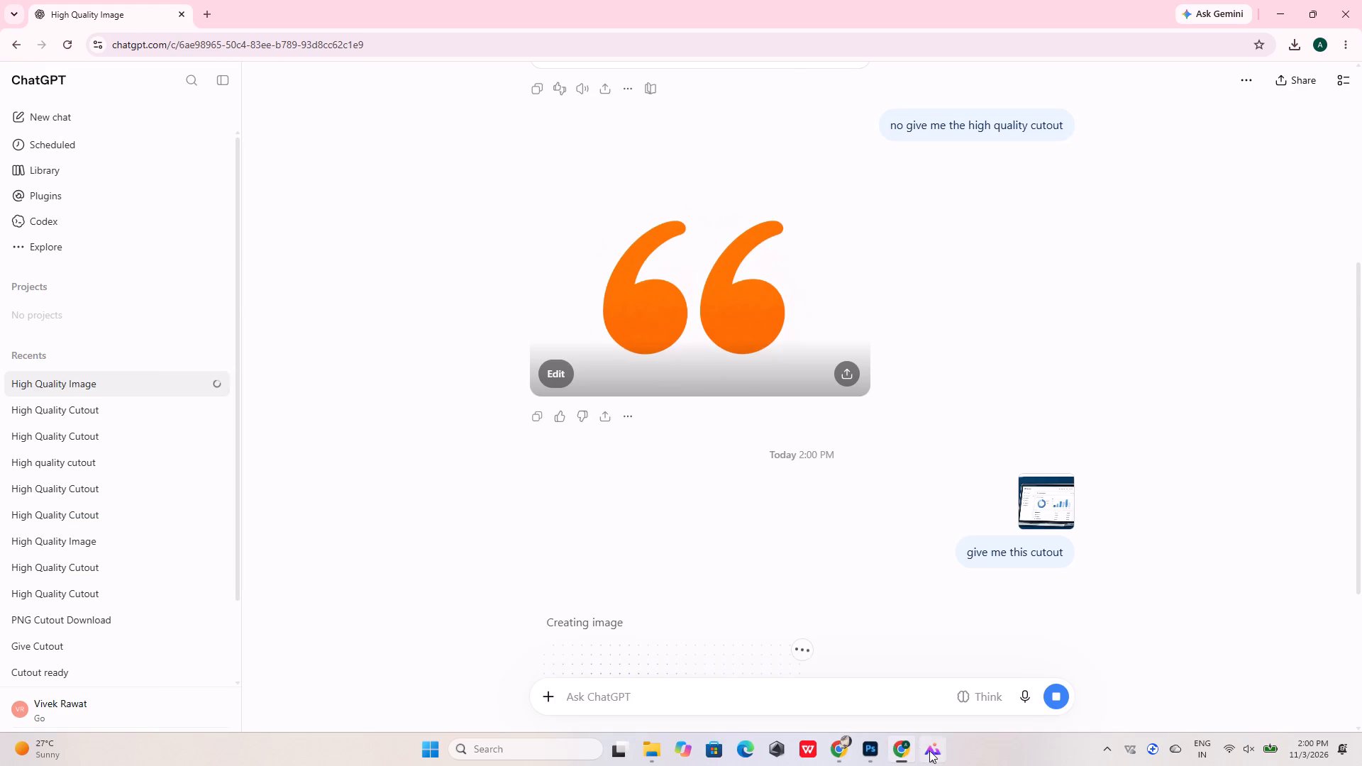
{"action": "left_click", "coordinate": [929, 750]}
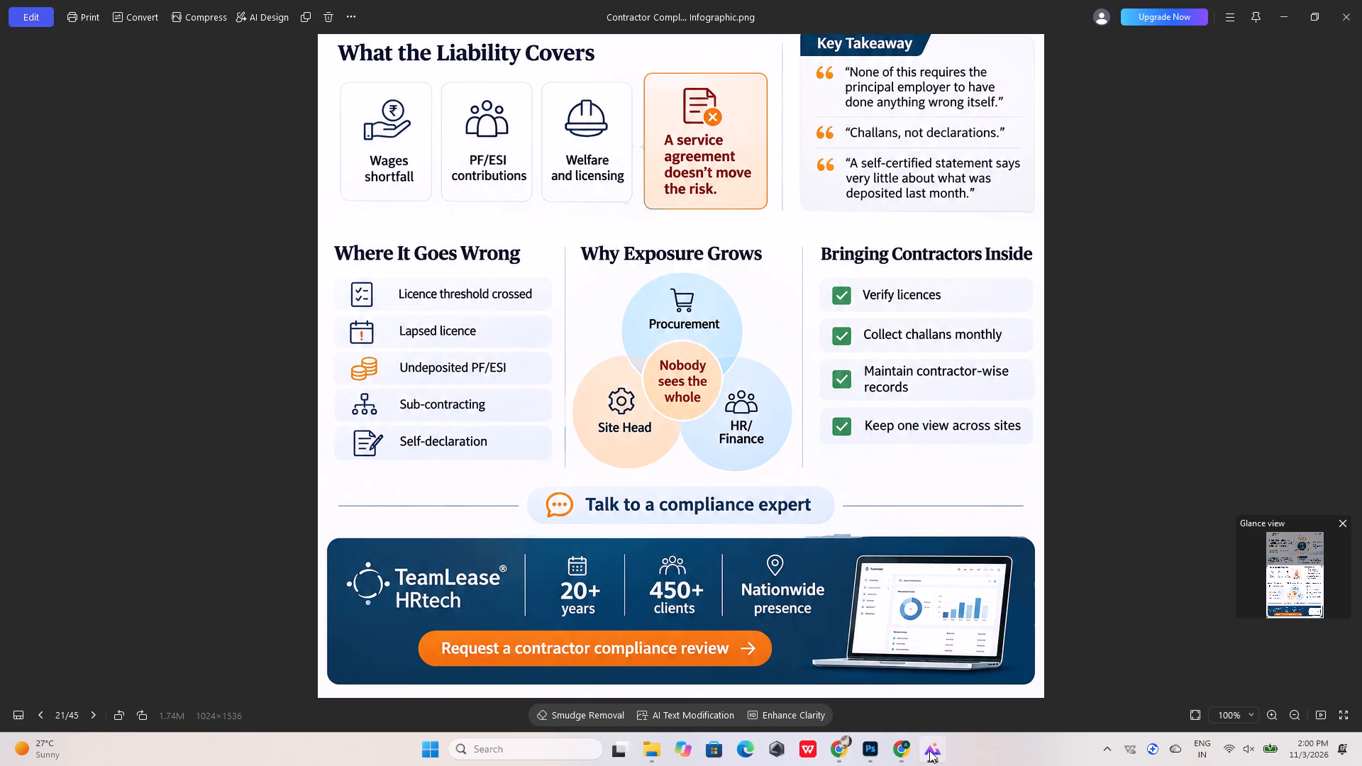
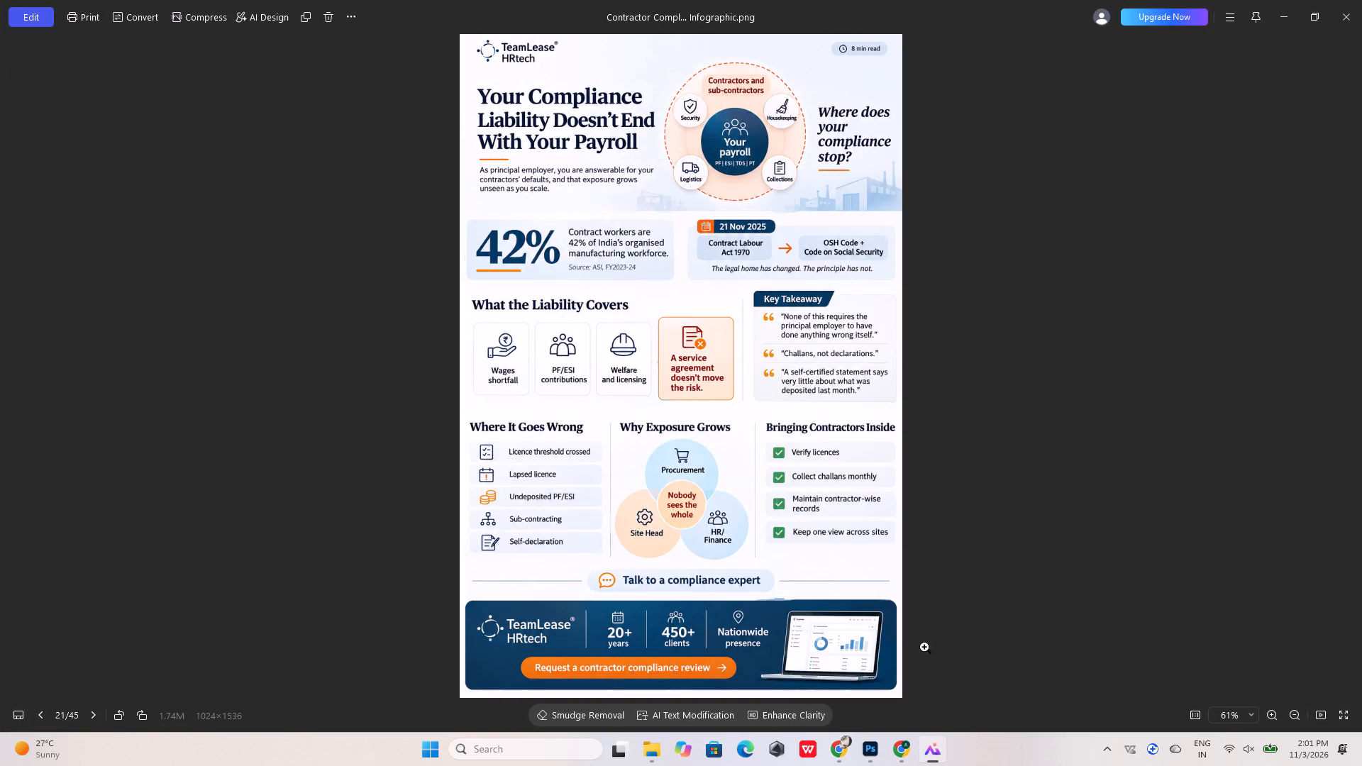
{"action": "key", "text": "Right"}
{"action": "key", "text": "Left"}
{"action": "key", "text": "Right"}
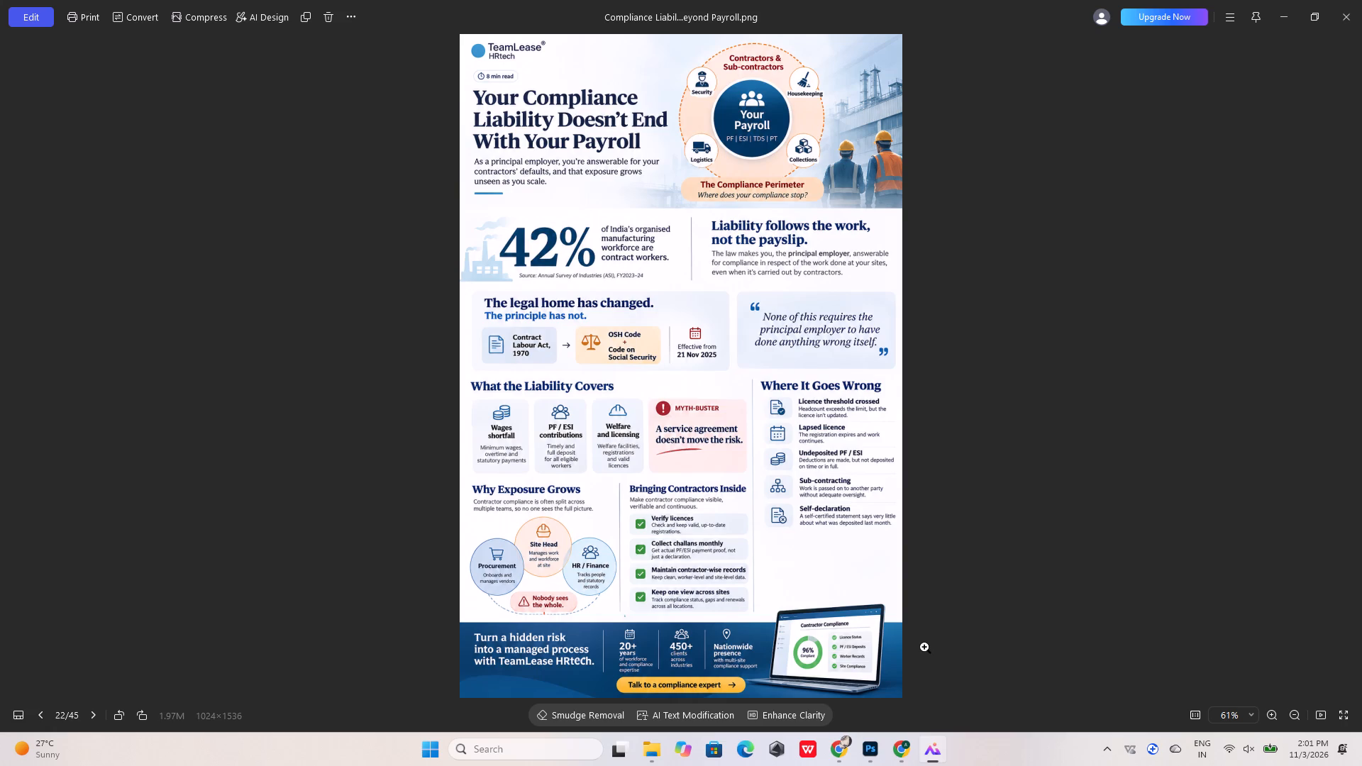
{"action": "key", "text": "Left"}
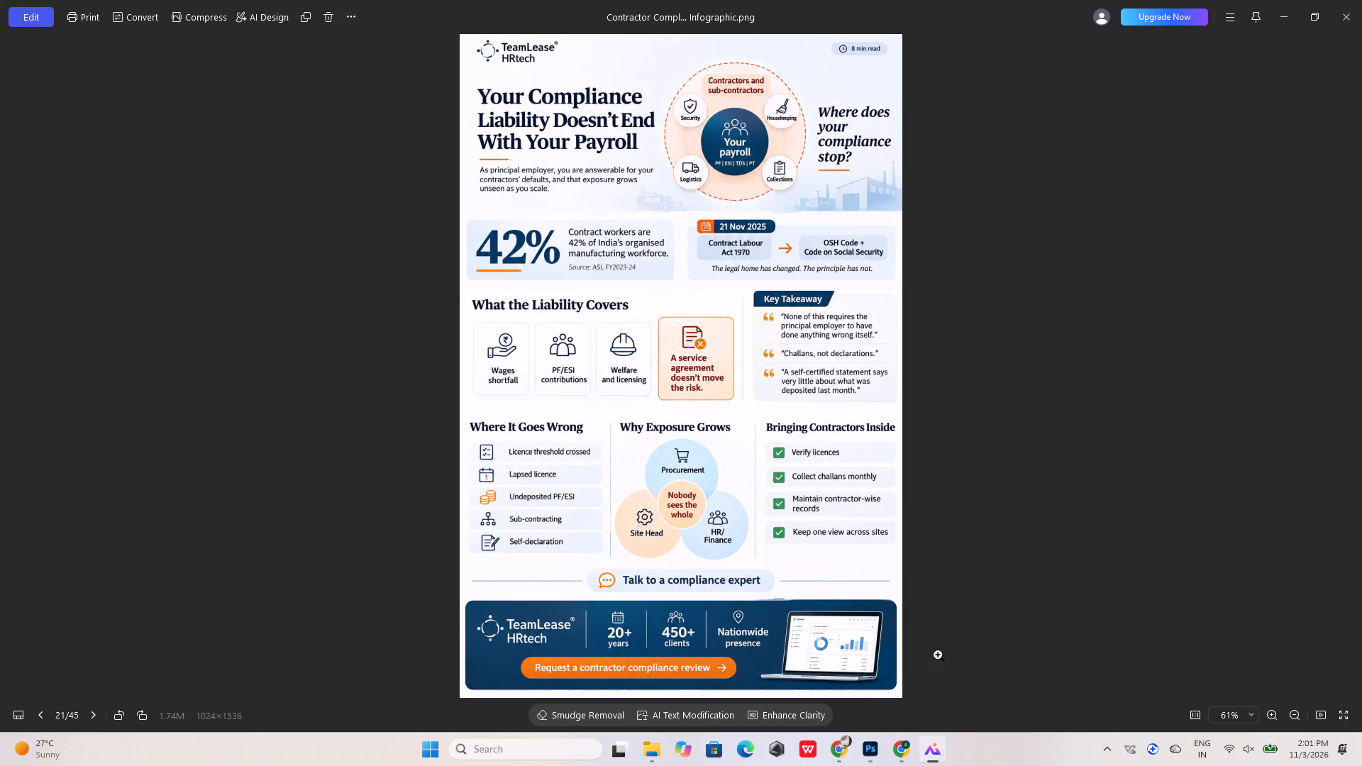
Switch to Chrome's Google image search and upload the Contractor Compliance Liability Infographic image from Downloads.
{"action": "left_click", "coordinate": [843, 749]}
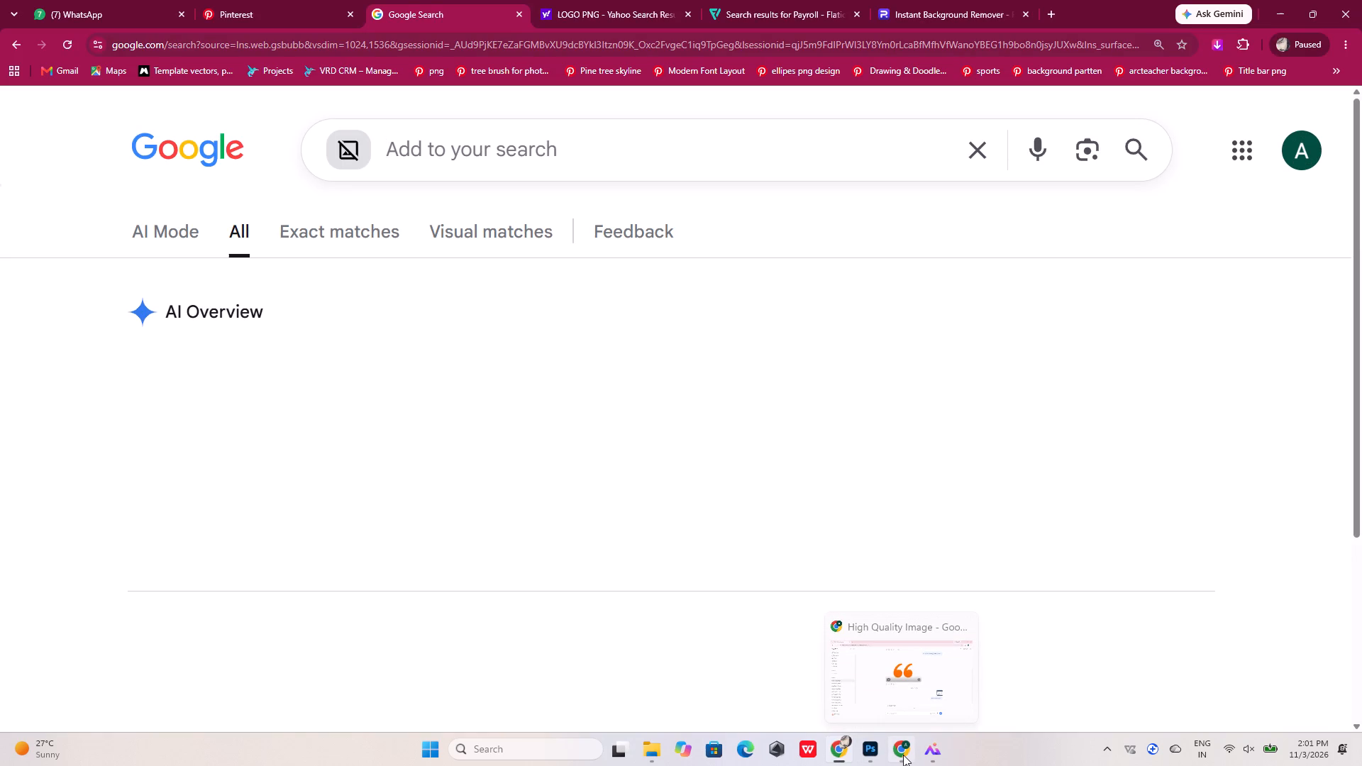
{"action": "left_click", "coordinate": [1085, 148]}
{"action": "left_click", "coordinate": [934, 320]}
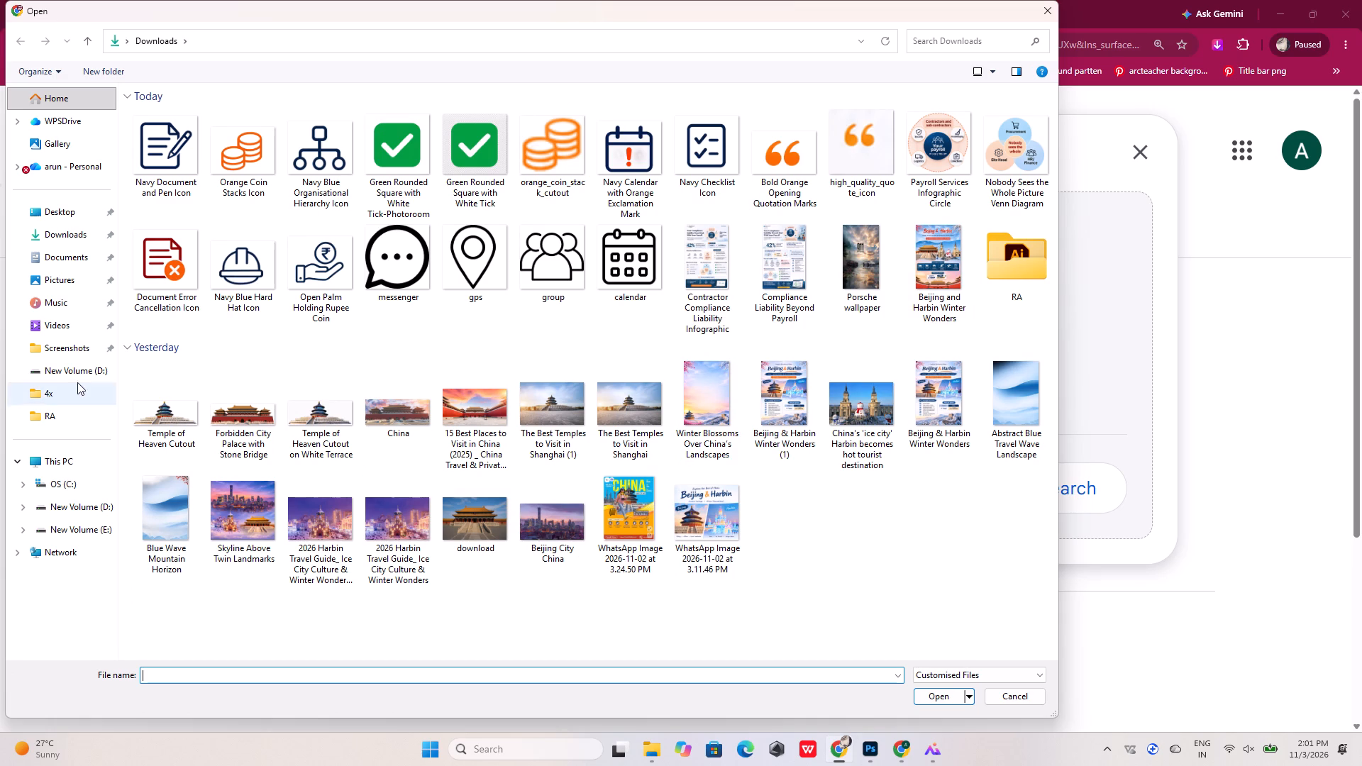
{"action": "left_click", "coordinate": [44, 238]}
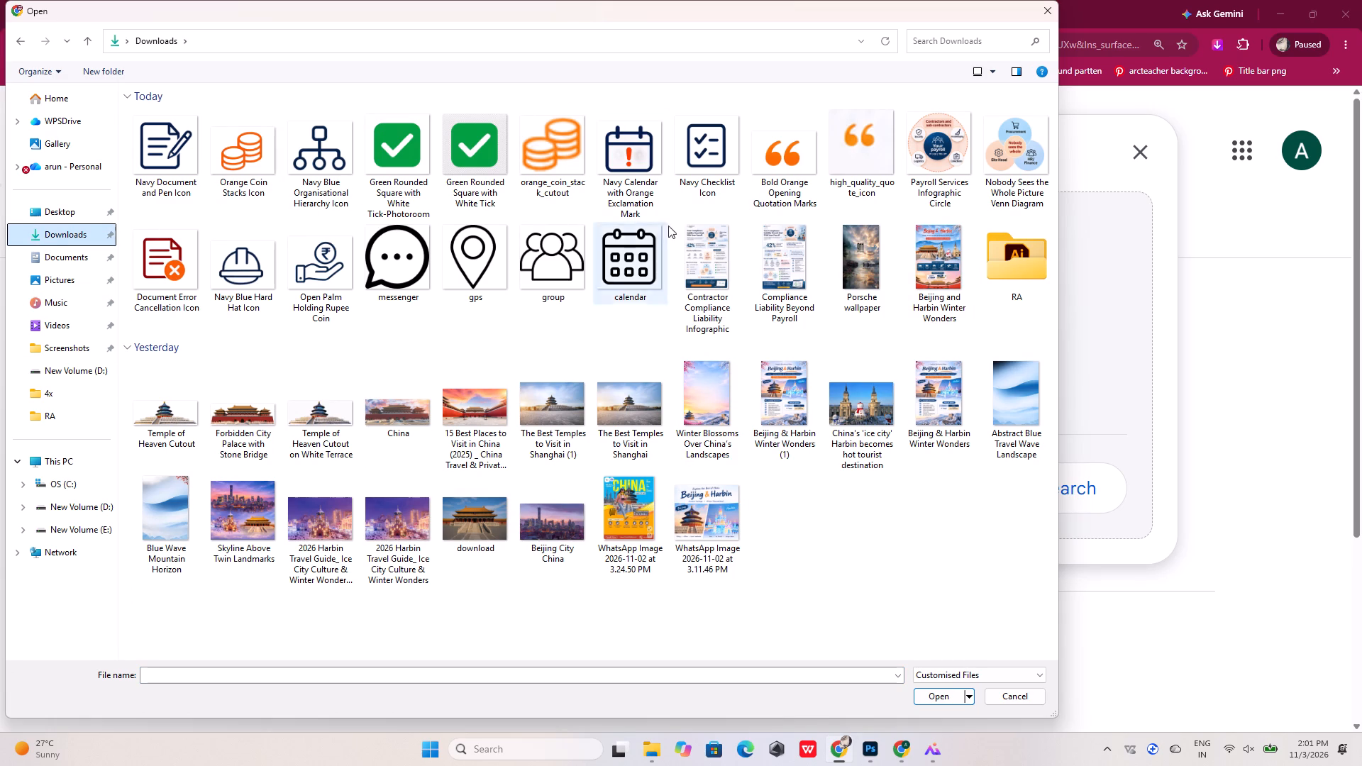
{"action": "left_click", "coordinate": [712, 240]}
{"action": "left_click", "coordinate": [951, 696]}
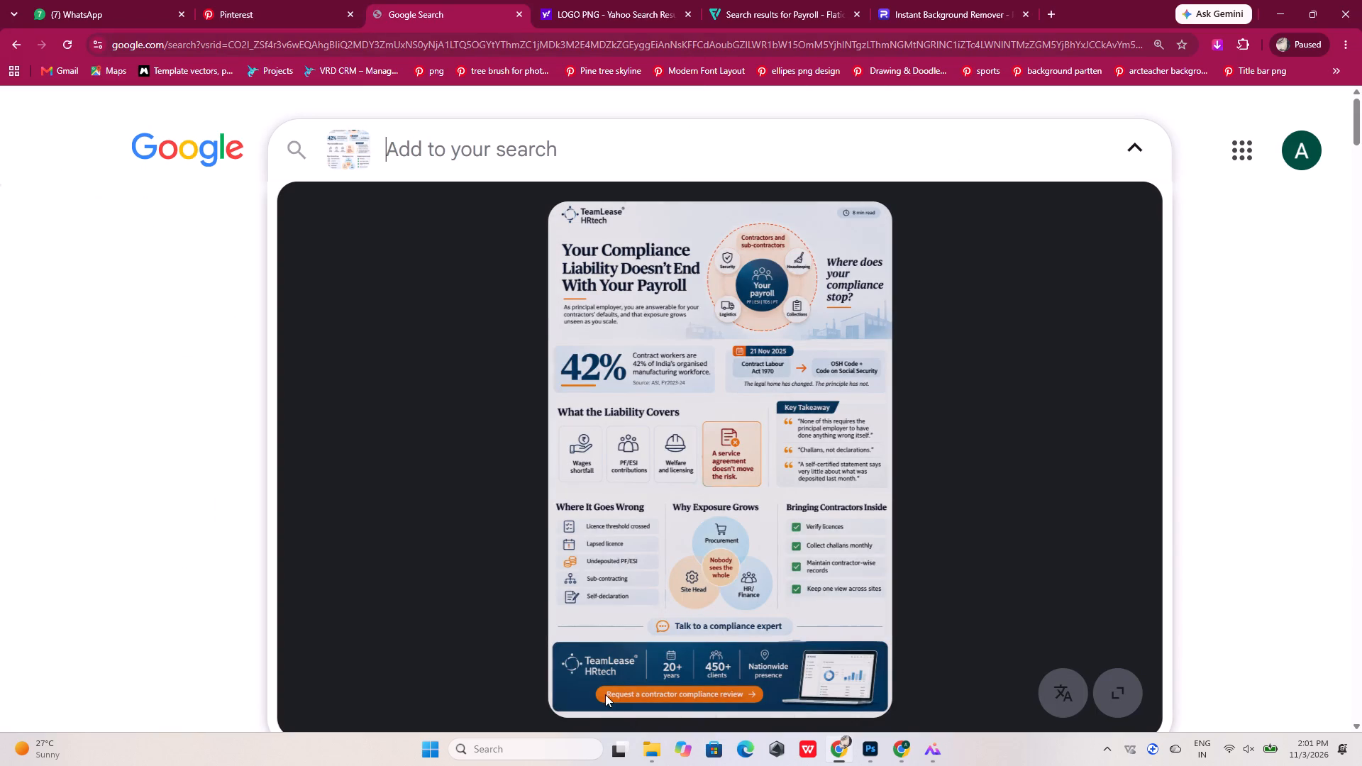
Copy the footer button text "Request a contractor compliance review →" from the uploaded poster image.
{"action": "left_click", "coordinate": [605, 694]}
{"action": "triple_click", "coordinate": [614, 691]}
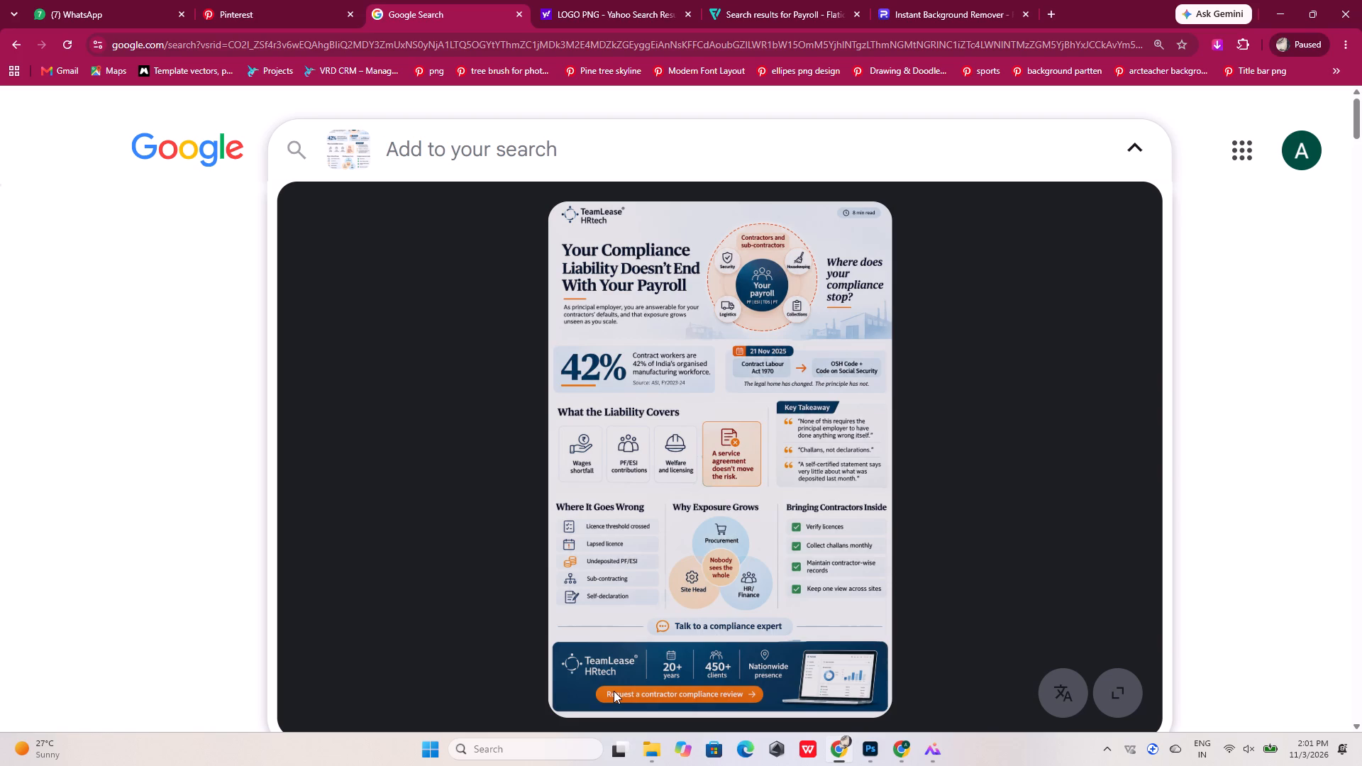
{"action": "left_click", "coordinate": [613, 697]}
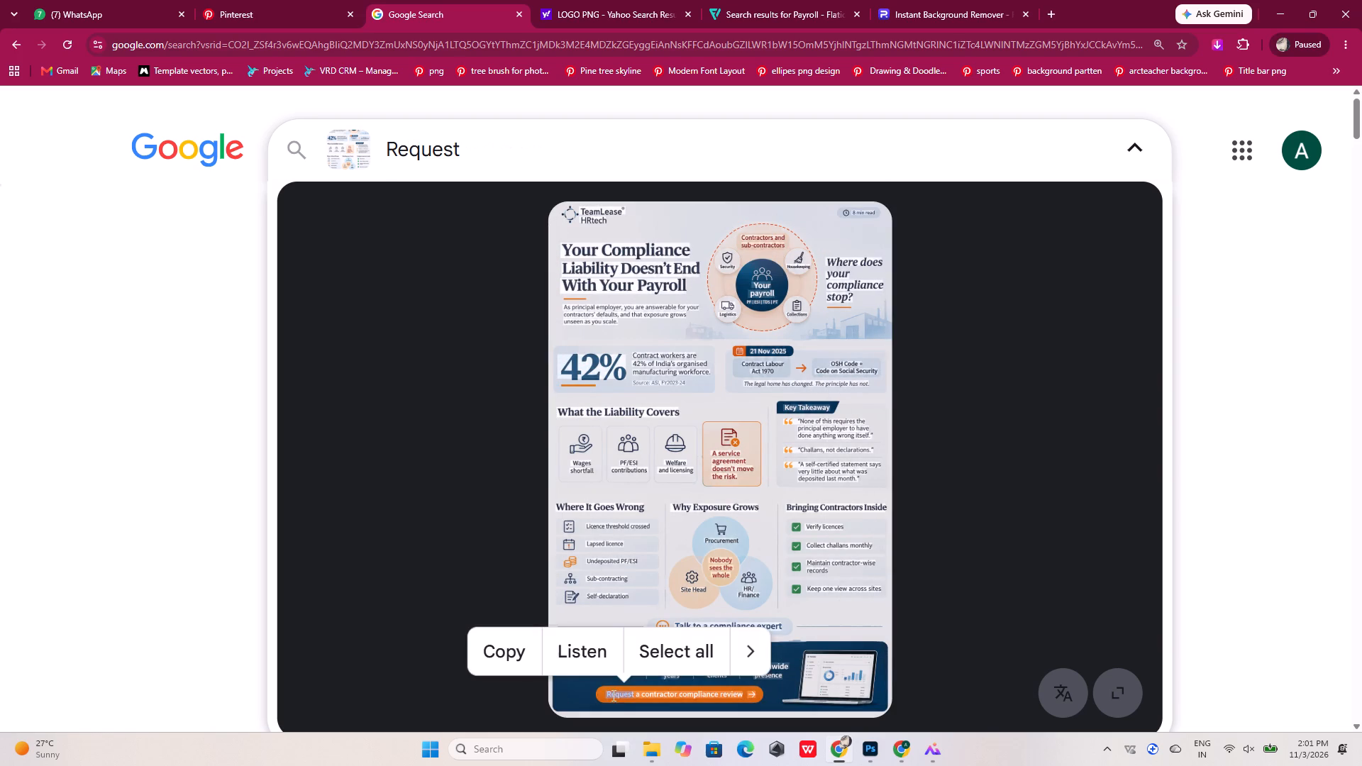
{"action": "left_click_drag", "start_coordinate": [612, 694], "coordinate": [755, 697]}
{"action": "left_click", "coordinate": [544, 645]}
Switch to Photoshop and lock the navy footer band's Rounded Rectangle 2 layer.
{"action": "left_click", "coordinate": [873, 750]}
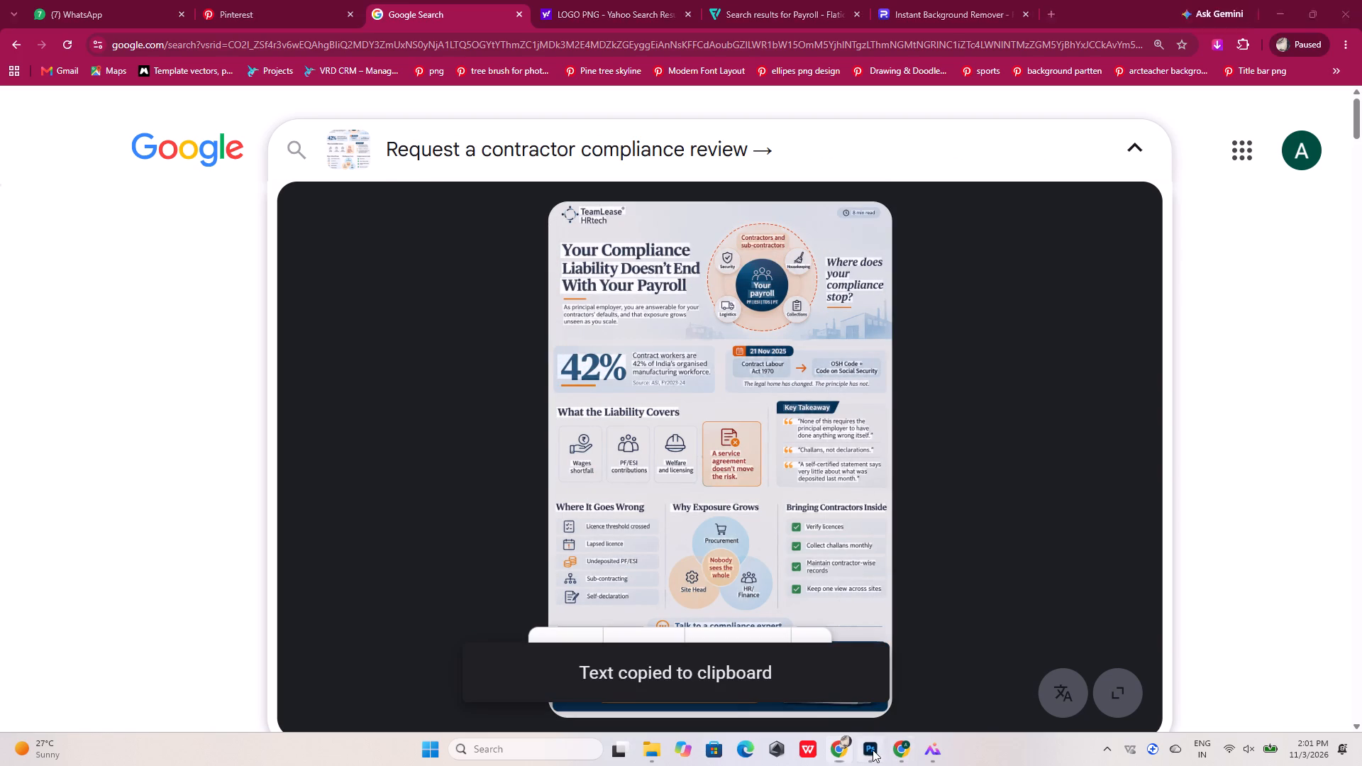
{"action": "scroll", "coordinate": [694, 420], "scroll_direction": "down", "scroll_amount": 8, "text": "alt"}
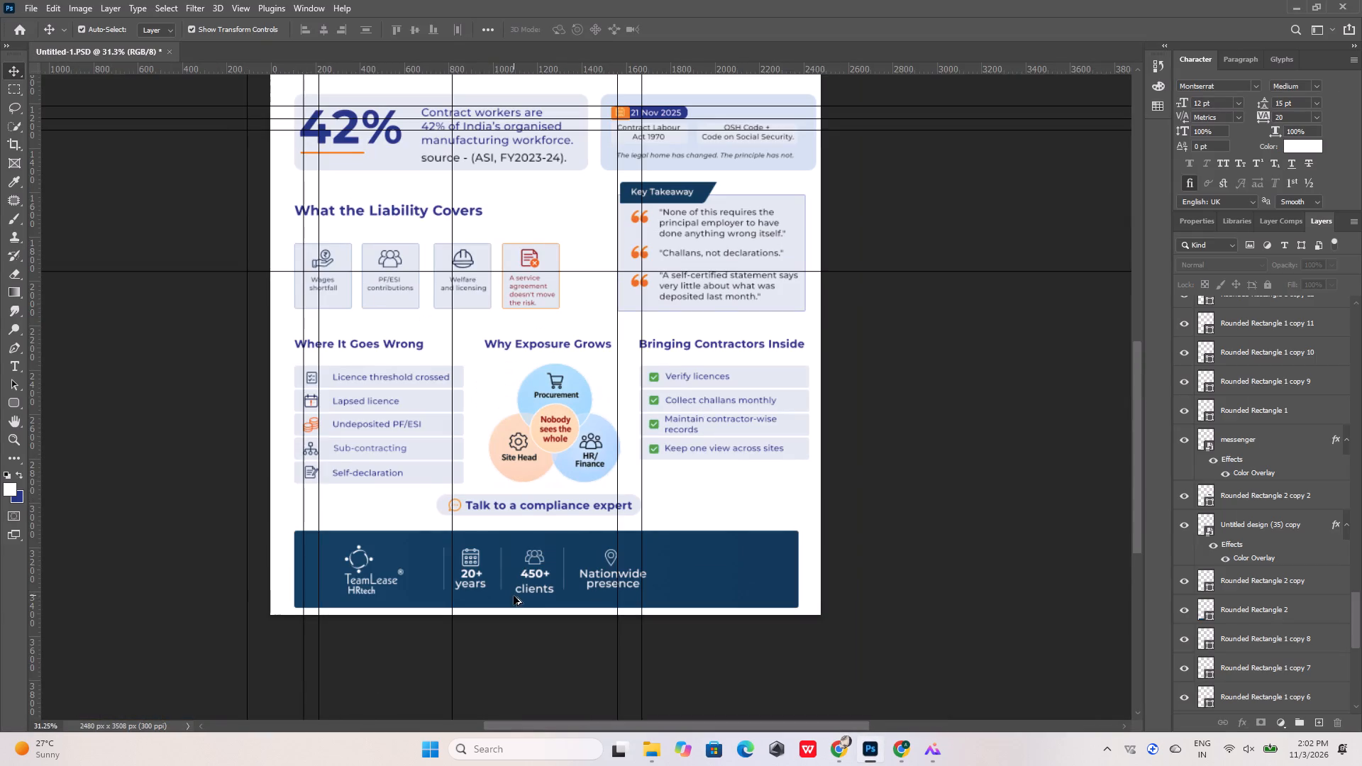
{"action": "scroll", "coordinate": [513, 597], "scroll_direction": "up", "scroll_amount": 9, "text": "alt"}
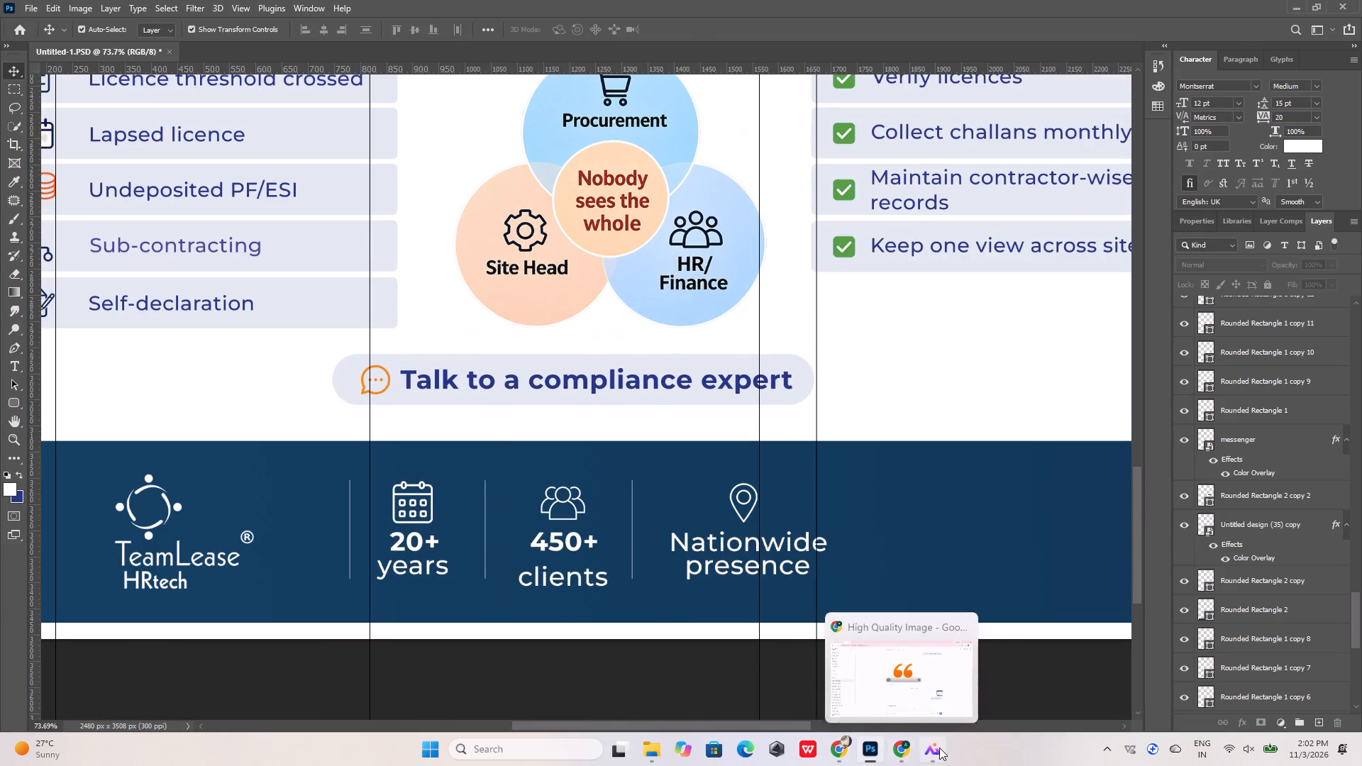
{"action": "left_click", "coordinate": [939, 748]}
{"action": "left_click", "coordinate": [939, 748]}
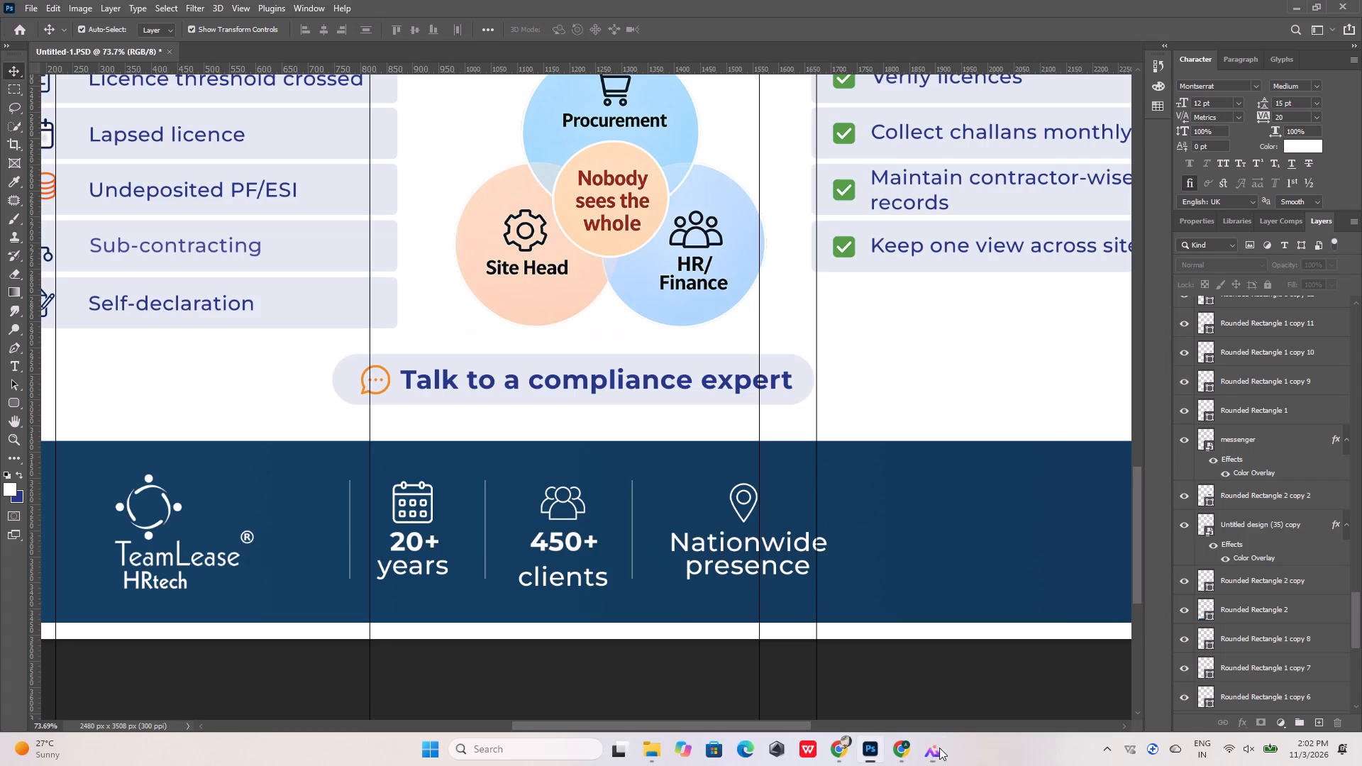
{"action": "left_click", "coordinate": [148, 479]}
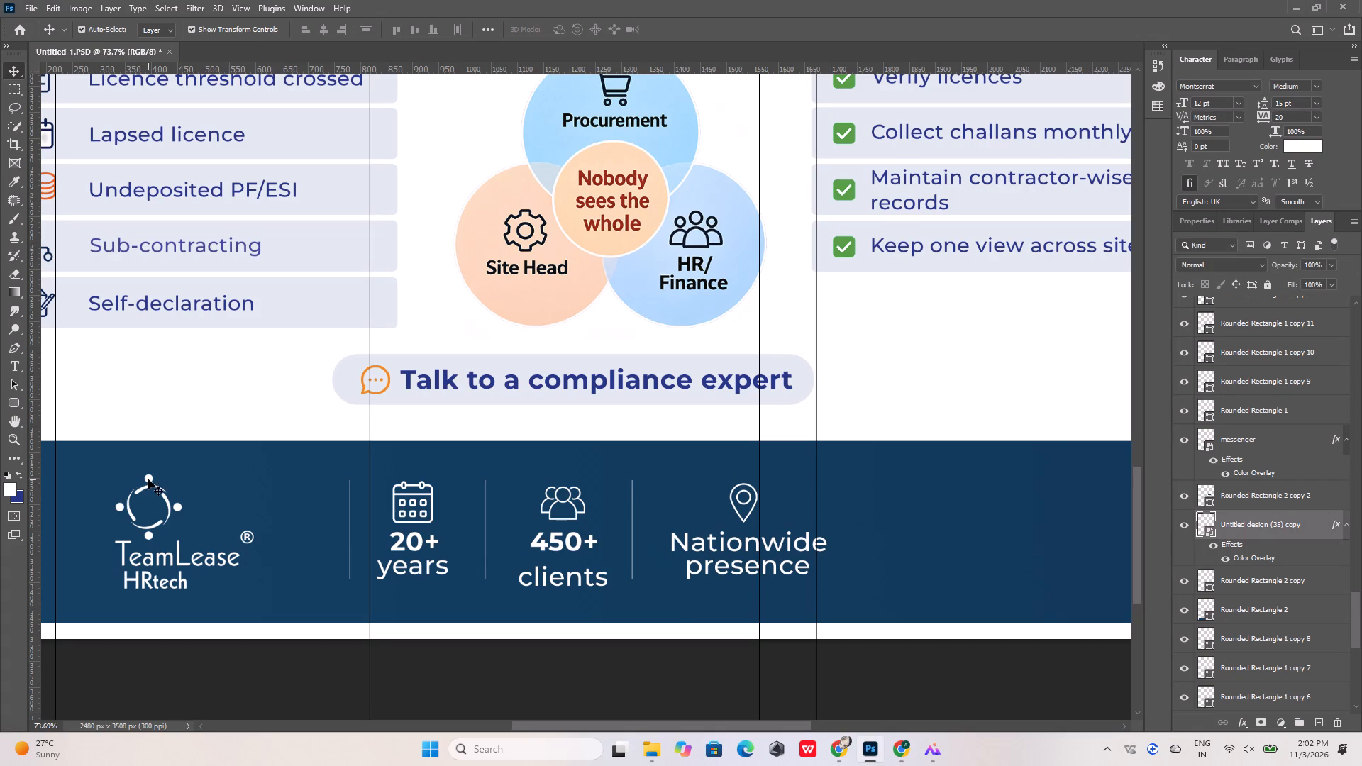
{"action": "left_click", "coordinate": [278, 470]}
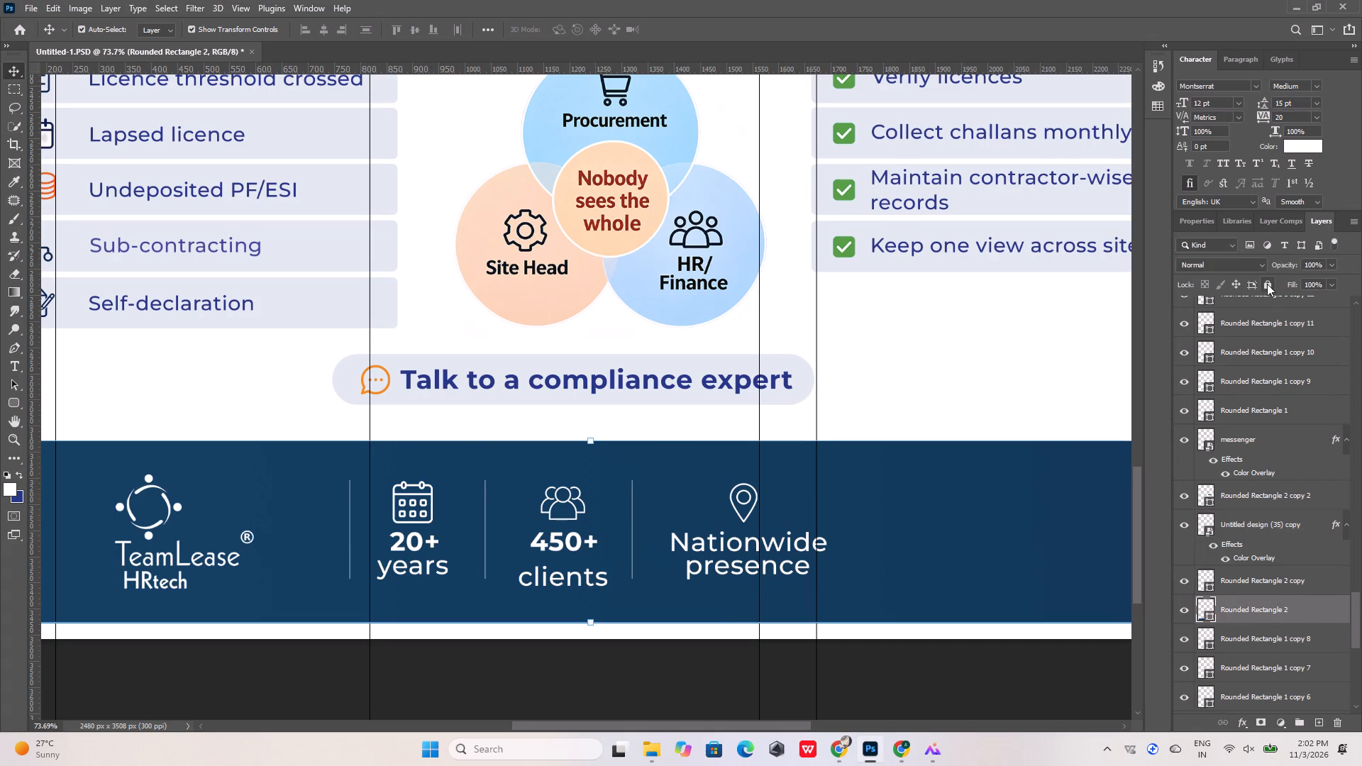
{"action": "left_click", "coordinate": [1267, 284]}
{"action": "left_click_drag", "start_coordinate": [118, 460], "coordinate": [843, 603]}
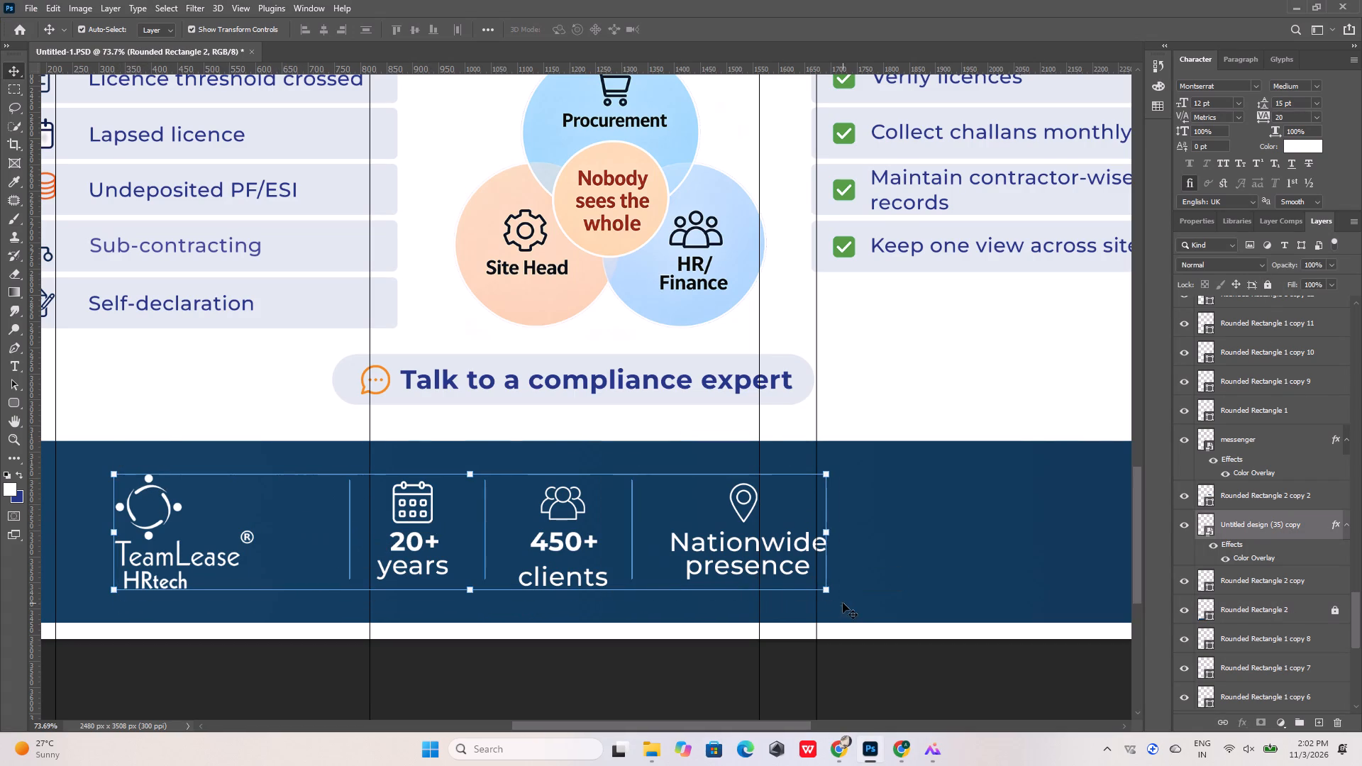
{"action": "key", "text": "shift+Up"}
{"action": "key", "text": "shift+Up"}
{"action": "key", "text": "shift+Up"}
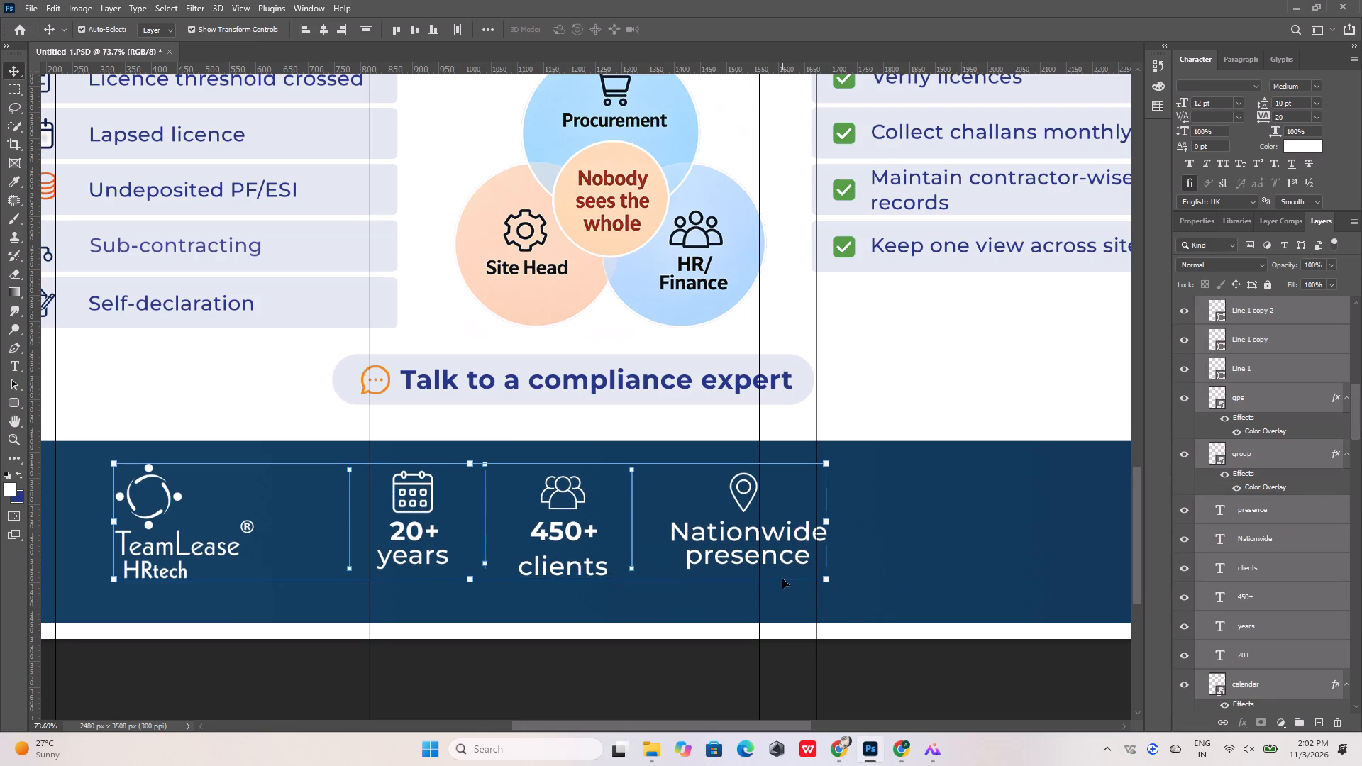
{"action": "key", "text": "shift+Up"}
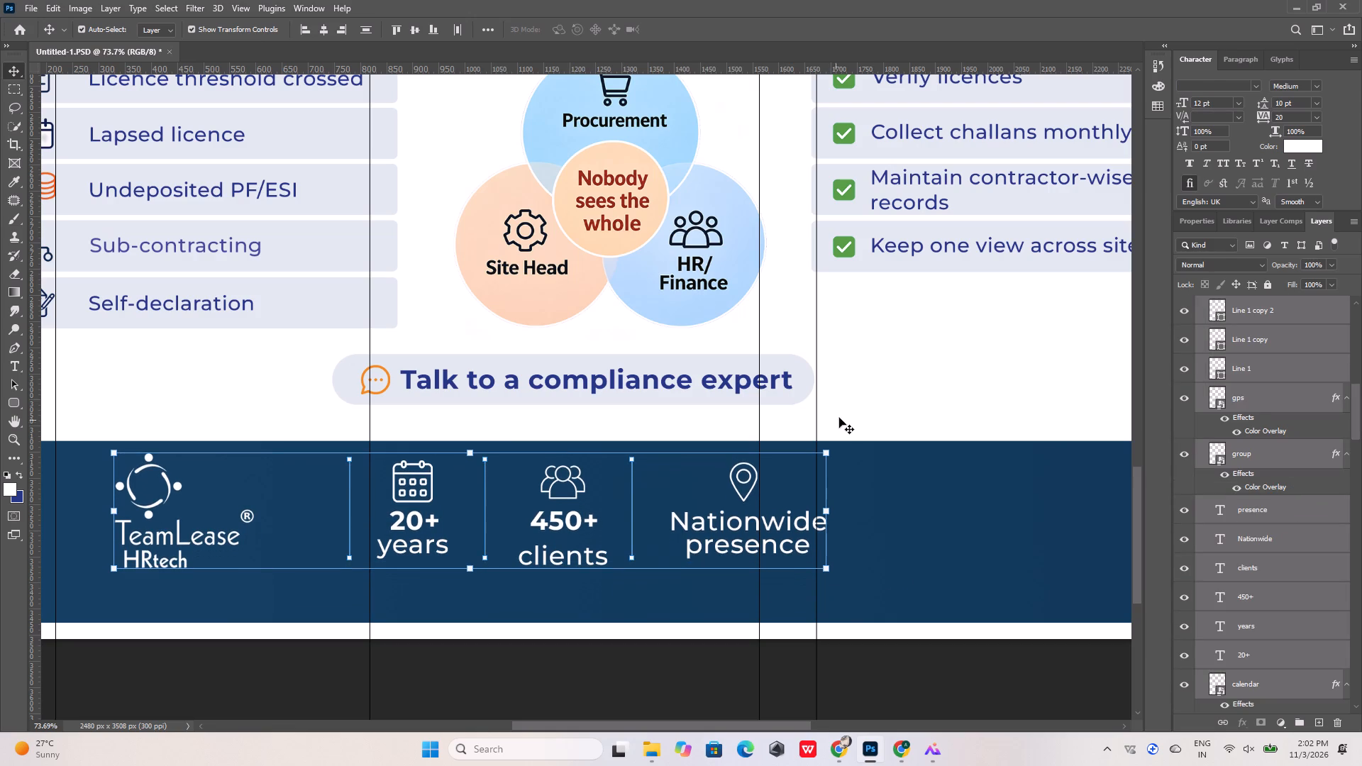
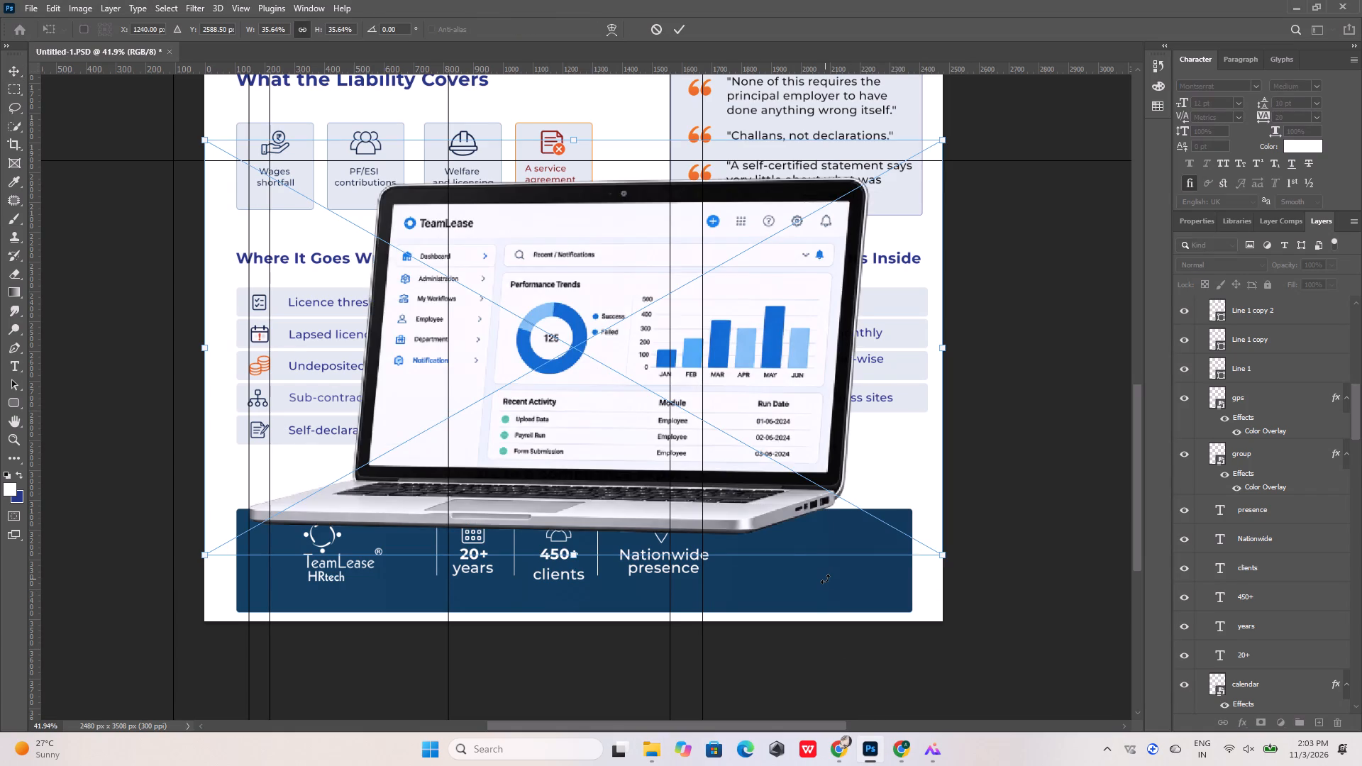
{"action": "left_click_drag", "start_coordinate": [206, 140], "coordinate": [641, 459]}
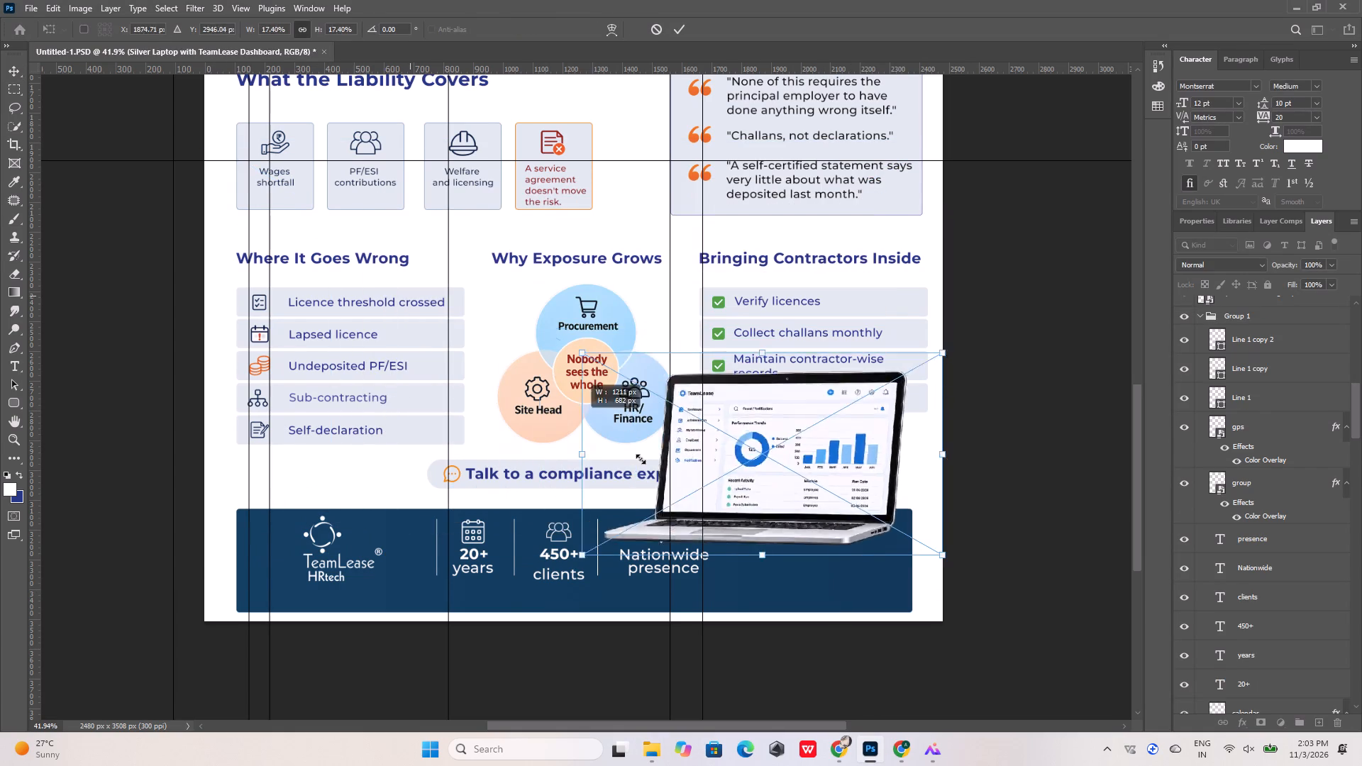
{"action": "left_click_drag", "start_coordinate": [641, 459], "coordinate": [712, 511]}
{"action": "left_click_drag", "start_coordinate": [851, 526], "coordinate": [813, 579]}
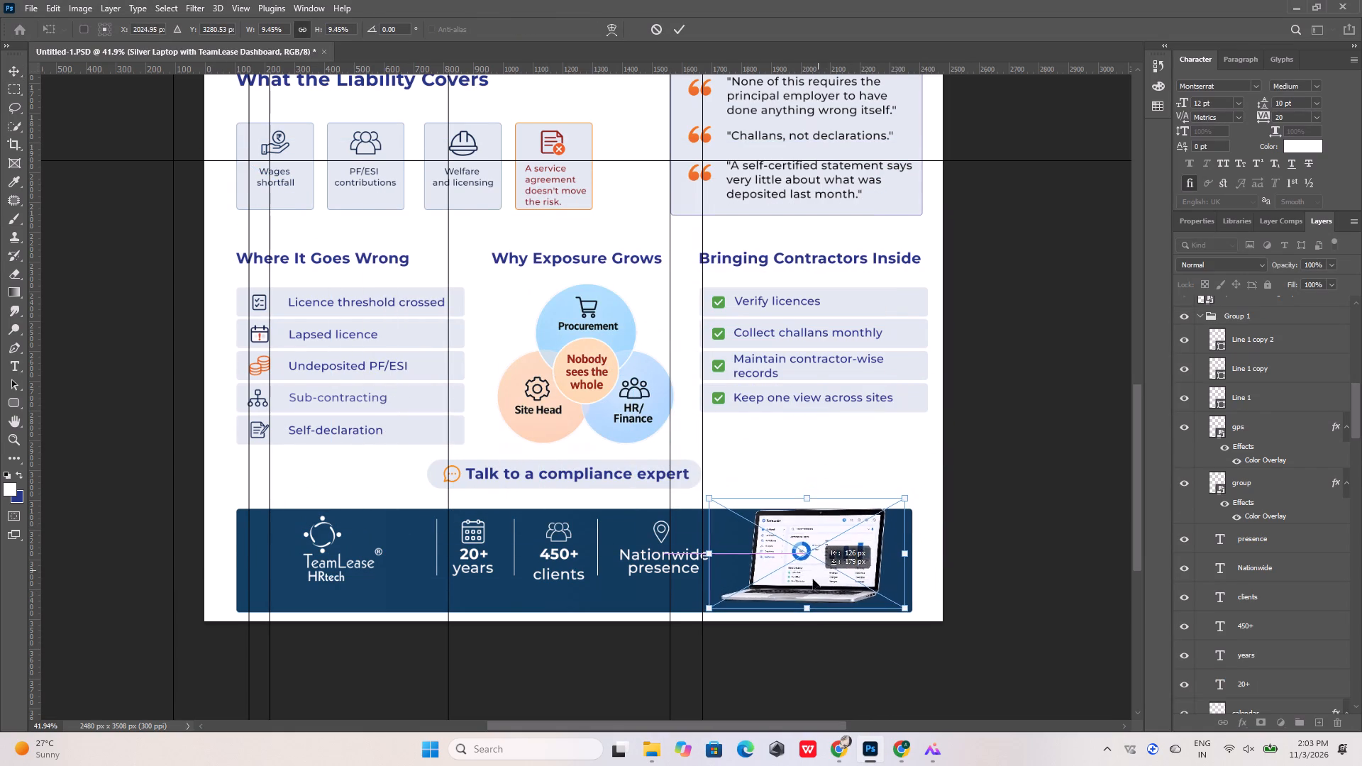
{"action": "left_click_drag", "start_coordinate": [813, 579], "coordinate": [813, 580]}
{"action": "left_click_drag", "start_coordinate": [905, 501], "coordinate": [885, 522]}
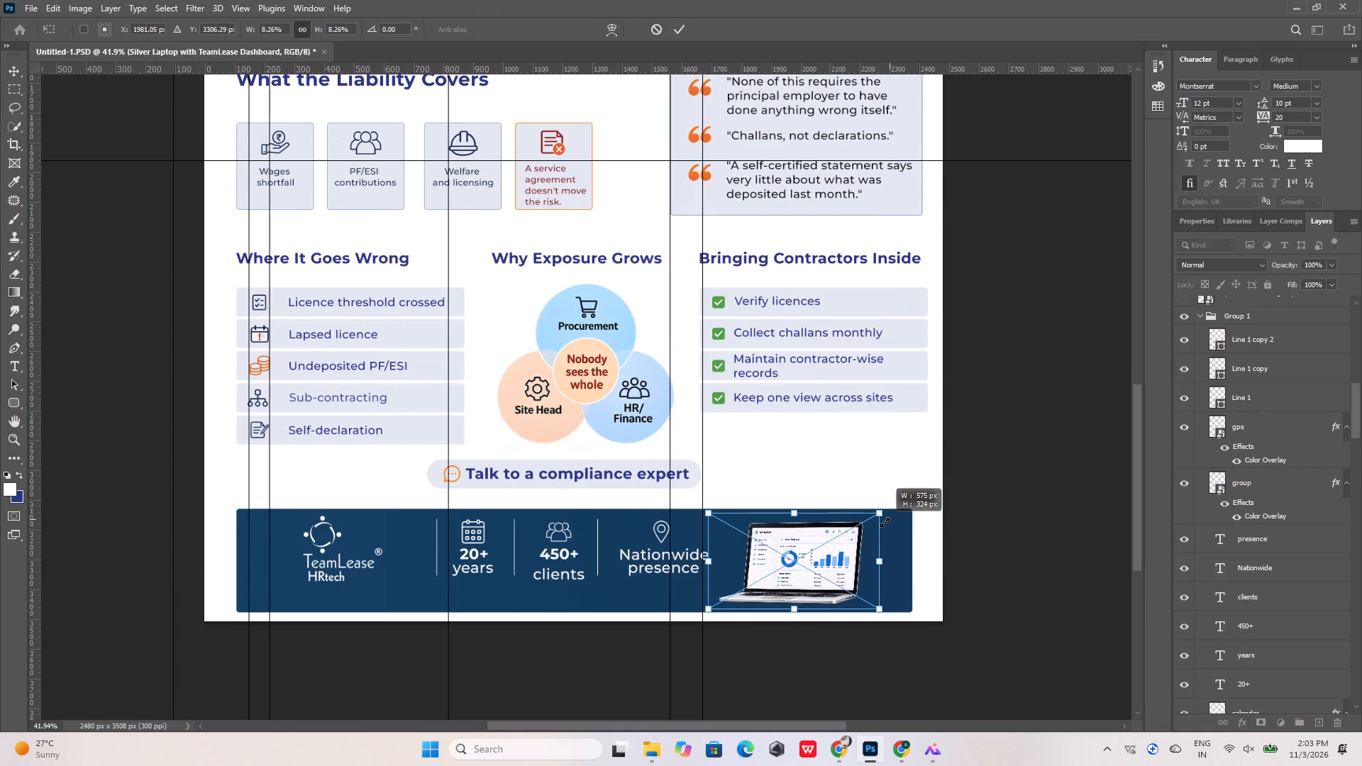
{"action": "left_click_drag", "start_coordinate": [885, 522], "coordinate": [884, 523]}
{"action": "left_click", "coordinate": [831, 545]}
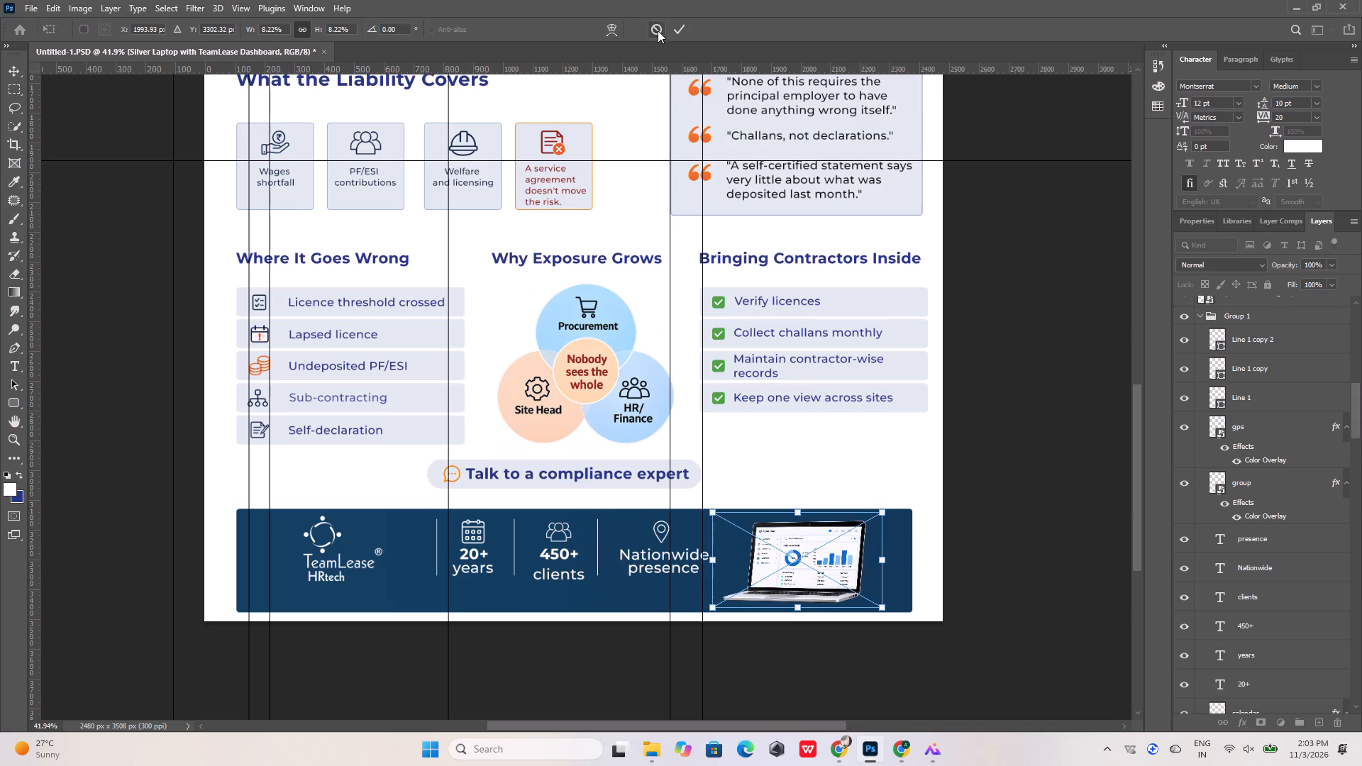
{"action": "left_click", "coordinate": [682, 30]}
Unlock the navy footer band's Rounded Rectangle 2 layer, keeping the laptop layer selected.
{"action": "left_click", "coordinate": [900, 547], "text": "shift"}
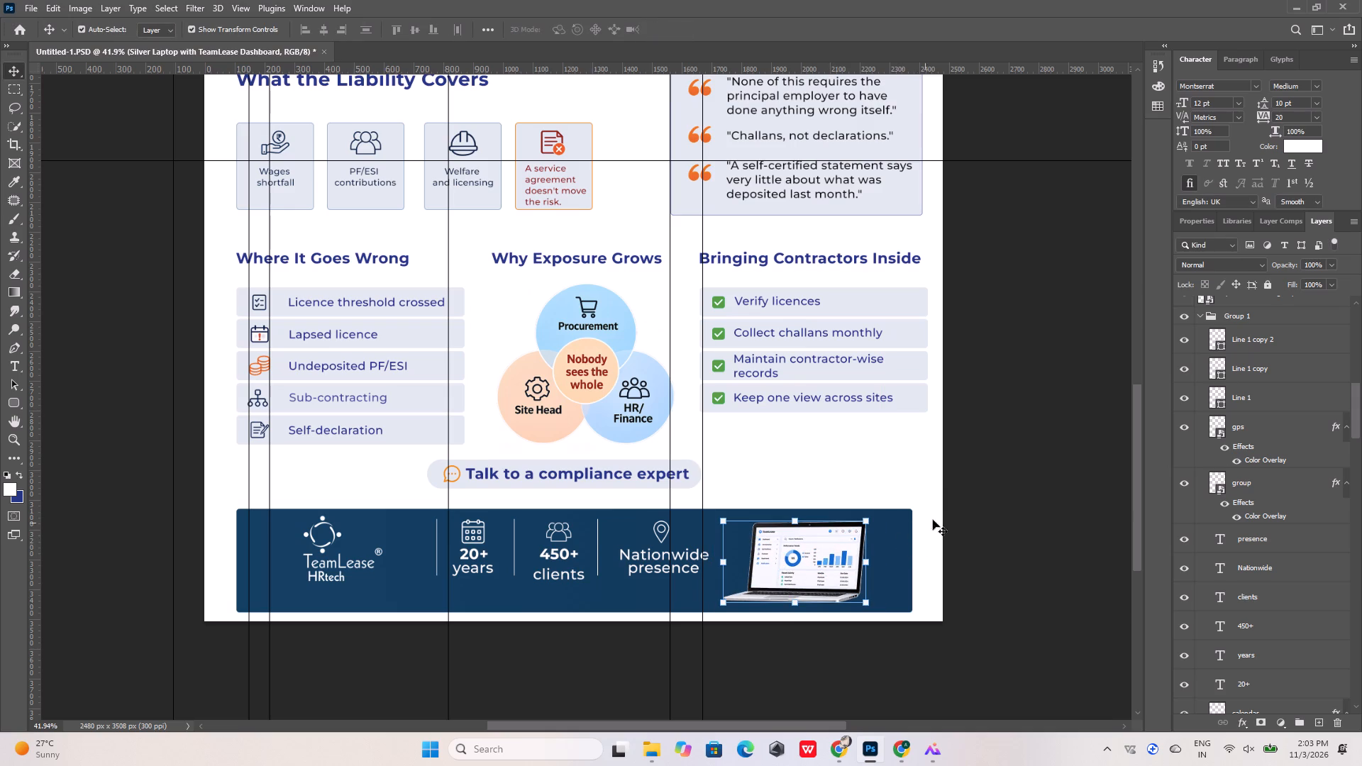
{"action": "left_click", "coordinate": [1025, 494]}
{"action": "left_click", "coordinate": [883, 549], "text": "shift"}
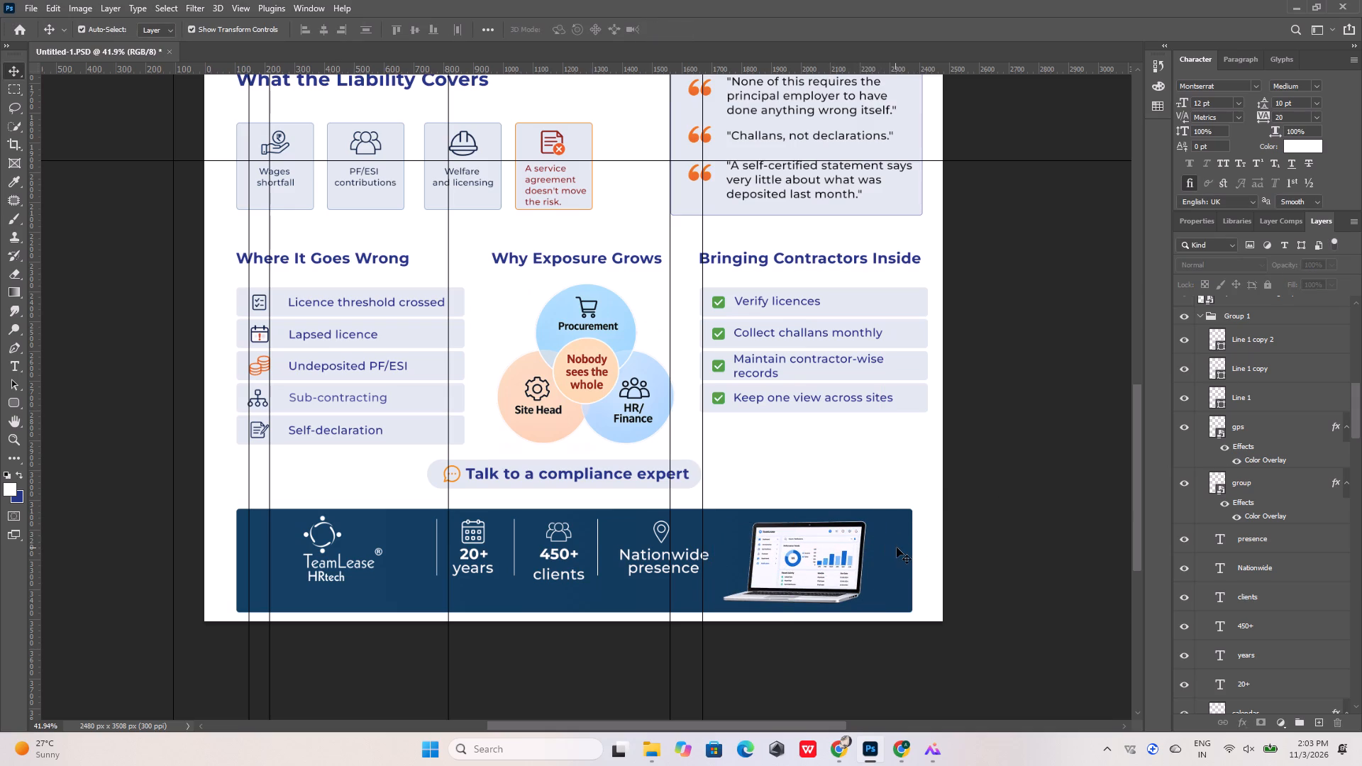
{"action": "left_click", "coordinate": [897, 548]}
{"action": "left_click", "coordinate": [902, 543]}
{"action": "left_click", "coordinate": [841, 553]}
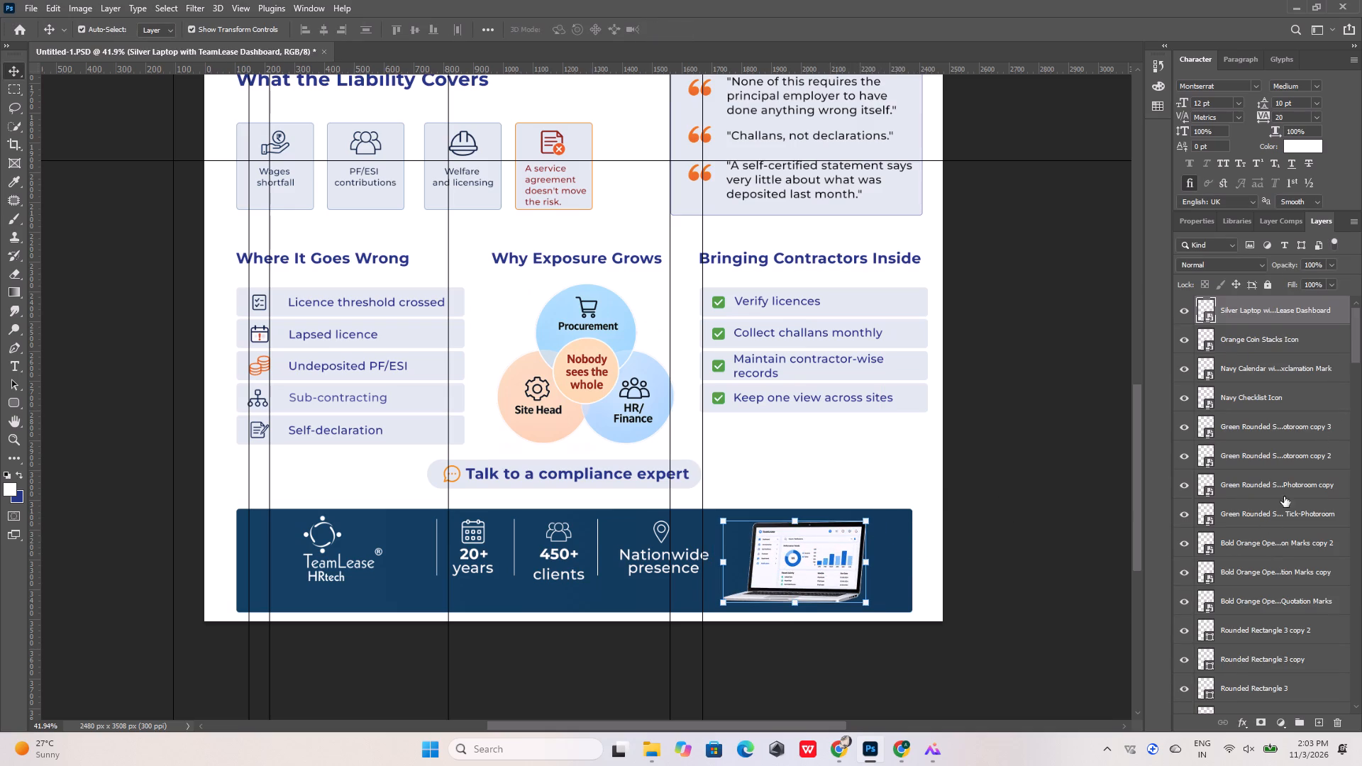
{"action": "scroll", "coordinate": [1278, 504], "scroll_direction": "down", "scroll_amount": 20}
{"action": "scroll", "coordinate": [1278, 504], "scroll_direction": "down", "scroll_amount": 20}
{"action": "scroll", "coordinate": [1278, 504], "scroll_direction": "down", "scroll_amount": 8}
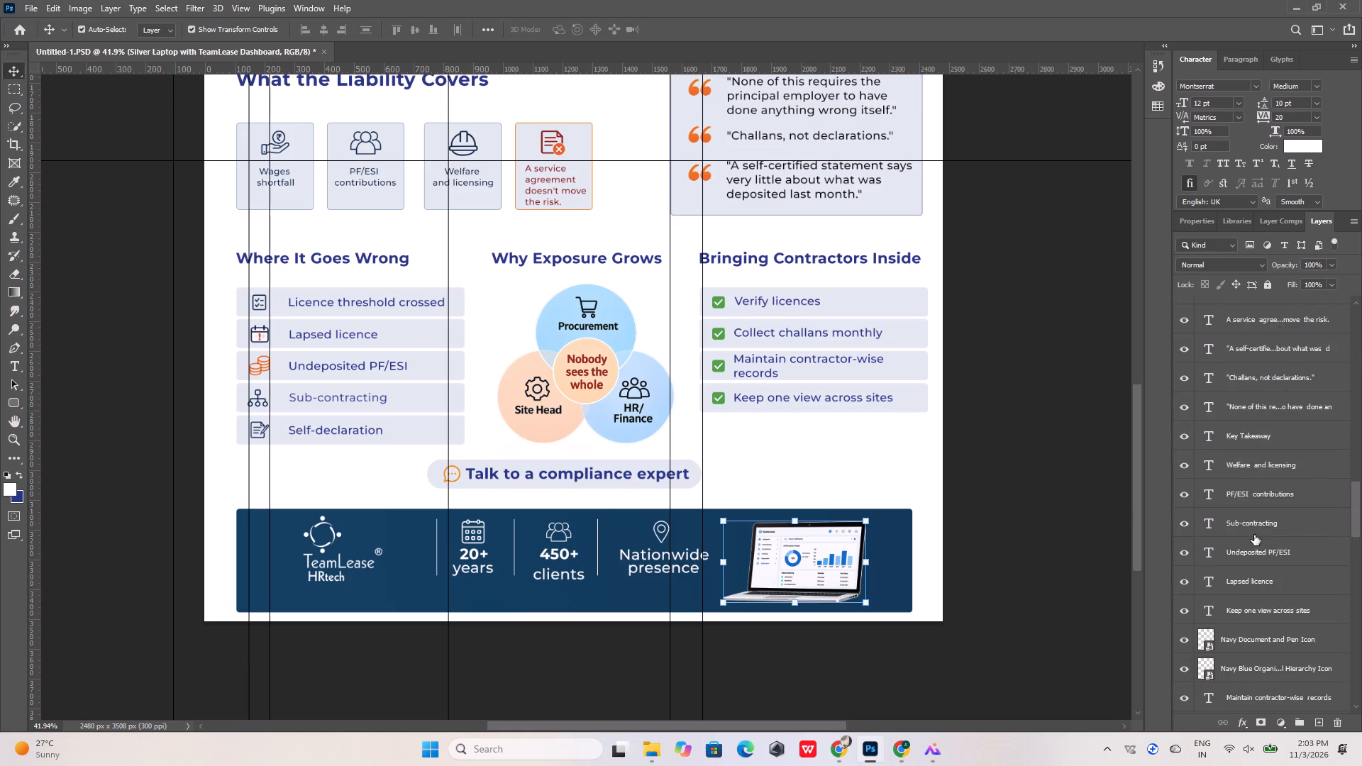
{"action": "scroll", "coordinate": [1254, 535], "scroll_direction": "down", "scroll_amount": 20}
{"action": "scroll", "coordinate": [1254, 535], "scroll_direction": "down", "scroll_amount": 8}
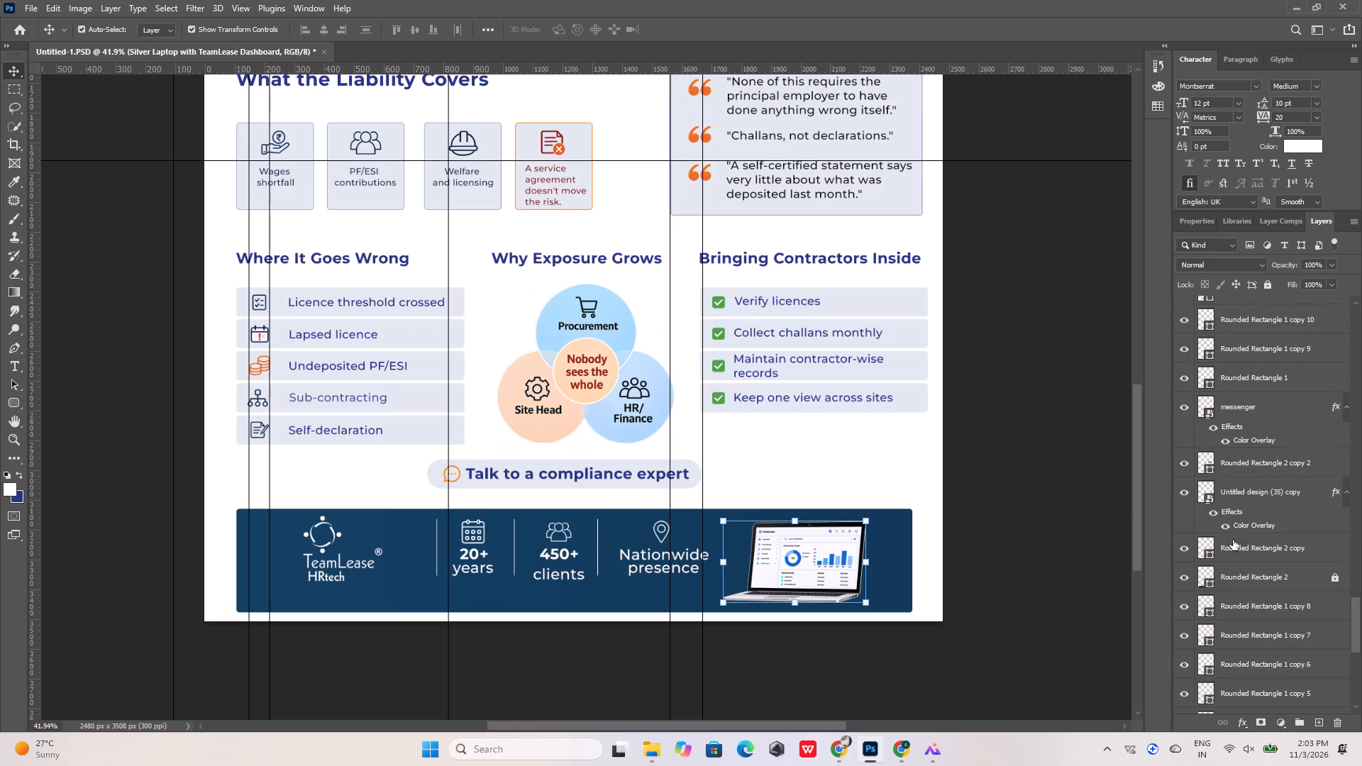
{"action": "left_click", "coordinate": [1189, 550]}
{"action": "left_click", "coordinate": [1189, 550]}
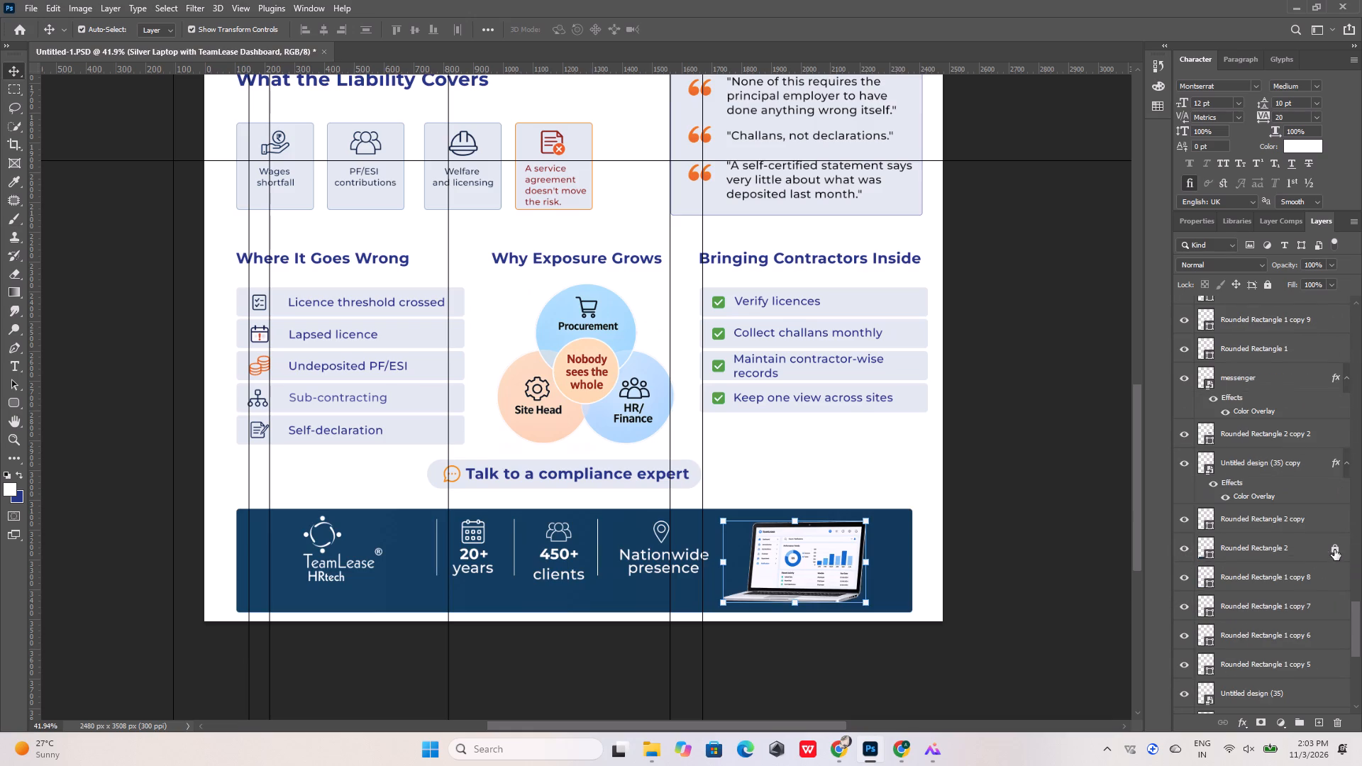
{"action": "left_click", "coordinate": [1336, 550]}
Align the laptop image to the navy footer band by their vertical centres.
{"action": "left_click", "coordinate": [897, 548], "text": "shift"}
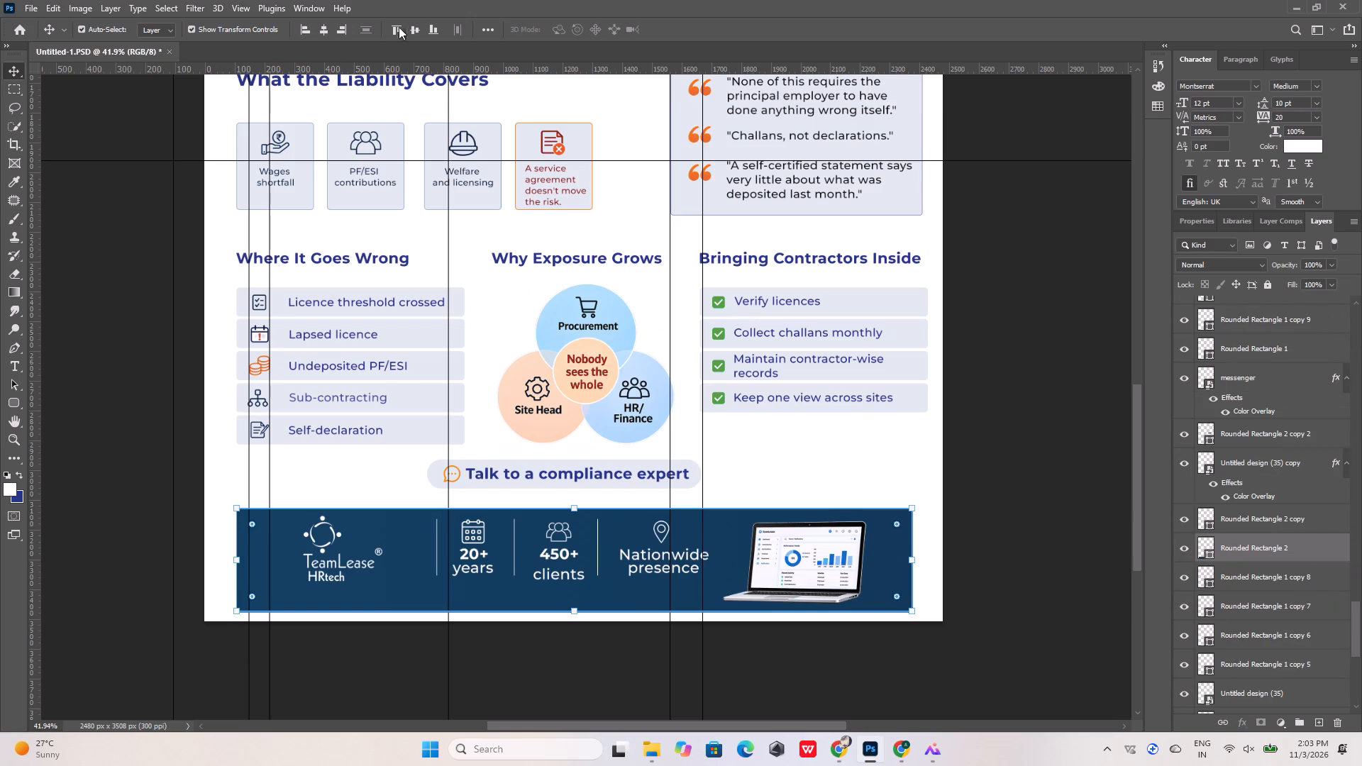
{"action": "left_click", "coordinate": [411, 30]}
{"action": "left_click", "coordinate": [858, 532]}
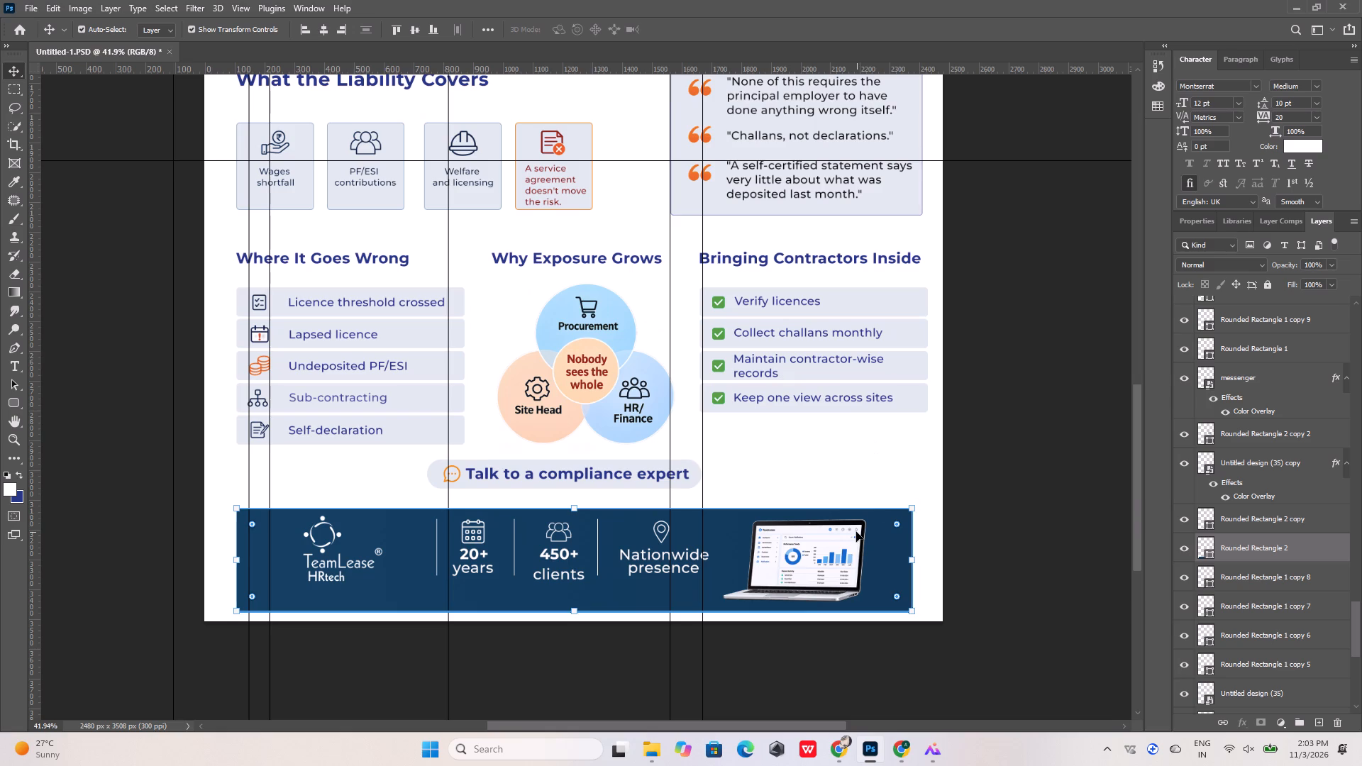
{"action": "left_click", "coordinate": [1017, 509]}
Move the laptop image about 50 px to the right within the footer band.
{"action": "left_click", "coordinate": [828, 547]}
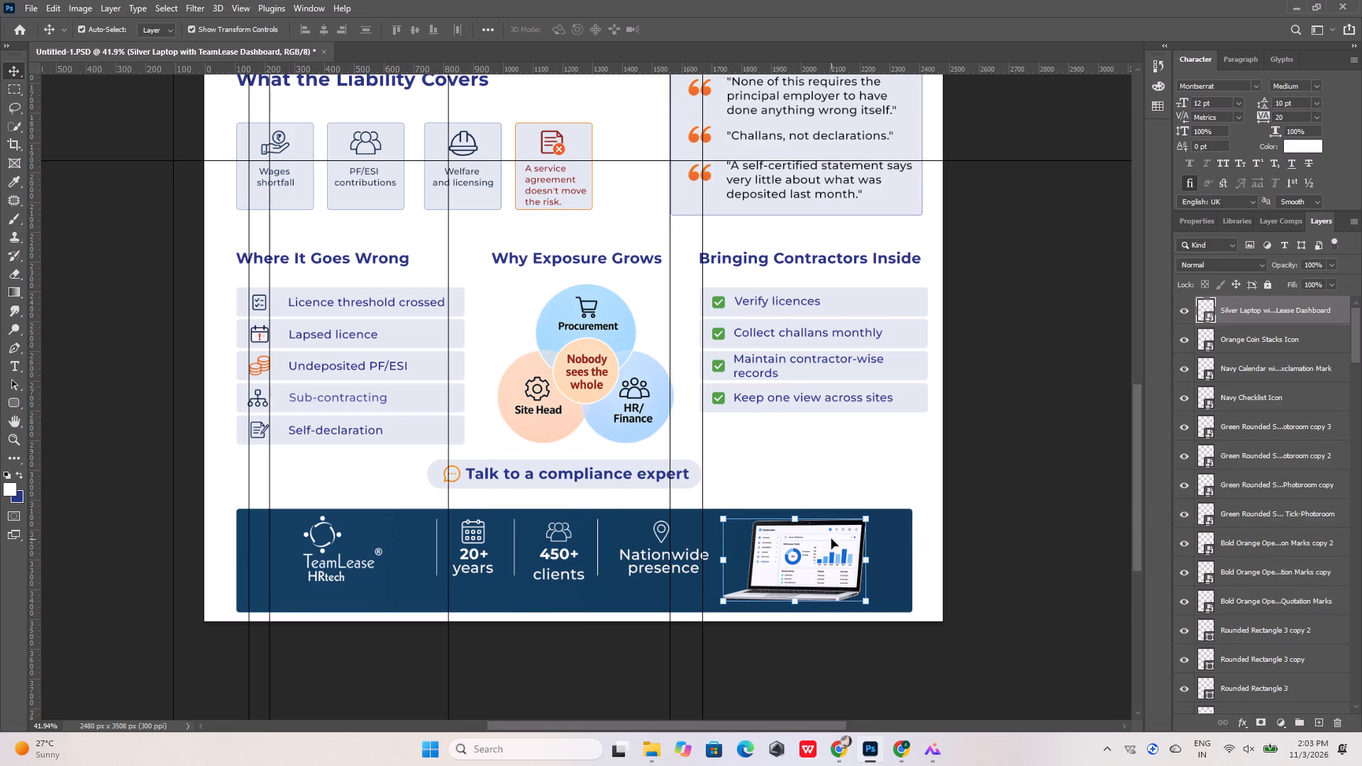
{"action": "key", "text": "shift+Right"}
{"action": "key", "text": "shift+Right"}
{"action": "key", "text": "shift+Right"}
{"action": "key", "text": "shift+Right"}
{"action": "key", "text": "shift+Right"}
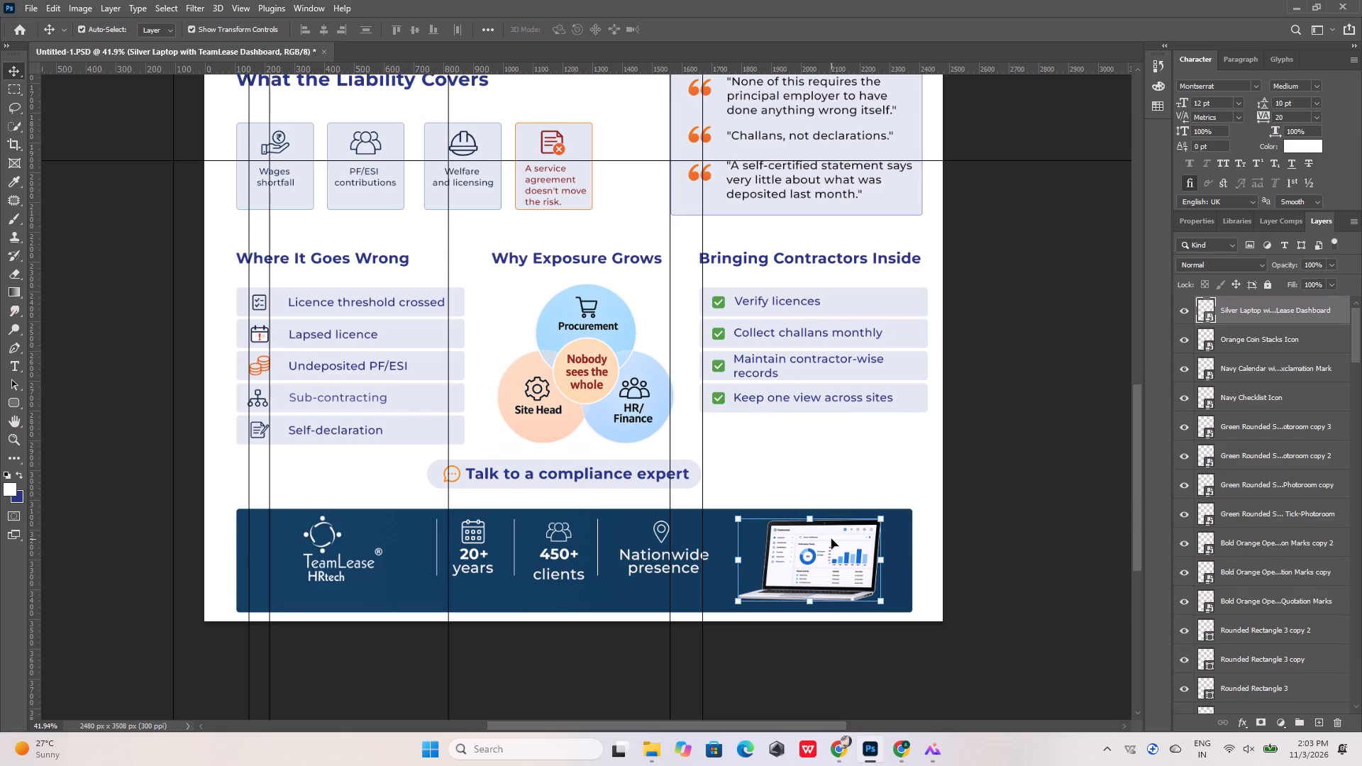
{"action": "left_click", "coordinate": [1022, 490]}
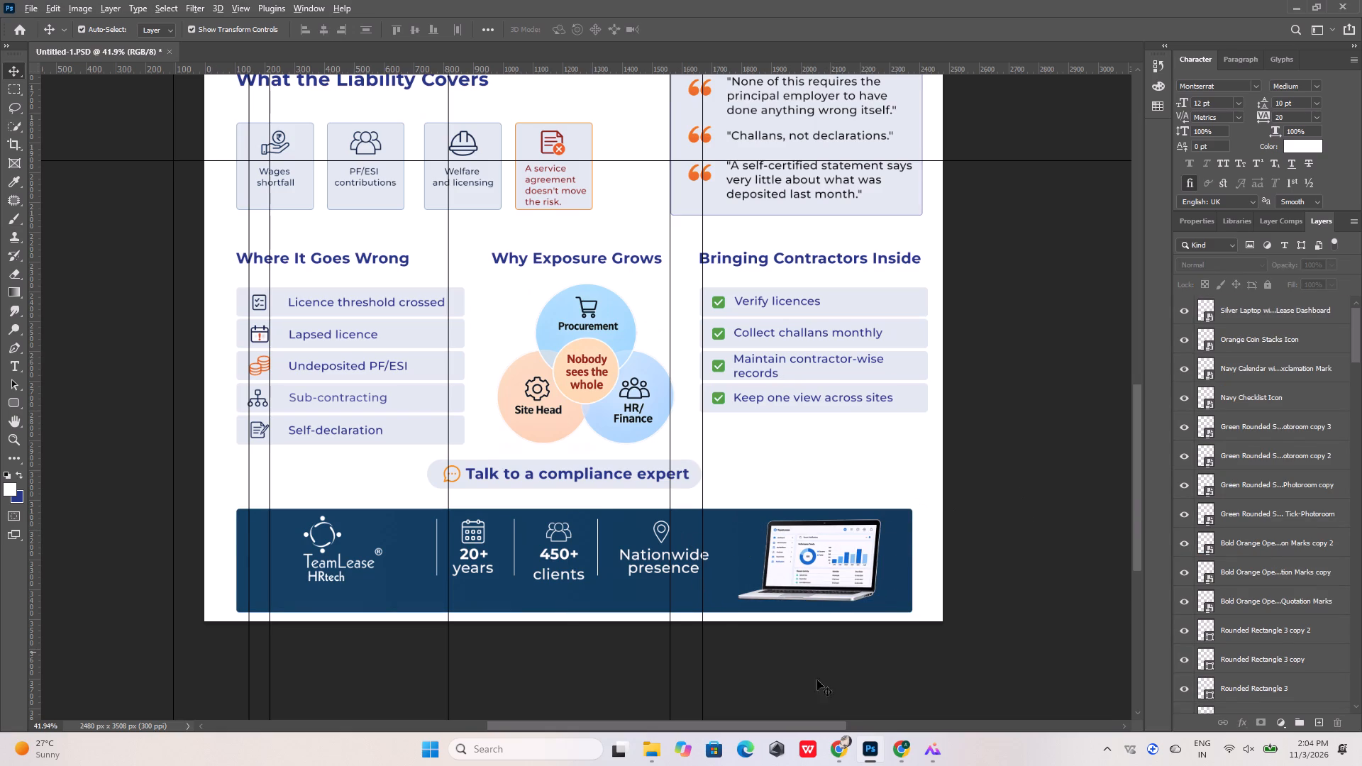
Draw an orange rounded rectangle of about 1031 × 62 px with 10 px corners beneath the footer stats, checking the reference poster first.
{"action": "left_click", "coordinate": [935, 753]}
{"action": "left_click", "coordinate": [935, 753]}
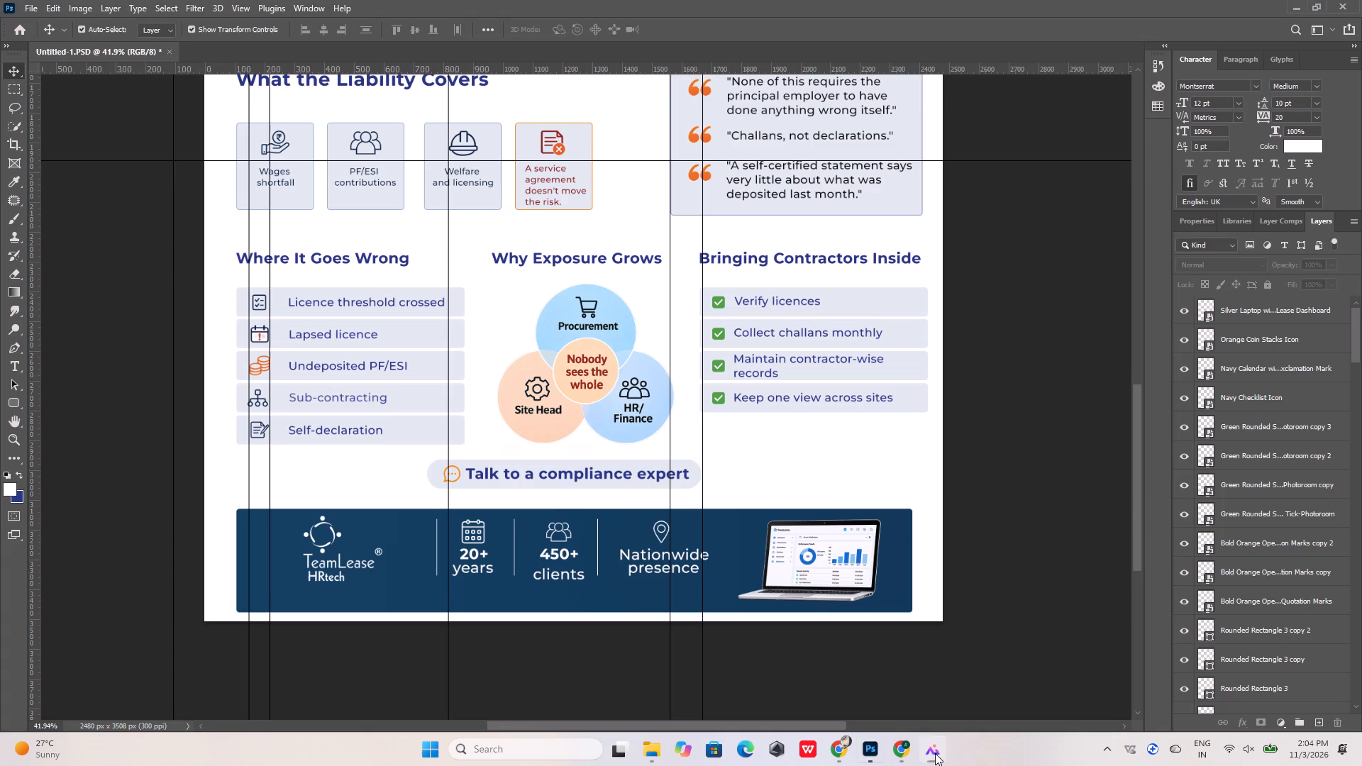
{"action": "left_click", "coordinate": [14, 406]}
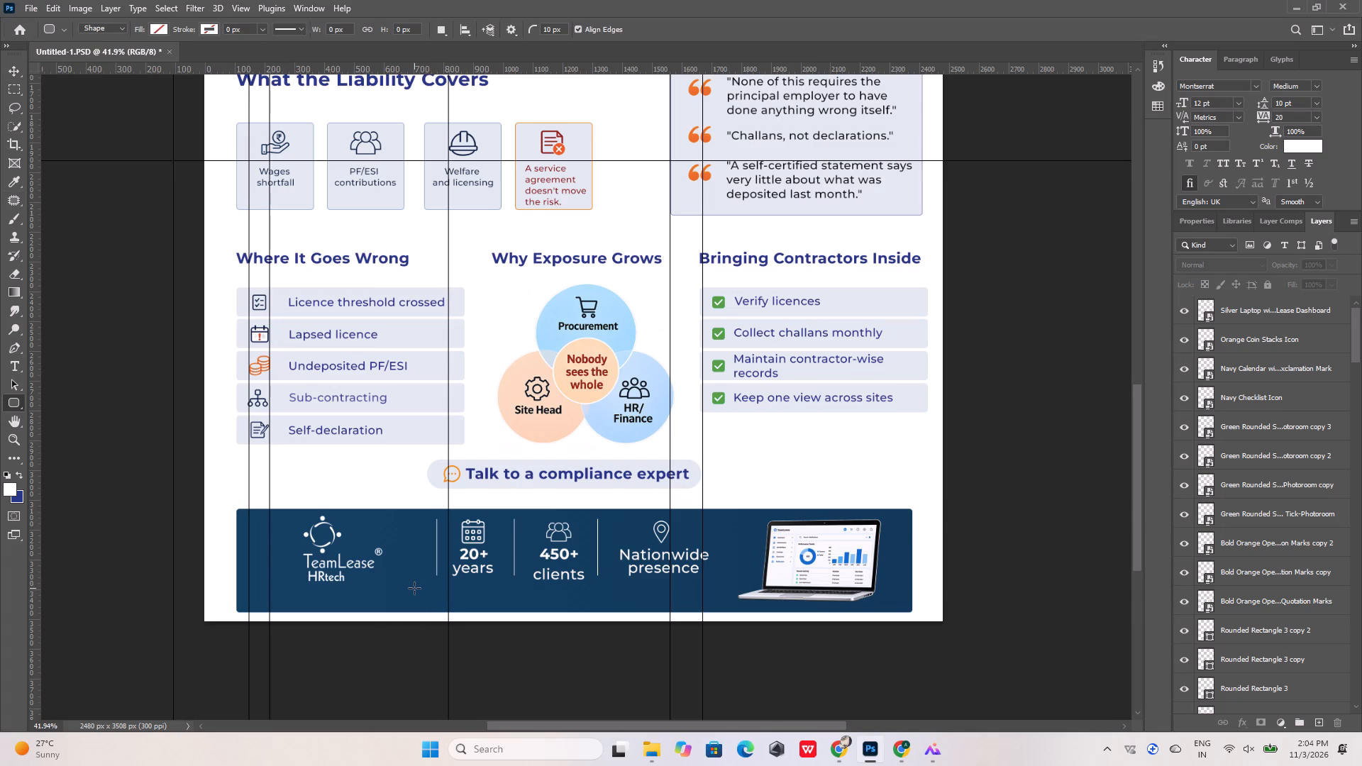
{"action": "left_click_drag", "start_coordinate": [414, 588], "coordinate": [720, 610]}
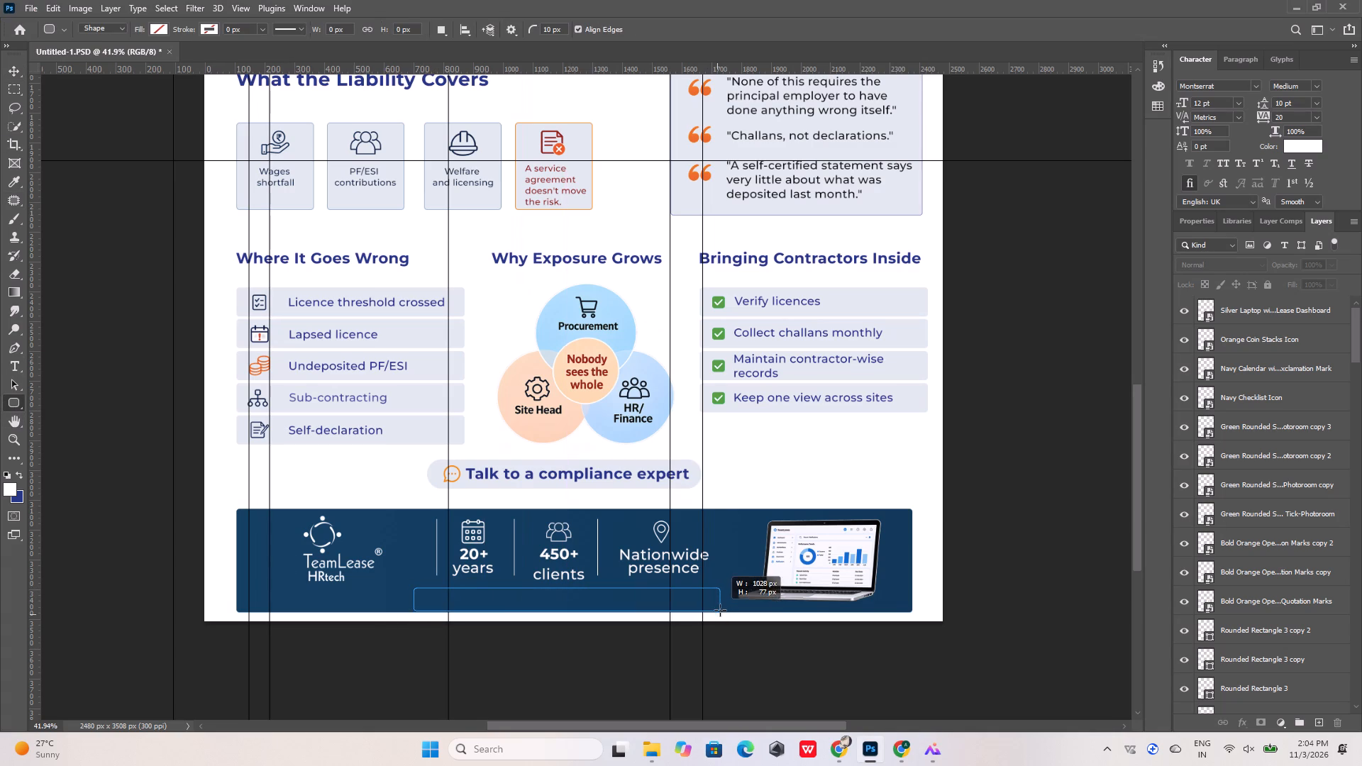
{"action": "left_click_drag", "start_coordinate": [720, 610], "coordinate": [721, 606]}
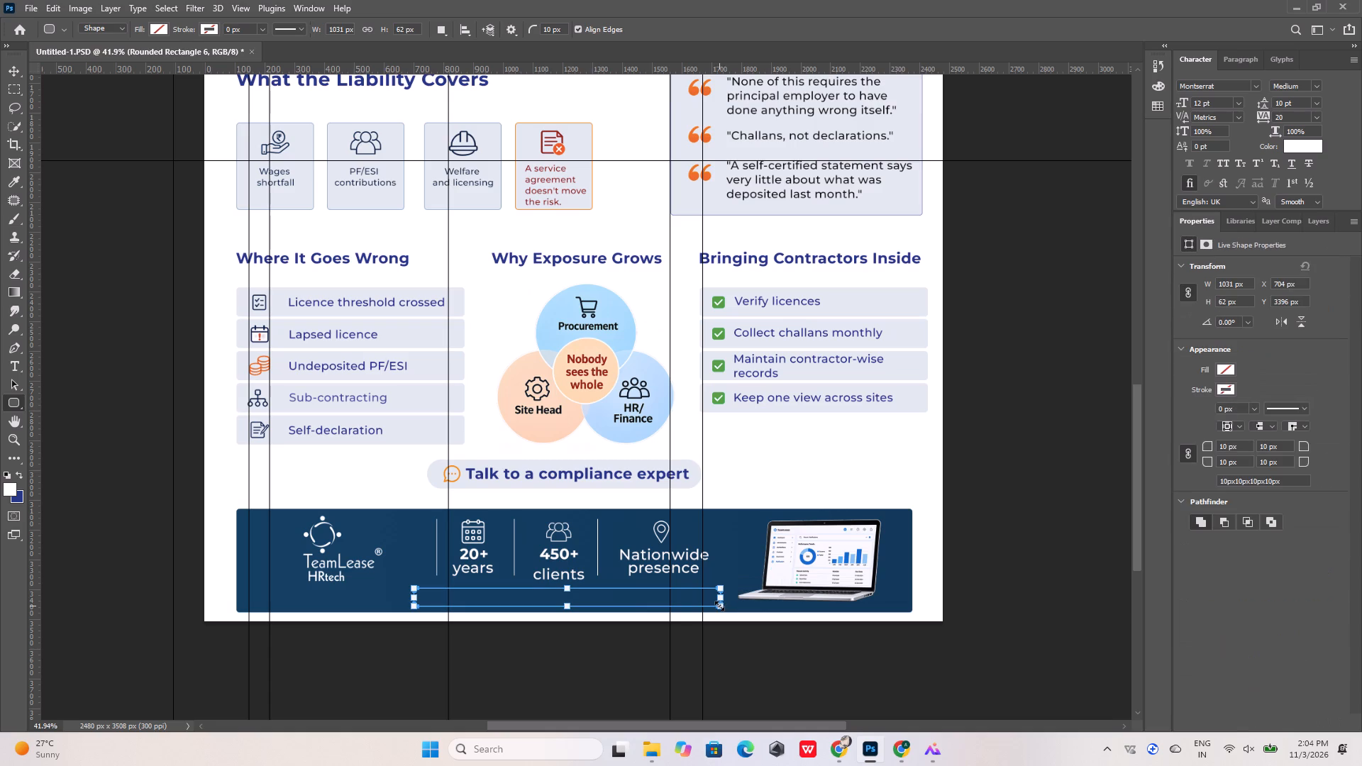
{"action": "left_click", "coordinate": [1223, 370]}
{"action": "left_click", "coordinate": [1166, 442]}
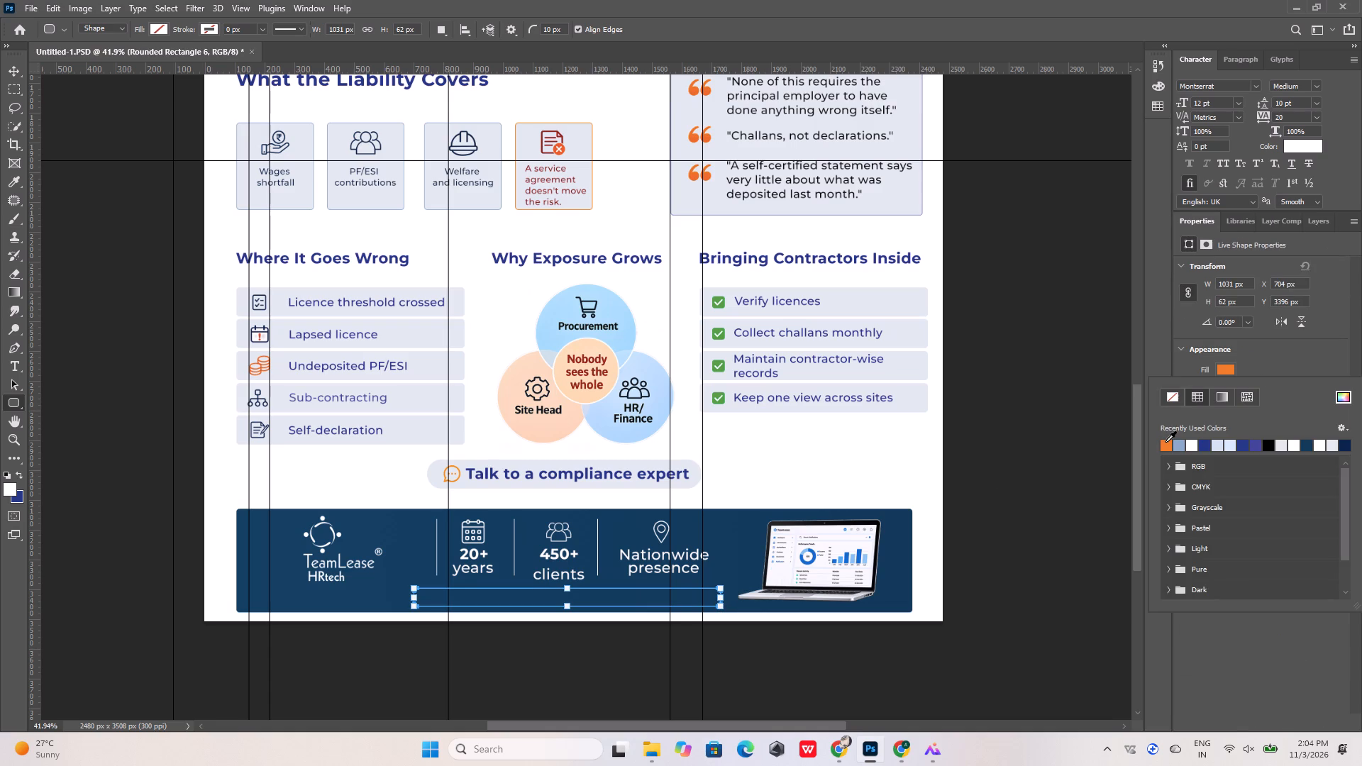
{"action": "left_click", "coordinate": [13, 63]}
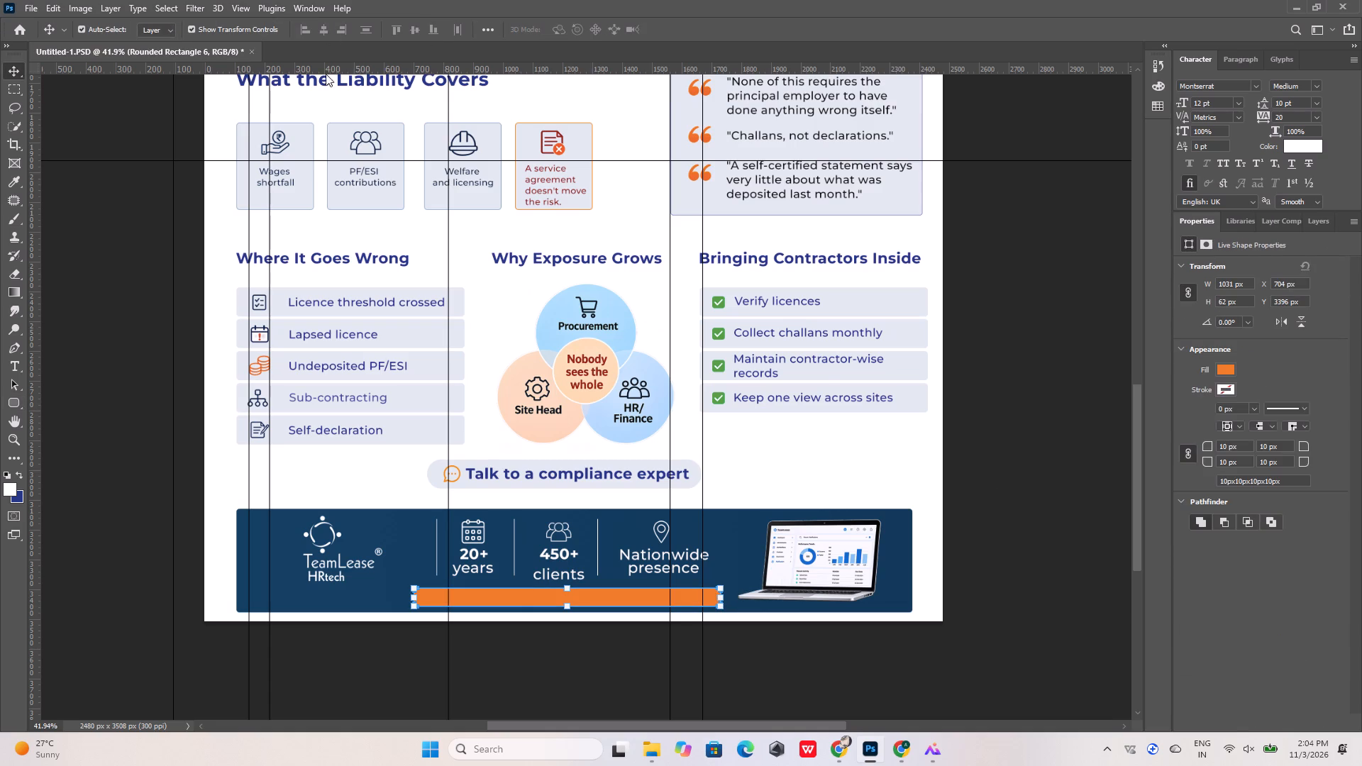
{"action": "left_click", "coordinate": [1028, 394]}
Nudge the orange button shape in the footer band up by about 2 px.
{"action": "scroll", "coordinate": [946, 342], "scroll_direction": "down", "scroll_amount": 4, "text": "alt"}
{"action": "scroll", "coordinate": [681, 553], "scroll_direction": "up", "scroll_amount": 6, "text": "alt"}
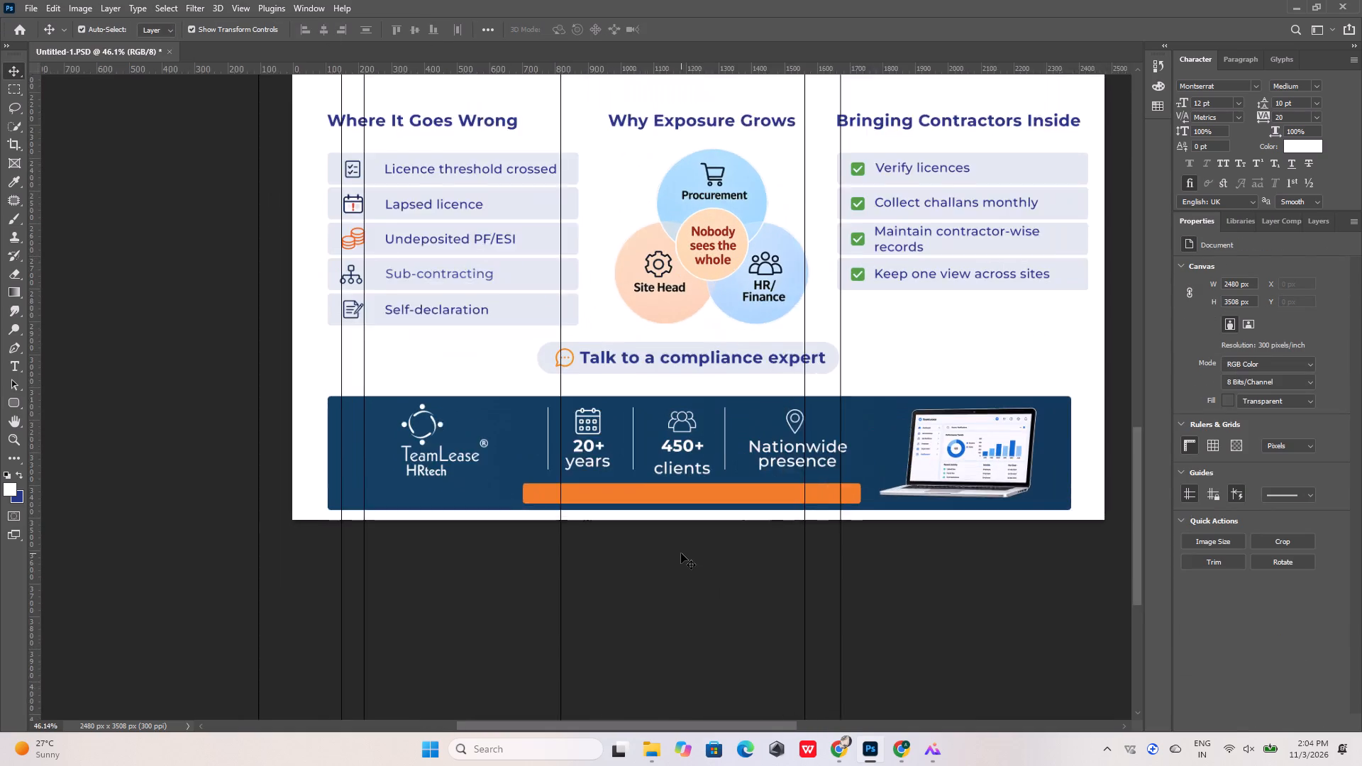
{"action": "scroll", "coordinate": [681, 553], "scroll_direction": "up", "scroll_amount": 3, "text": "alt"}
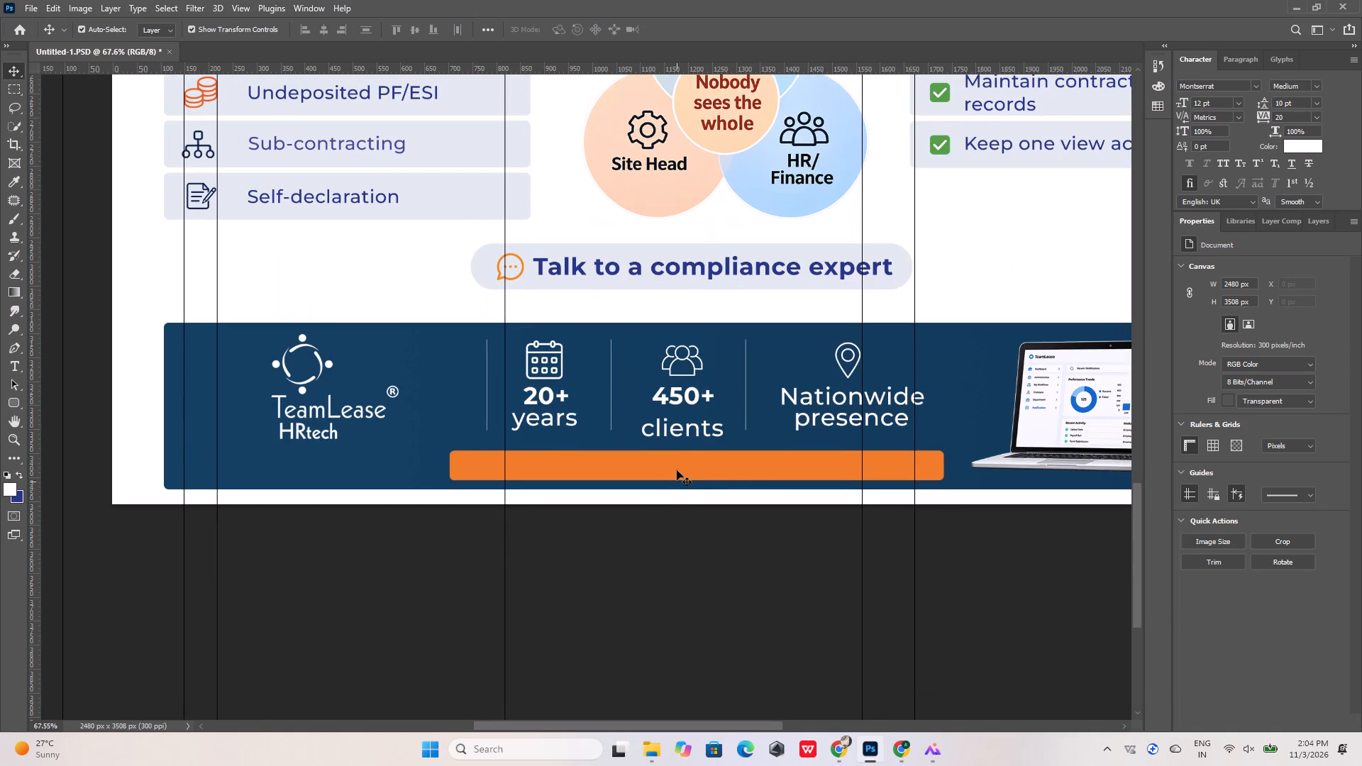
{"action": "left_click", "coordinate": [677, 465]}
{"action": "key", "text": "Up"}
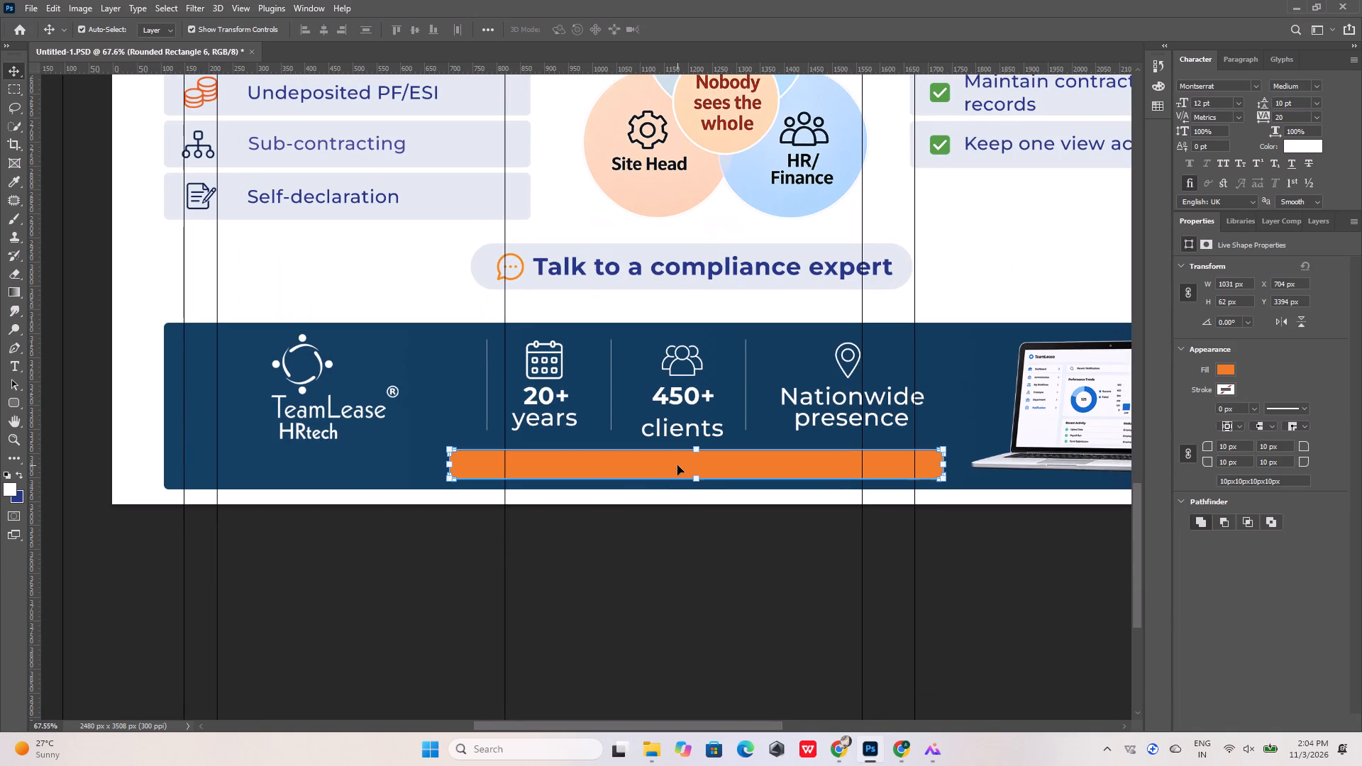
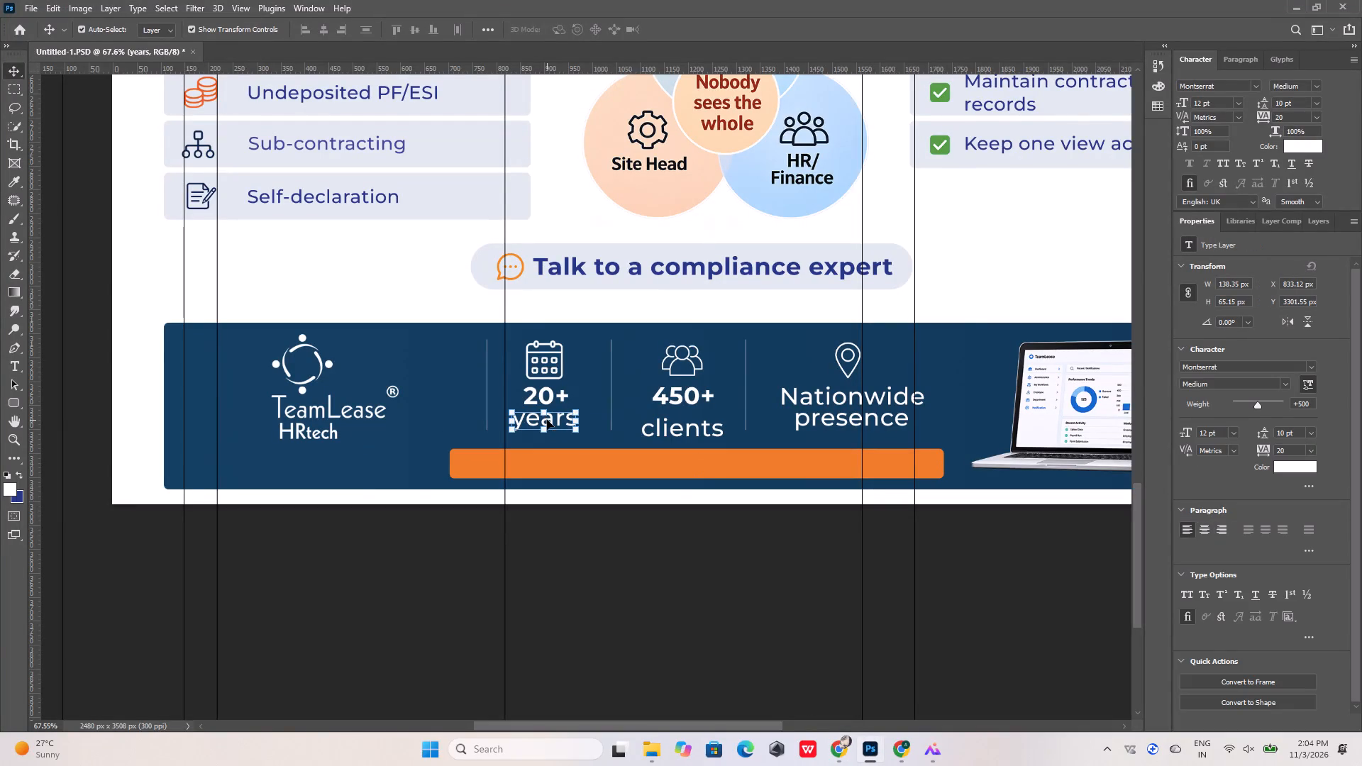
Duplicate the "years" text from the footer stats onto the orange button shape.
{"action": "left_click_drag", "start_coordinate": [547, 420], "coordinate": [561, 462], "text": "alt"}
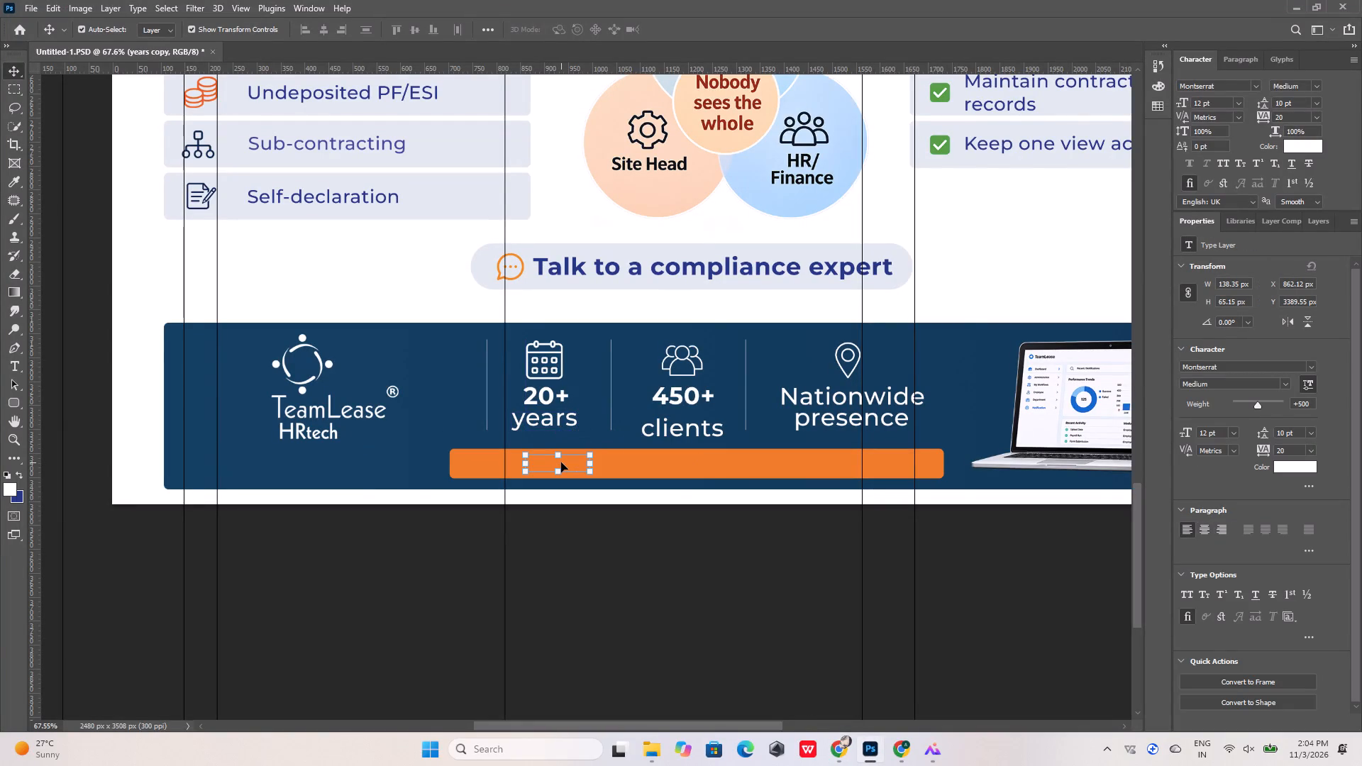
Move the duplicated text's layer up out of Group 1, placing it just above the Open Palm Holding Rupee Coin layer.
{"action": "left_click", "coordinate": [1321, 220]}
{"action": "scroll", "coordinate": [1230, 559], "scroll_direction": "up", "scroll_amount": 4}
{"action": "scroll", "coordinate": [1230, 560], "scroll_direction": "down", "scroll_amount": 20}
{"action": "scroll", "coordinate": [1230, 560], "scroll_direction": "down", "scroll_amount": 12}
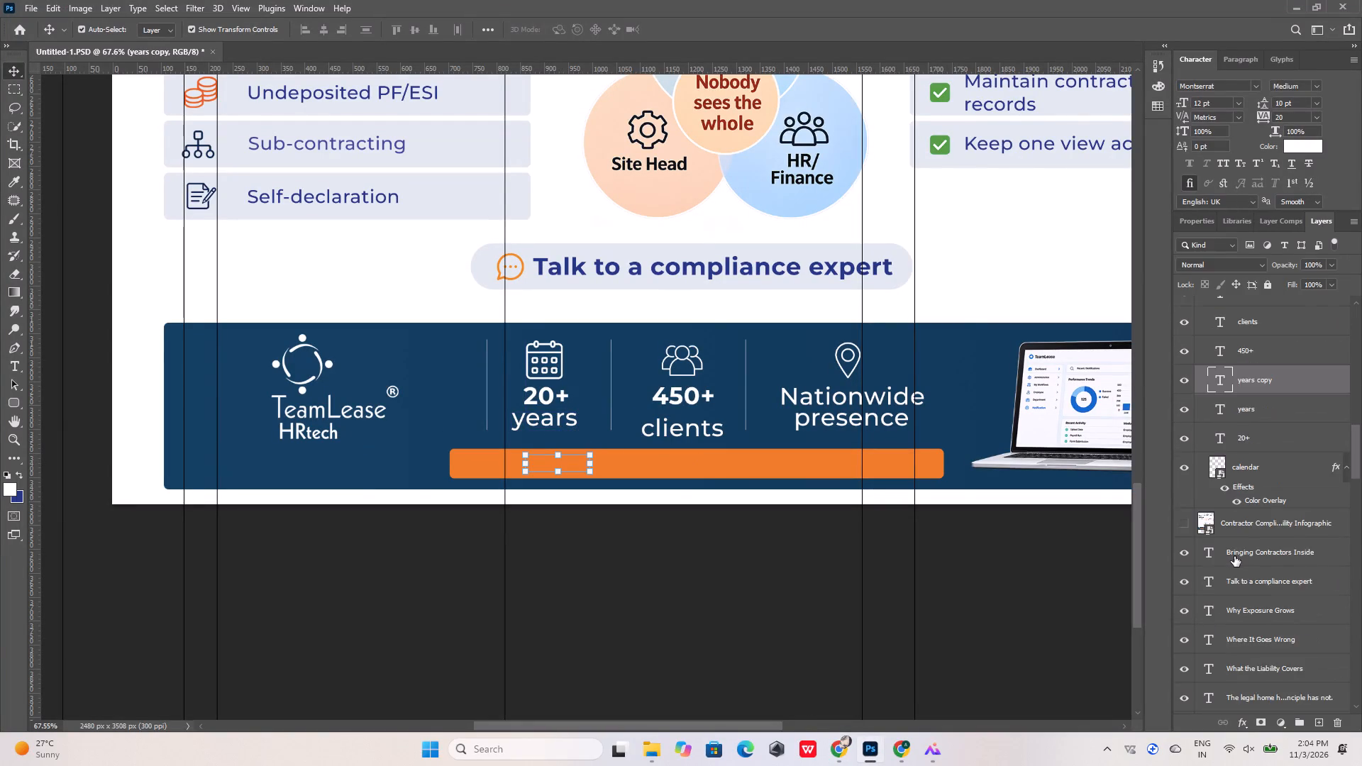
{"action": "scroll", "coordinate": [1234, 556], "scroll_direction": "up", "scroll_amount": 6}
{"action": "left_click_drag", "start_coordinate": [1269, 501], "coordinate": [1256, 344]}
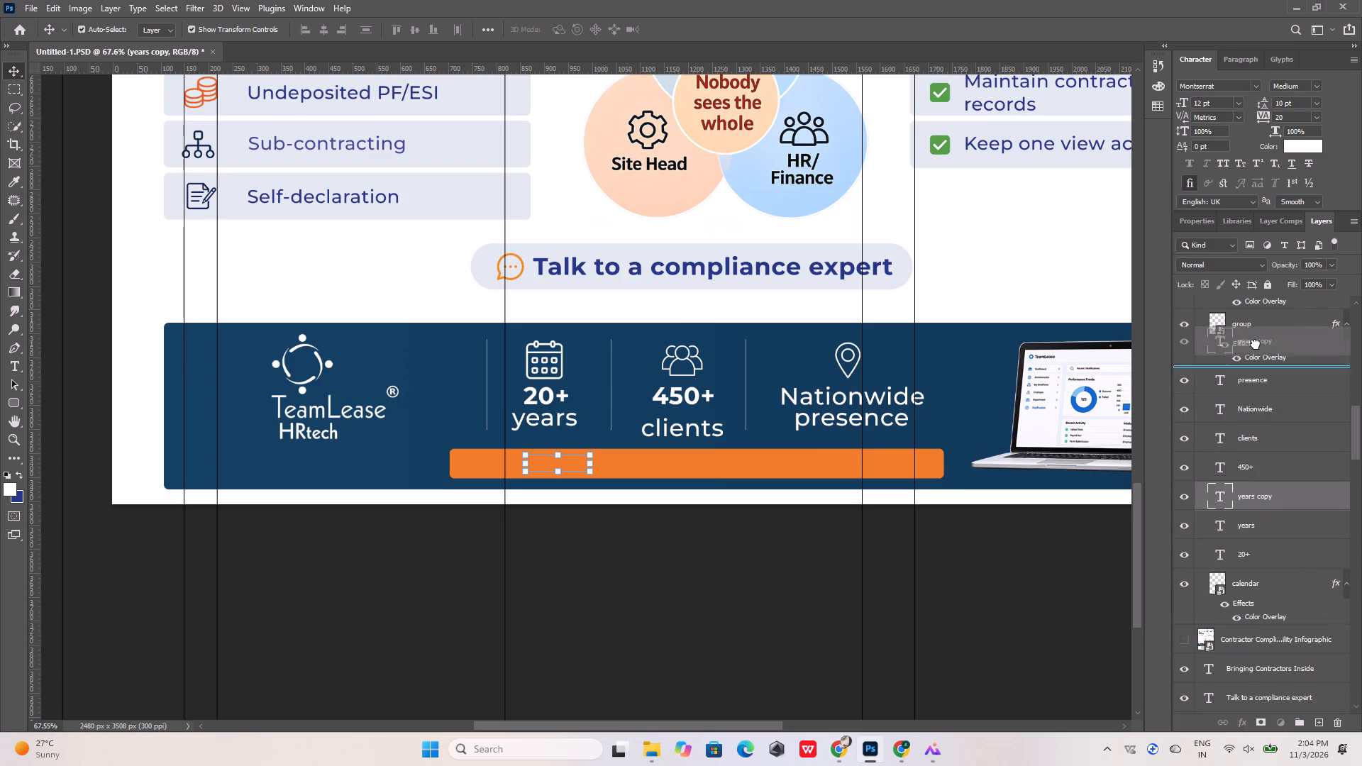
{"action": "left_click_drag", "start_coordinate": [1256, 344], "coordinate": [1253, 328]}
{"action": "scroll", "coordinate": [1251, 392], "scroll_direction": "up", "scroll_amount": 7}
{"action": "left_click_drag", "start_coordinate": [1258, 524], "coordinate": [1266, 403]}
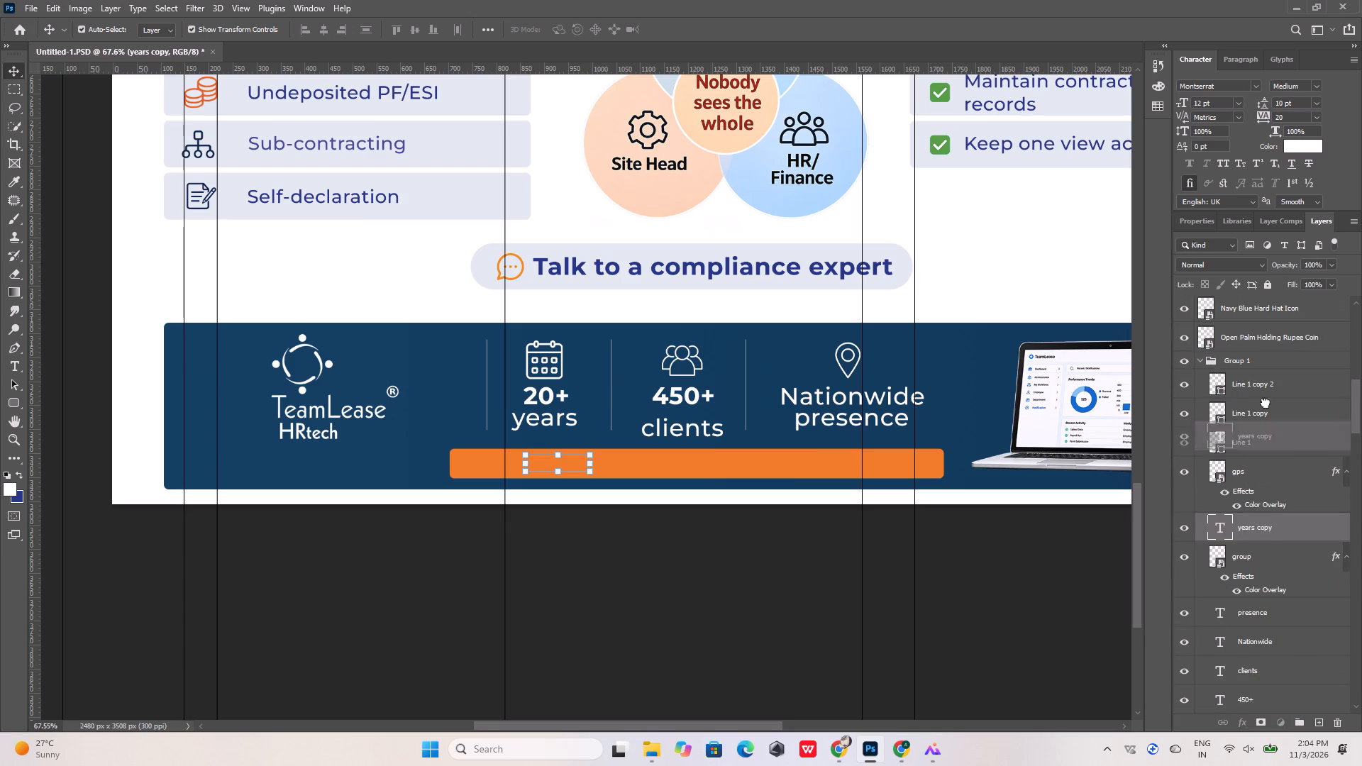
{"action": "left_click_drag", "start_coordinate": [1266, 403], "coordinate": [1268, 309]}
Move the orange button's layer, Rounded Rectangle 6, down the stack to just above Group 1, beneath the duplicated text layer.
{"action": "left_click", "coordinate": [821, 468]}
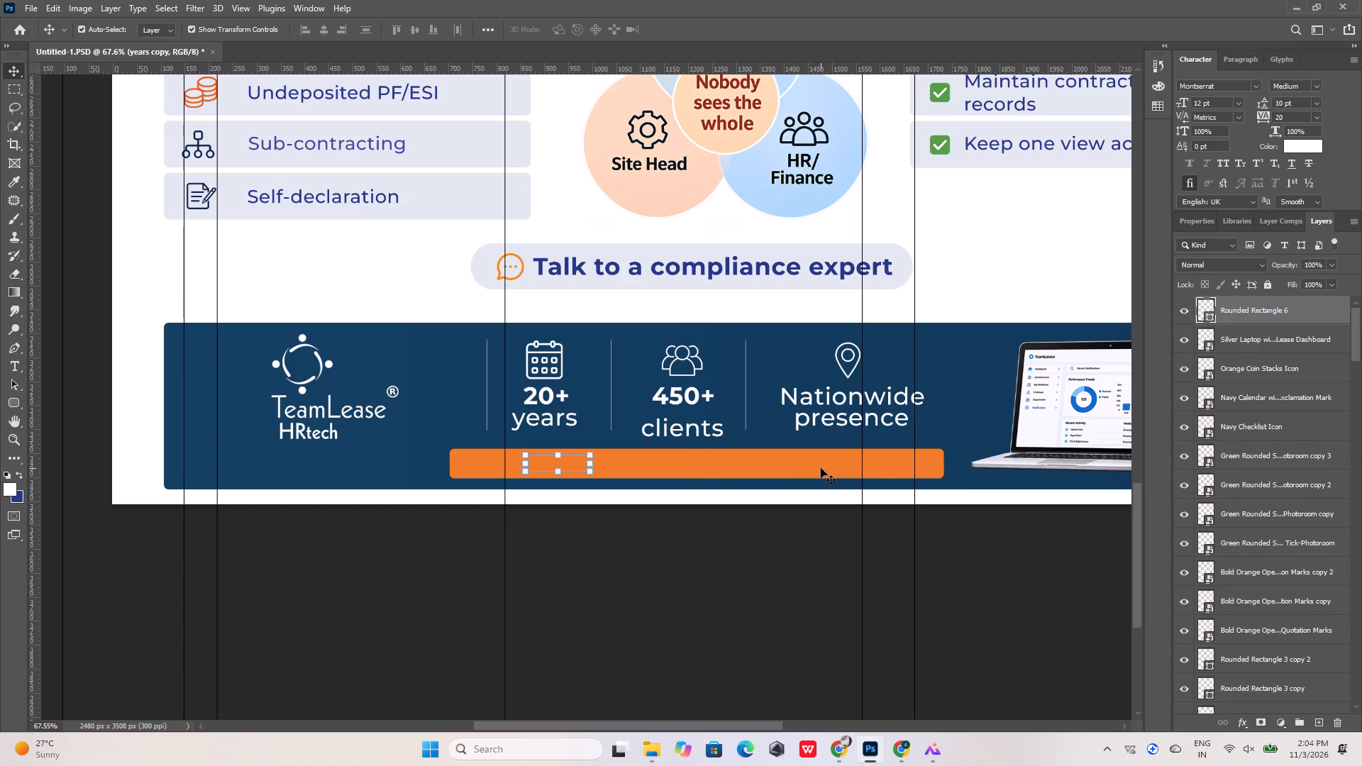
{"action": "left_click_drag", "start_coordinate": [1296, 303], "coordinate": [1283, 653]}
{"action": "scroll", "coordinate": [1280, 647], "scroll_direction": "down", "scroll_amount": 4}
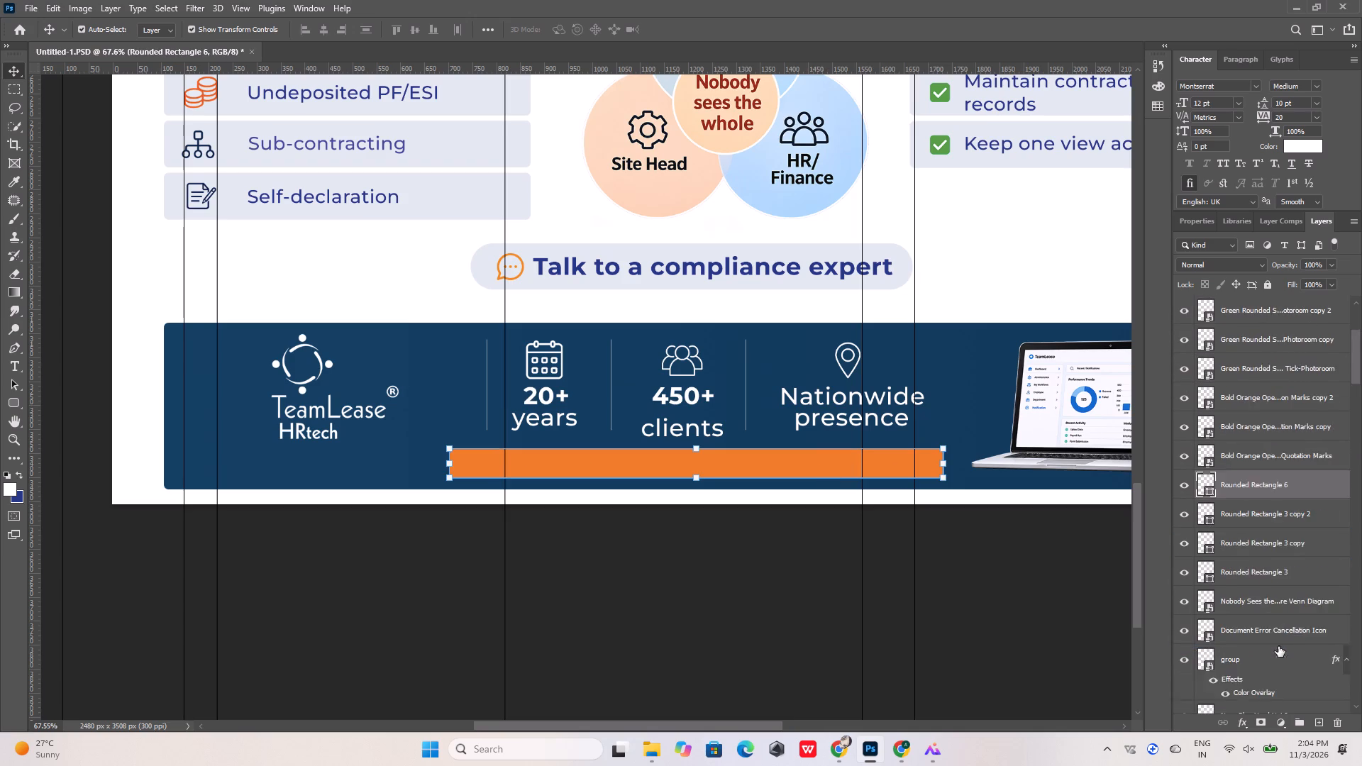
{"action": "scroll", "coordinate": [1278, 646], "scroll_direction": "down", "scroll_amount": 8}
{"action": "scroll", "coordinate": [1278, 491], "scroll_direction": "up", "scroll_amount": 2}
{"action": "left_click_drag", "start_coordinate": [1278, 387], "coordinate": [1278, 692]}
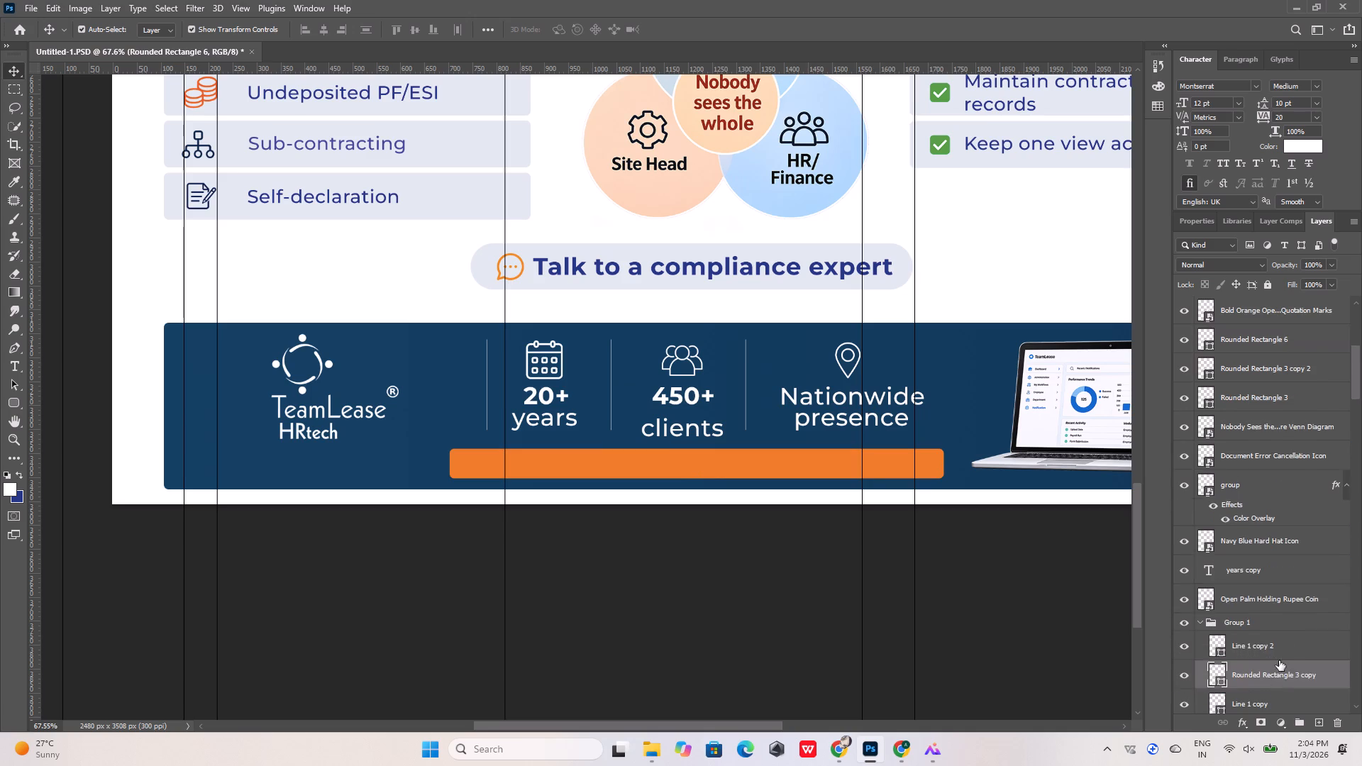
{"action": "scroll", "coordinate": [1280, 624], "scroll_direction": "down", "scroll_amount": 5}
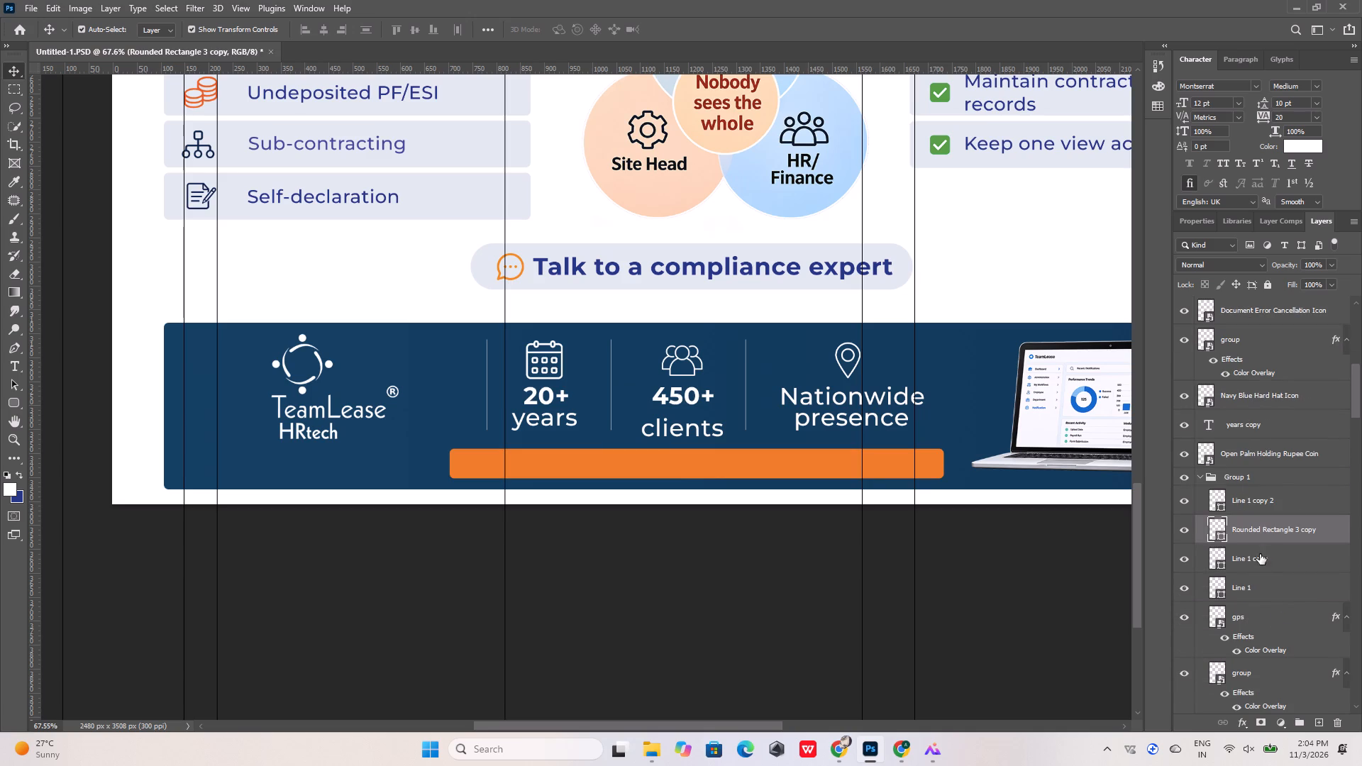
{"action": "left_click", "coordinate": [500, 458]}
{"action": "left_click", "coordinate": [520, 462]}
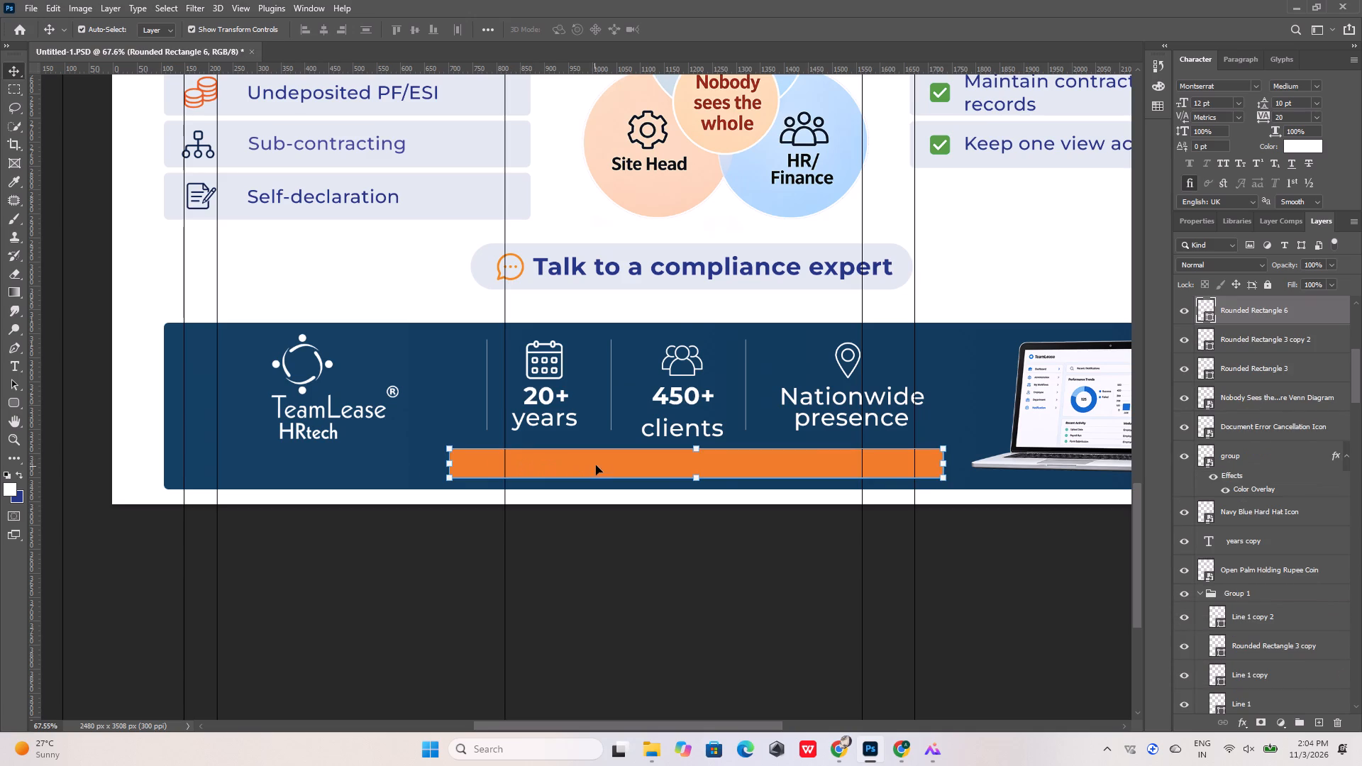
{"action": "left_click_drag", "start_coordinate": [598, 463], "coordinate": [587, 602]}
{"action": "key", "text": "ctrl+z"}
{"action": "left_click_drag", "start_coordinate": [1242, 315], "coordinate": [1246, 595]}
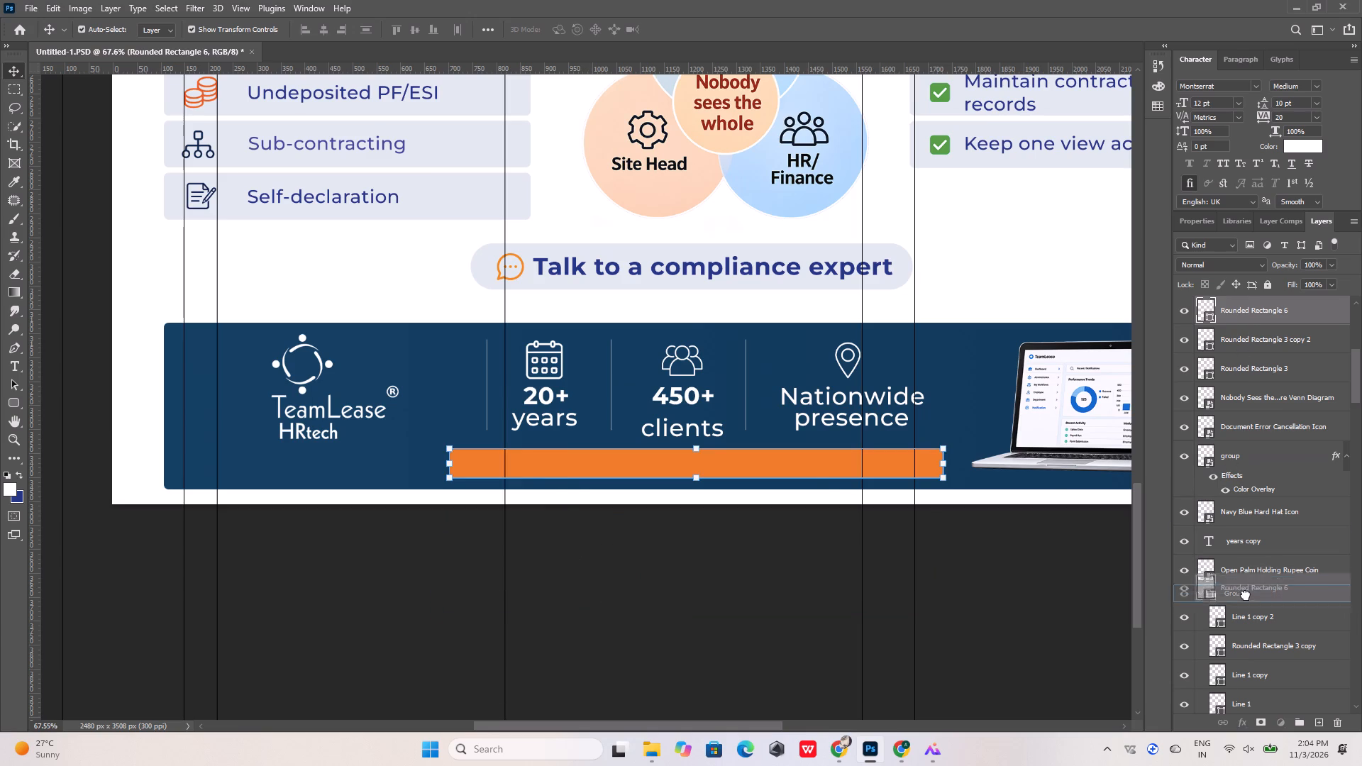
{"action": "left_click_drag", "start_coordinate": [1246, 595], "coordinate": [1248, 578]}
Replace the duplicated text on the orange button with the pasted "Request a contractor compliance review →".
{"action": "scroll", "coordinate": [494, 460], "scroll_direction": "up", "scroll_amount": 4, "text": "alt"}
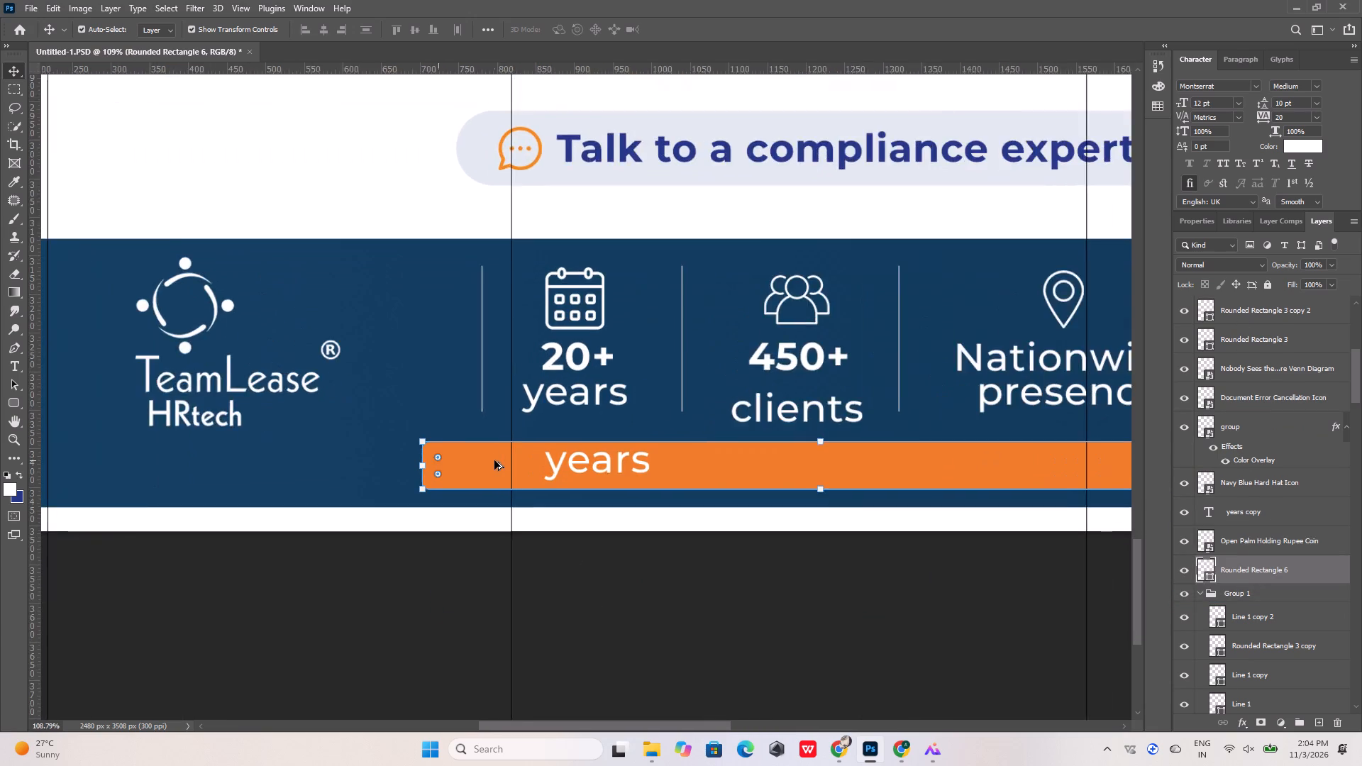
{"action": "scroll", "coordinate": [494, 460], "scroll_direction": "up", "scroll_amount": 6, "text": "alt"}
{"action": "double_click", "coordinate": [650, 471]}
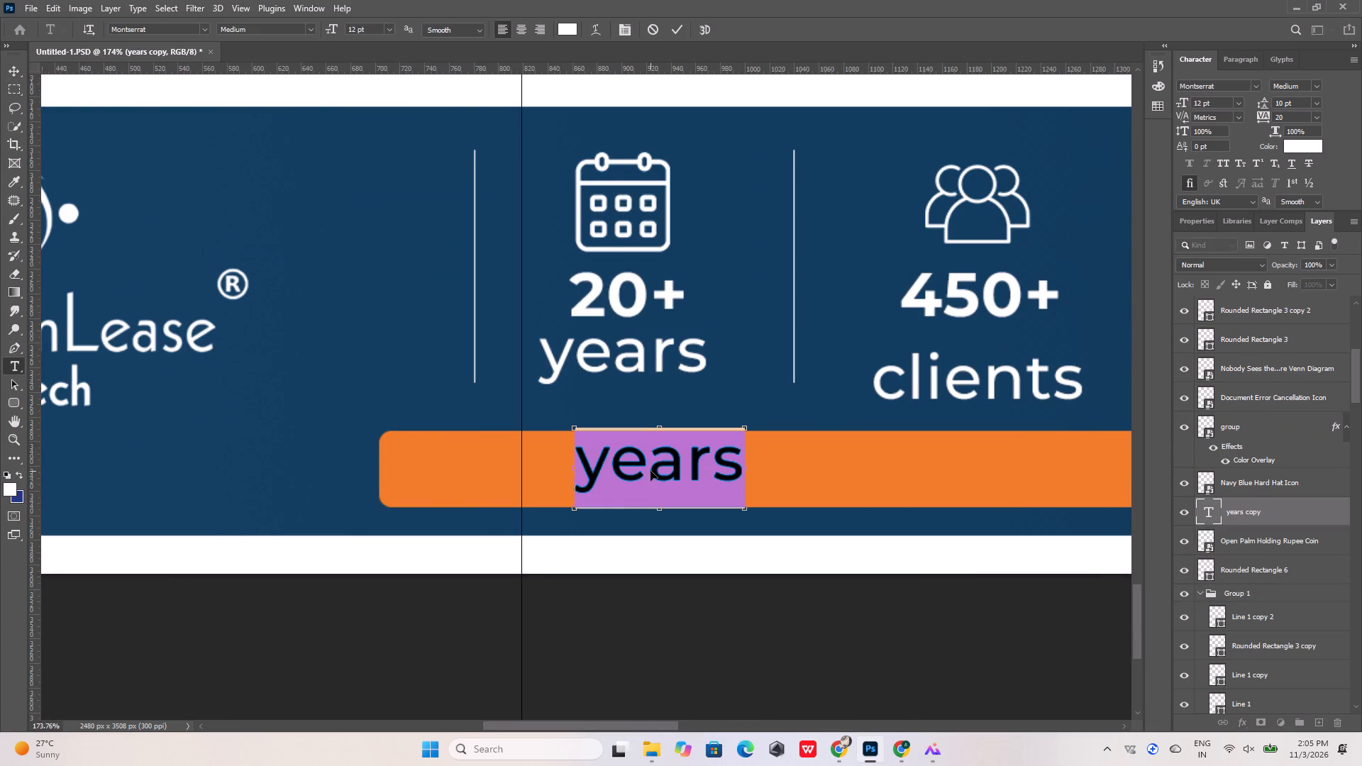
{"action": "key", "text": "ctrl+v"}
{"action": "scroll", "coordinate": [528, 493], "scroll_direction": "down", "scroll_amount": 4, "text": "alt"}
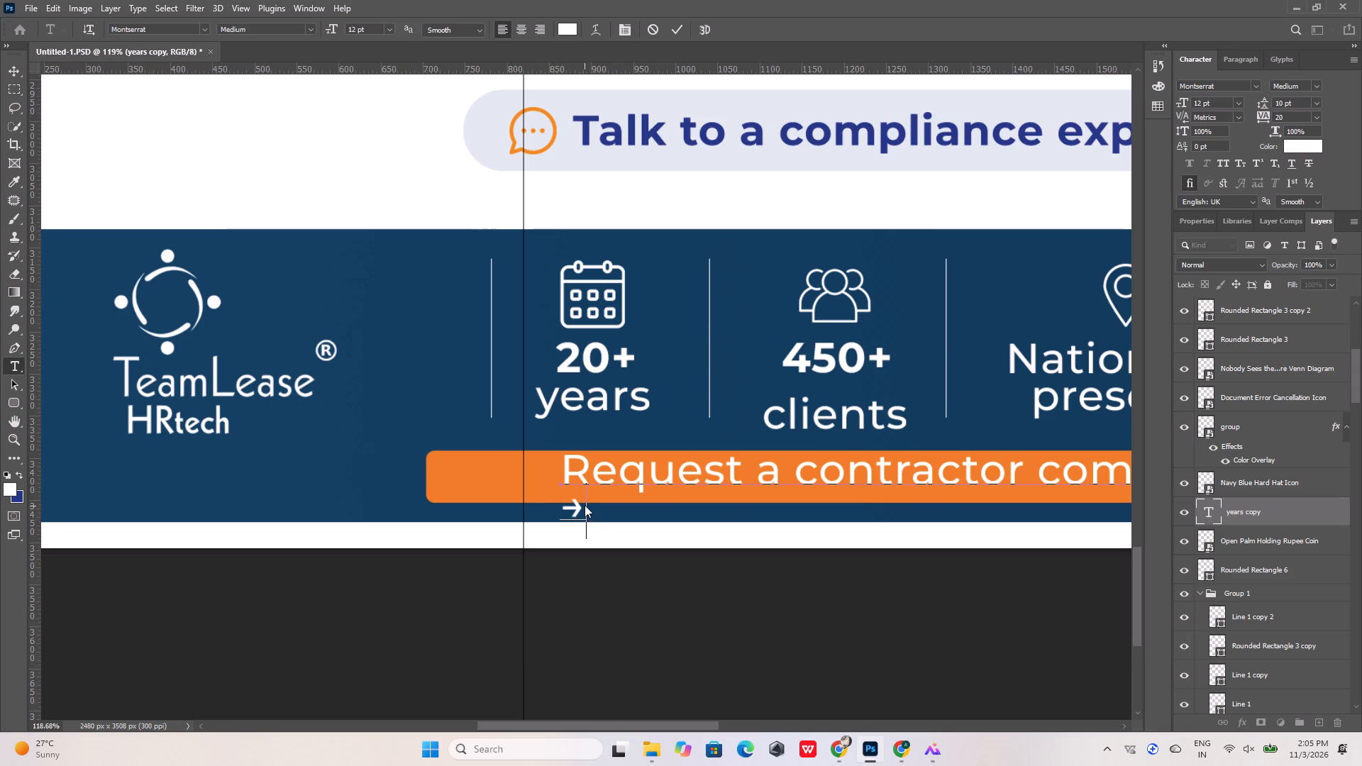
{"action": "left_click_drag", "start_coordinate": [585, 505], "coordinate": [555, 509]}
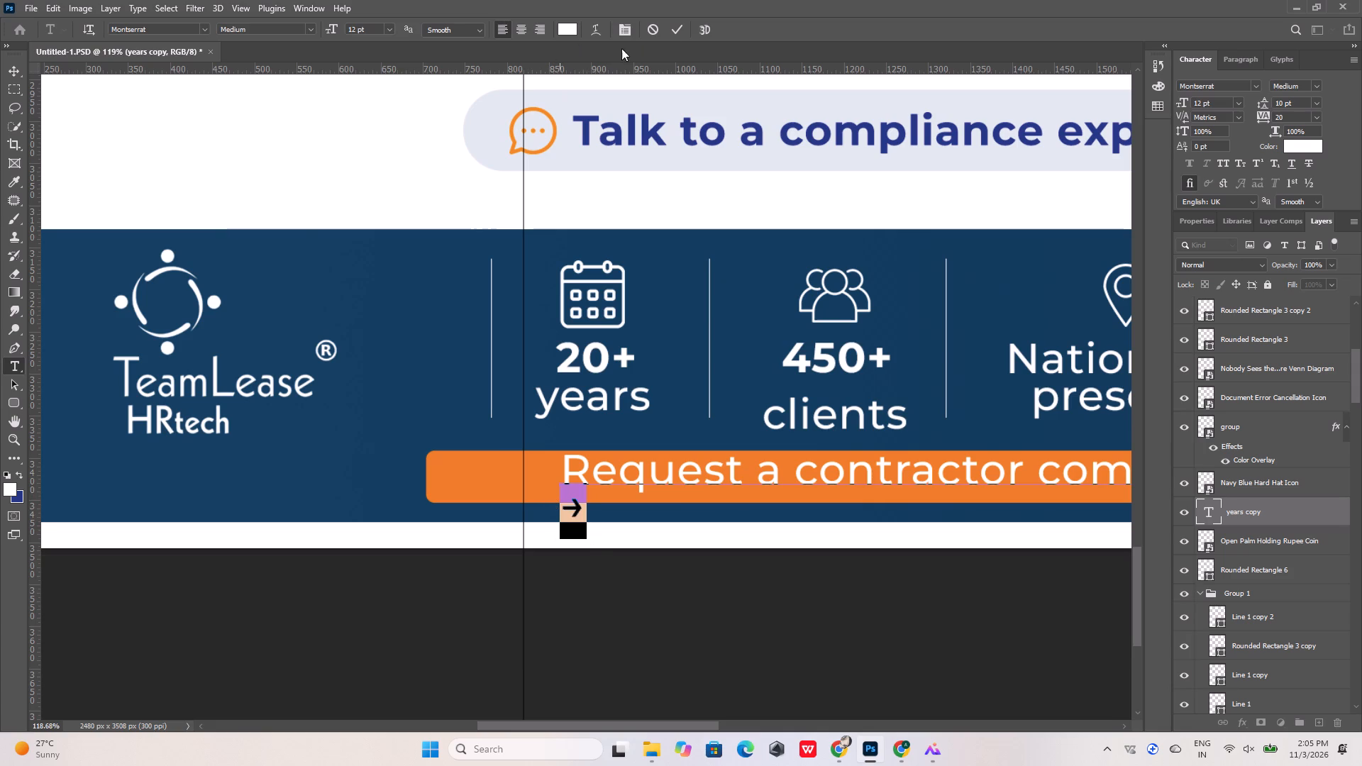
{"action": "left_click", "coordinate": [680, 32]}
Move the button text about 130 px to the left so it starts near the orange shape's left end.
{"action": "scroll", "coordinate": [372, 492], "scroll_direction": "down", "scroll_amount": 7, "text": "alt"}
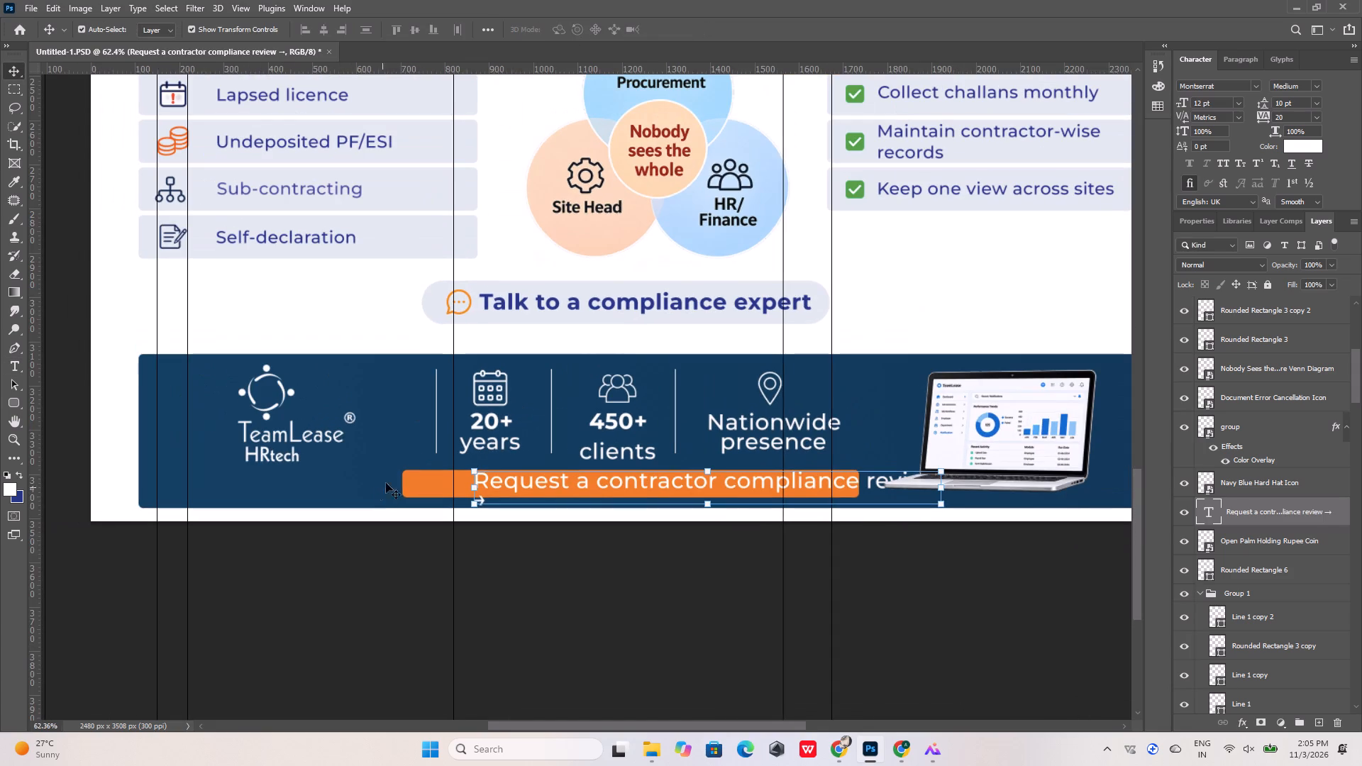
{"action": "left_click", "coordinate": [11, 70]}
{"action": "left_click_drag", "start_coordinate": [533, 482], "coordinate": [476, 483]}
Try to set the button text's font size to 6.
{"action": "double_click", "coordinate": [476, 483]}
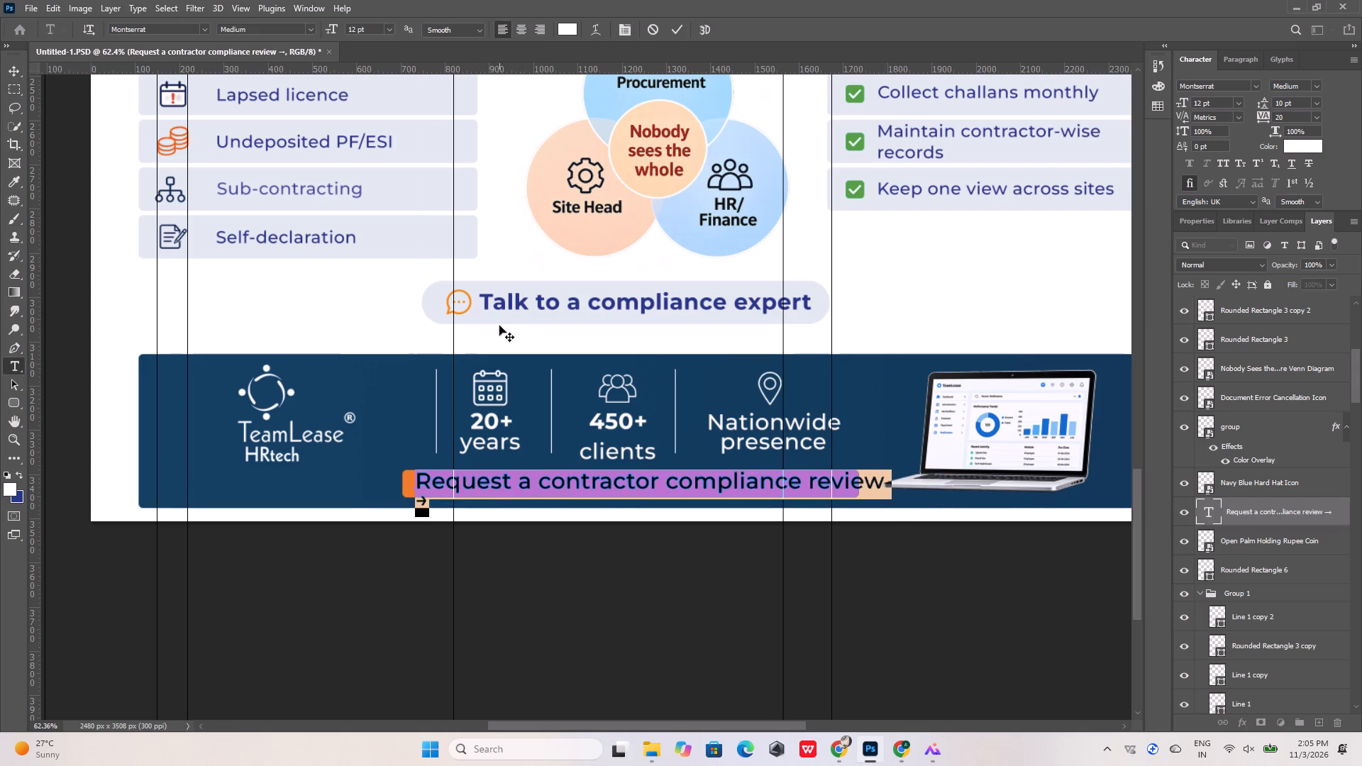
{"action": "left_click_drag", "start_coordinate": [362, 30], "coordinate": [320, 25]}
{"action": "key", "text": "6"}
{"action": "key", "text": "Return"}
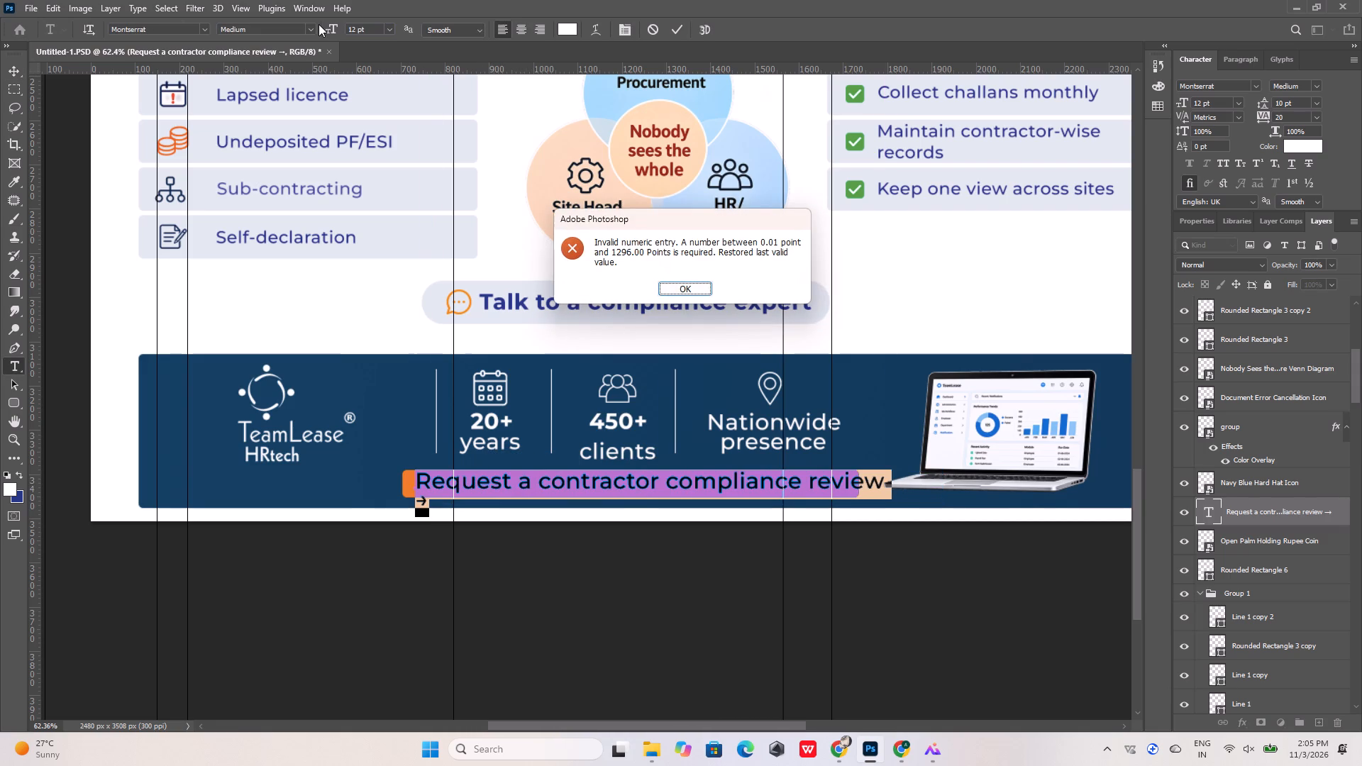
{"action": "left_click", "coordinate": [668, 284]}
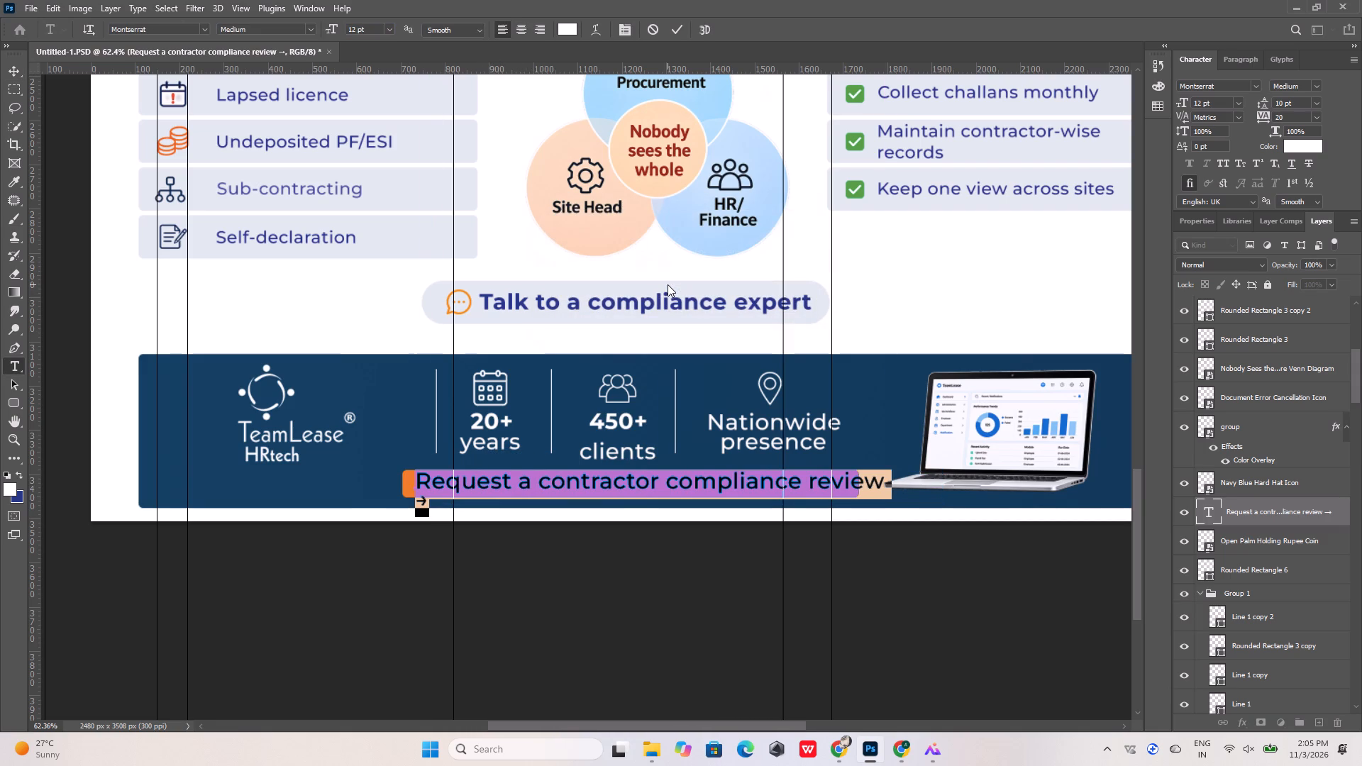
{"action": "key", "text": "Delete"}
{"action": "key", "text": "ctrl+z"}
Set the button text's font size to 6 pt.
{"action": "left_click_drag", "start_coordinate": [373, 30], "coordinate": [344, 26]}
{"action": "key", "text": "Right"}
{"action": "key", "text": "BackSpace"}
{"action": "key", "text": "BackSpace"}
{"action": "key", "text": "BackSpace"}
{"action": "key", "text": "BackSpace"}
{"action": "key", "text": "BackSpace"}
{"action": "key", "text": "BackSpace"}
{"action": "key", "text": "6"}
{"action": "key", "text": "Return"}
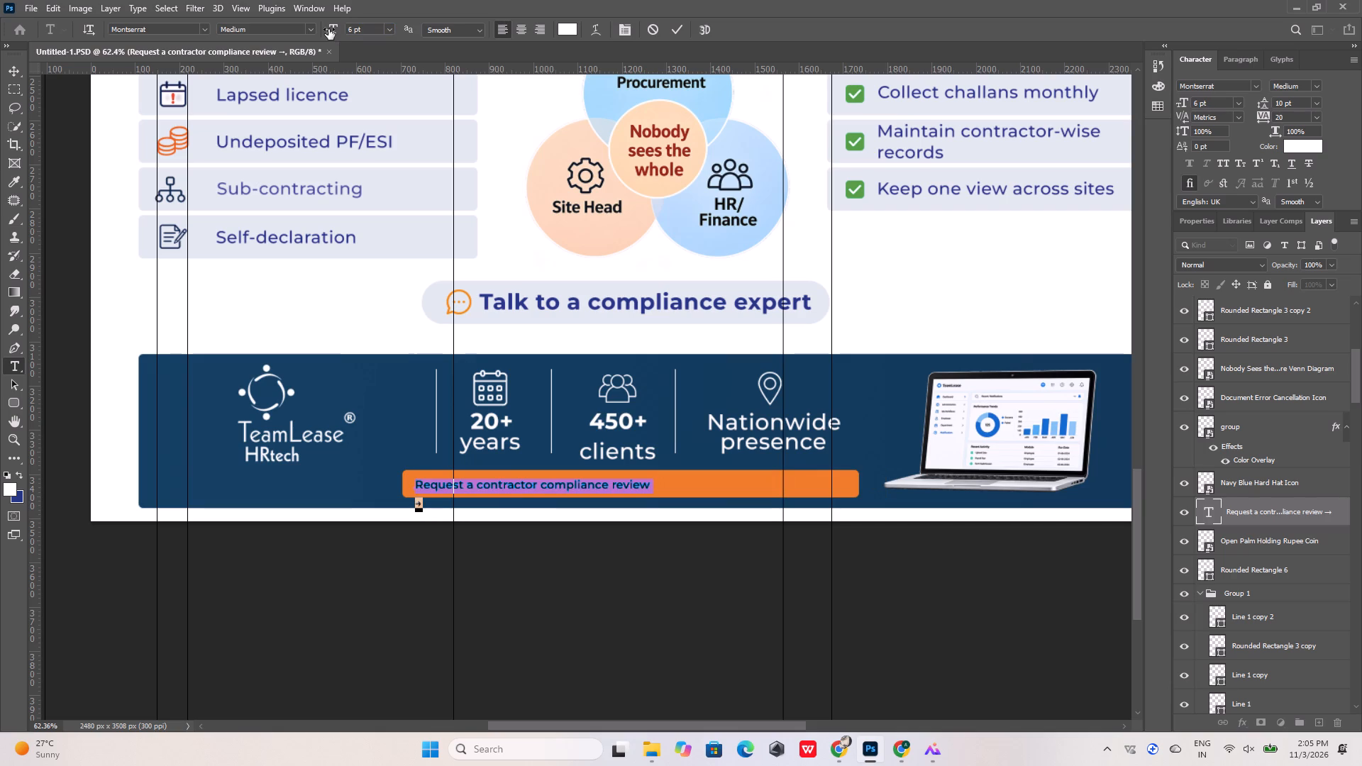
Increase the button text's font size to 9 pt and commit the edit.
{"action": "left_click", "coordinate": [333, 32]}
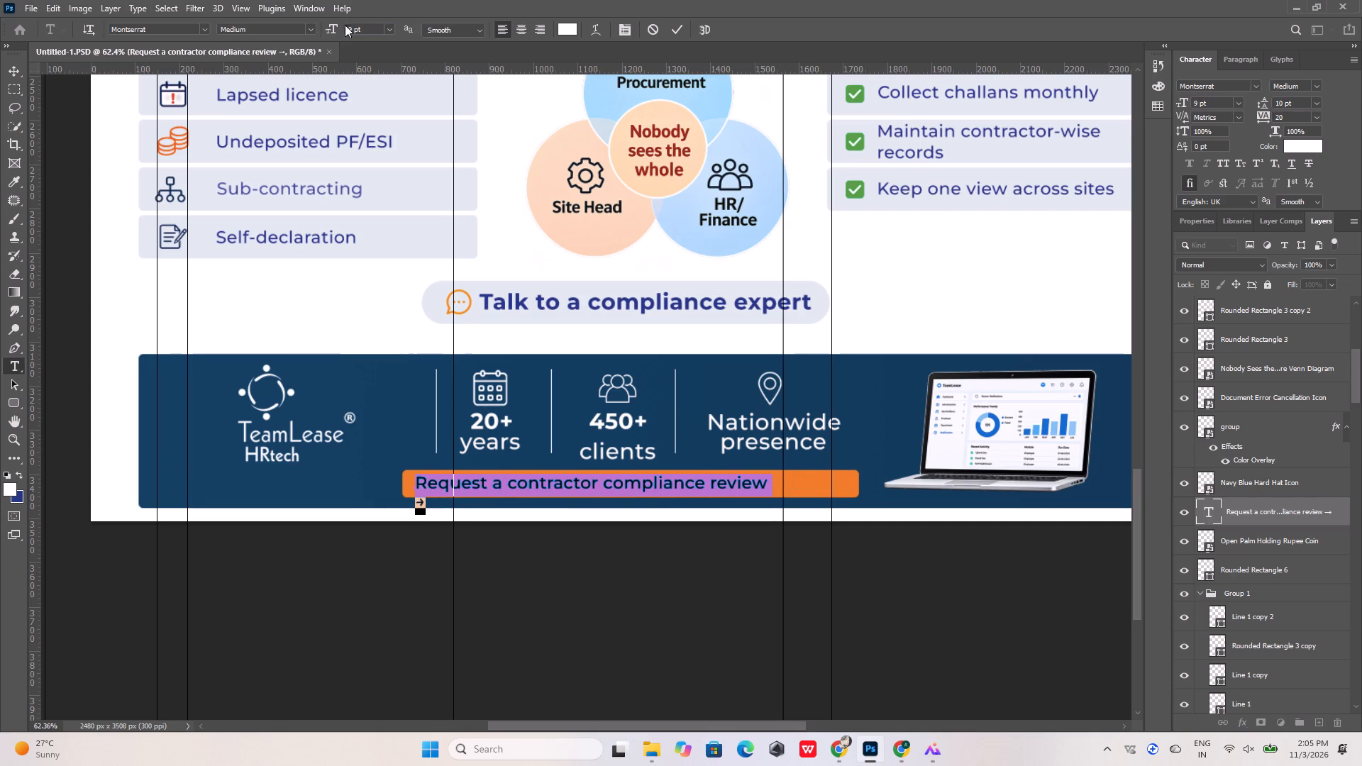
{"action": "left_click", "coordinate": [673, 29]}
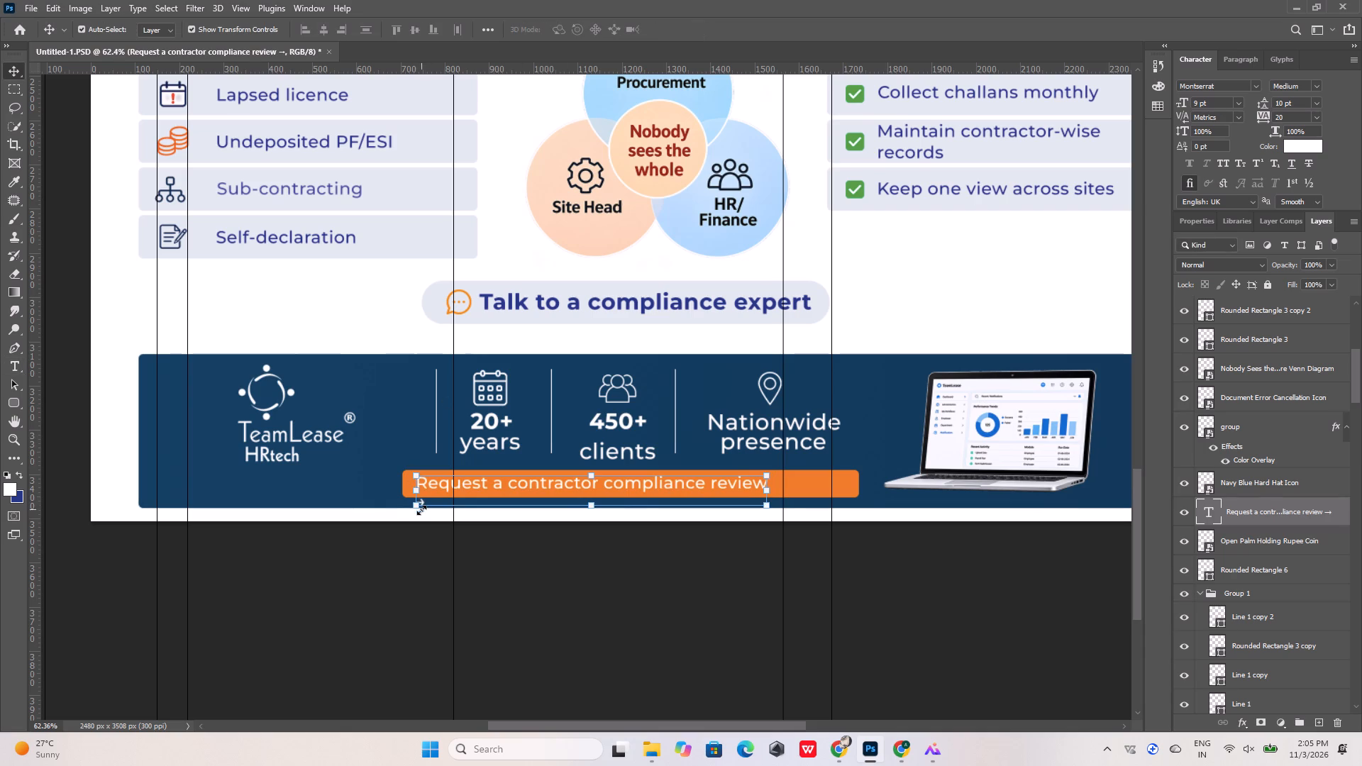
Bring the arrow up onto the same line as "Request a contractor compliance review", separated from it by a few spaces.
{"action": "scroll", "coordinate": [421, 510], "scroll_direction": "up", "scroll_amount": 16, "text": "alt"}
{"action": "double_click", "coordinate": [425, 467]}
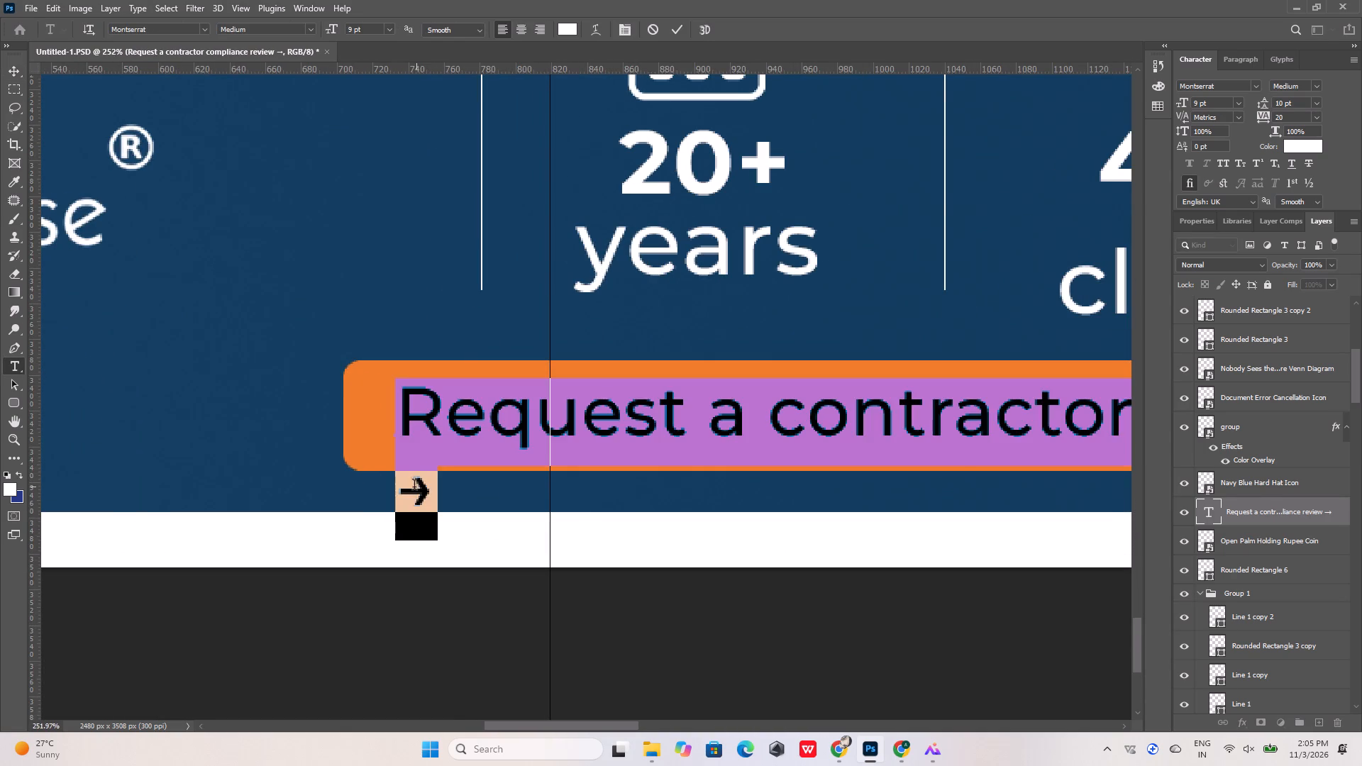
{"action": "left_click", "coordinate": [400, 487]}
{"action": "key", "text": "BackSpace"}
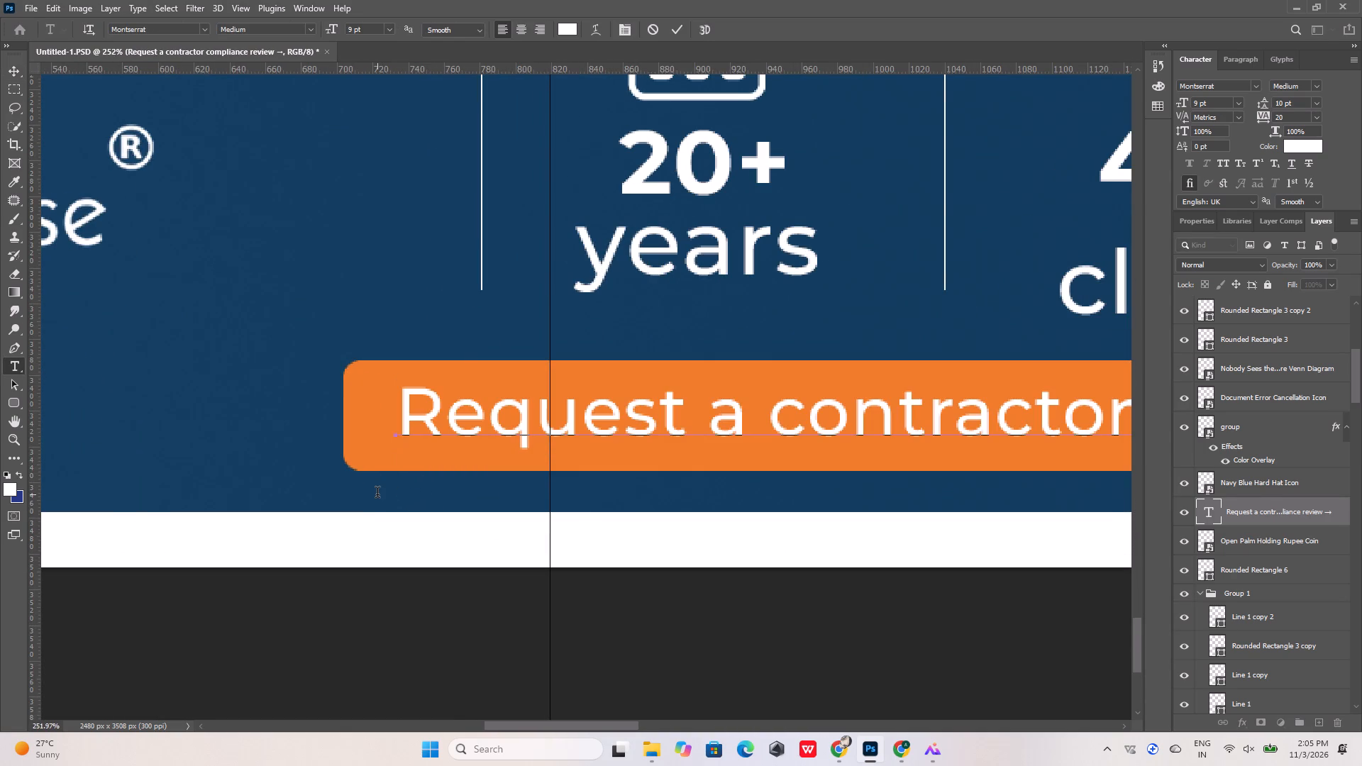
{"action": "key", "text": "space"}
{"action": "key", "text": "space"}
{"action": "key", "text": "space"}
{"action": "scroll", "coordinate": [321, 435], "scroll_direction": "down", "scroll_amount": 6}
{"action": "scroll", "coordinate": [320, 435], "scroll_direction": "down", "scroll_amount": 12, "text": "alt"}
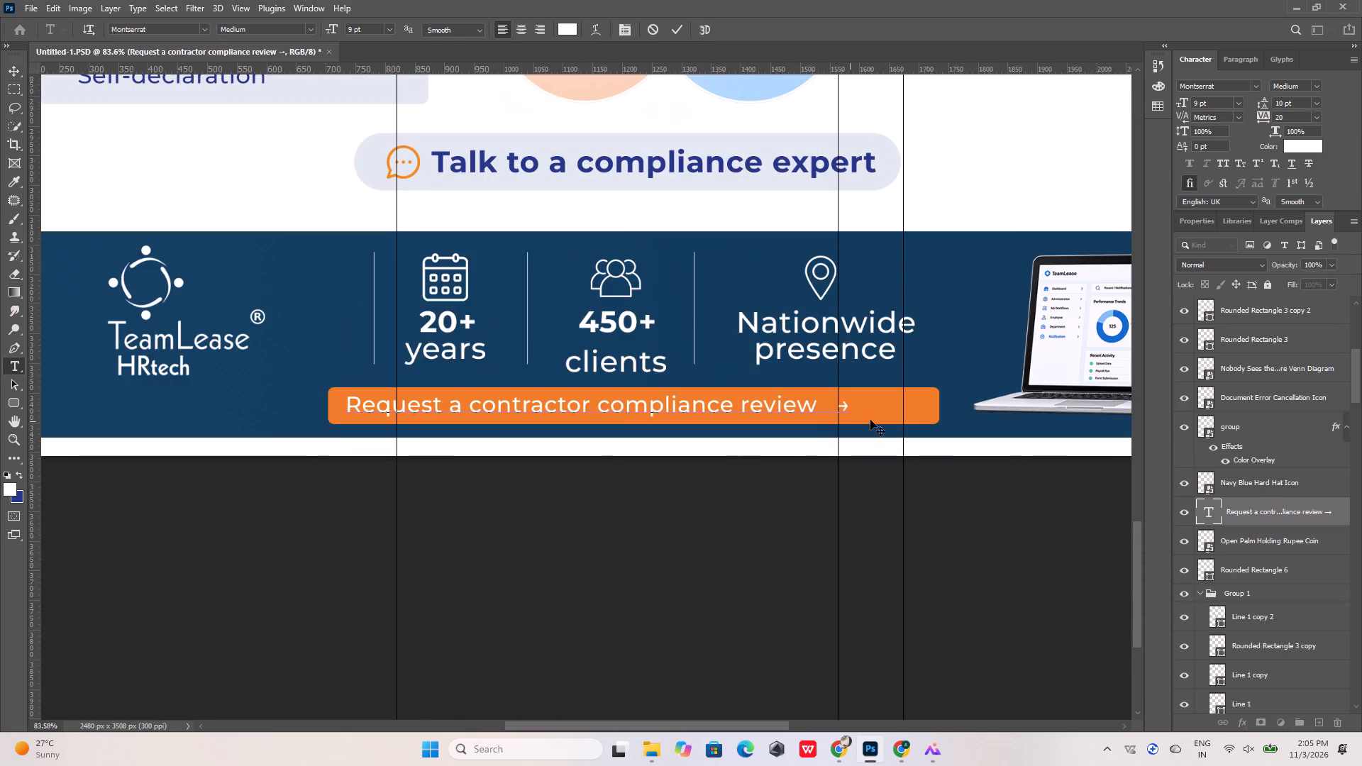
{"action": "scroll", "coordinate": [887, 411], "scroll_direction": "up", "scroll_amount": 5, "text": "alt"}
{"action": "key", "text": "space"}
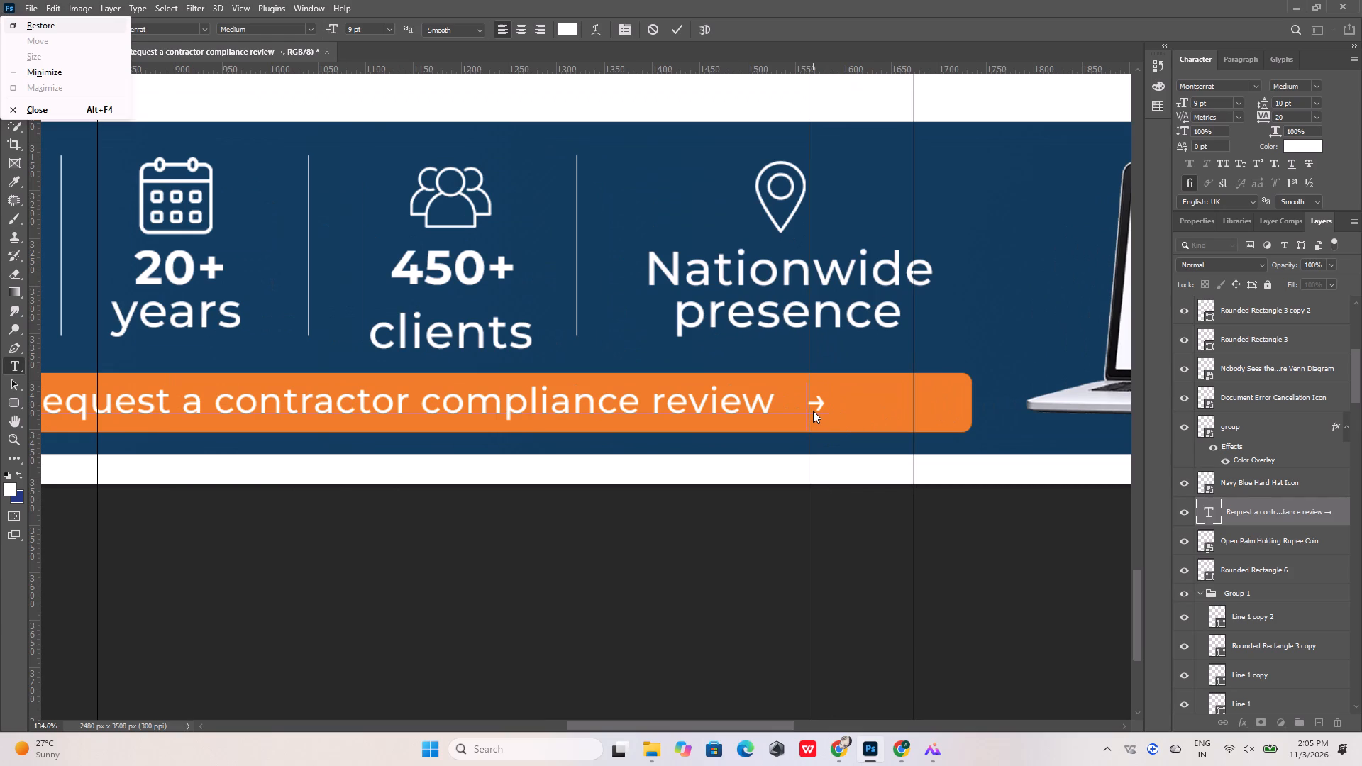
{"action": "key", "text": "space"}
{"action": "left_click", "coordinate": [673, 28]}
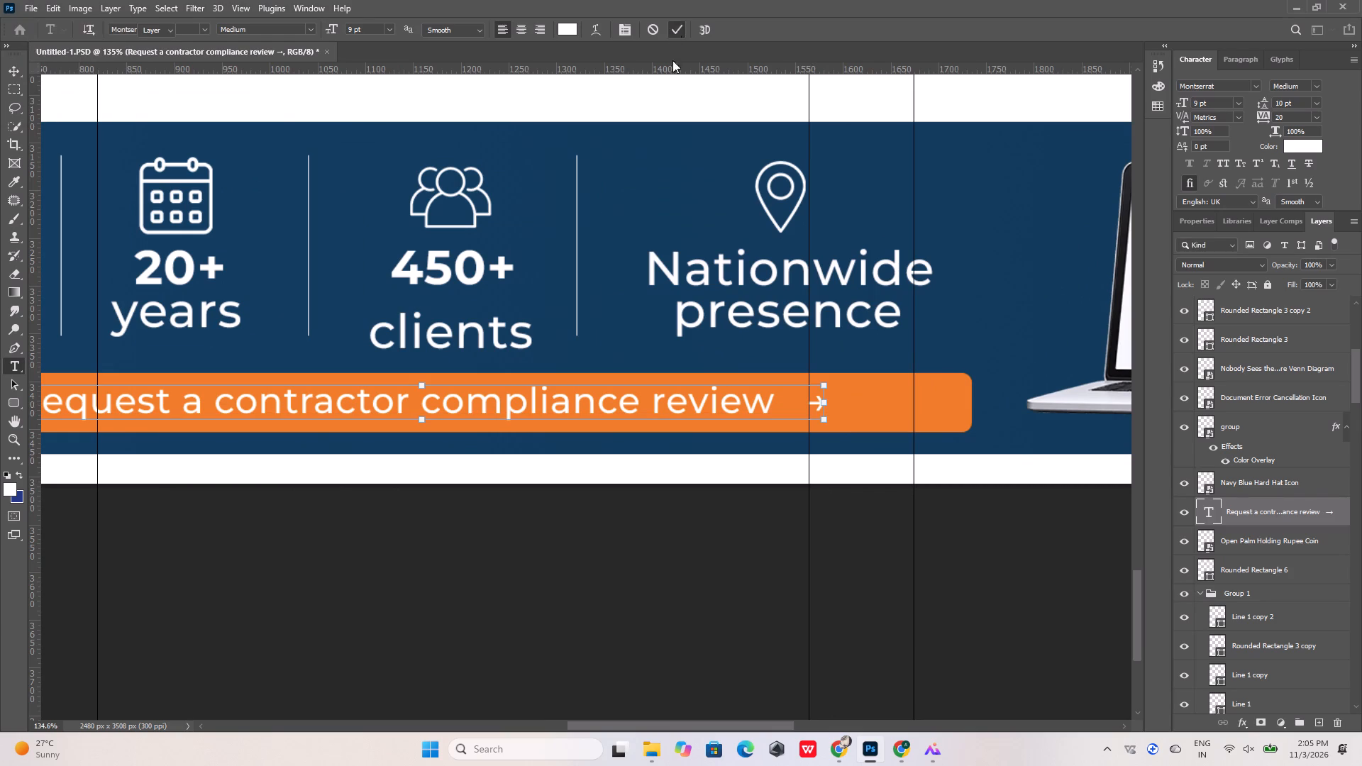
Align the button text with the orange rounded rectangle by both vertical and horizontal centres.
{"action": "left_click", "coordinate": [875, 400], "text": "shift"}
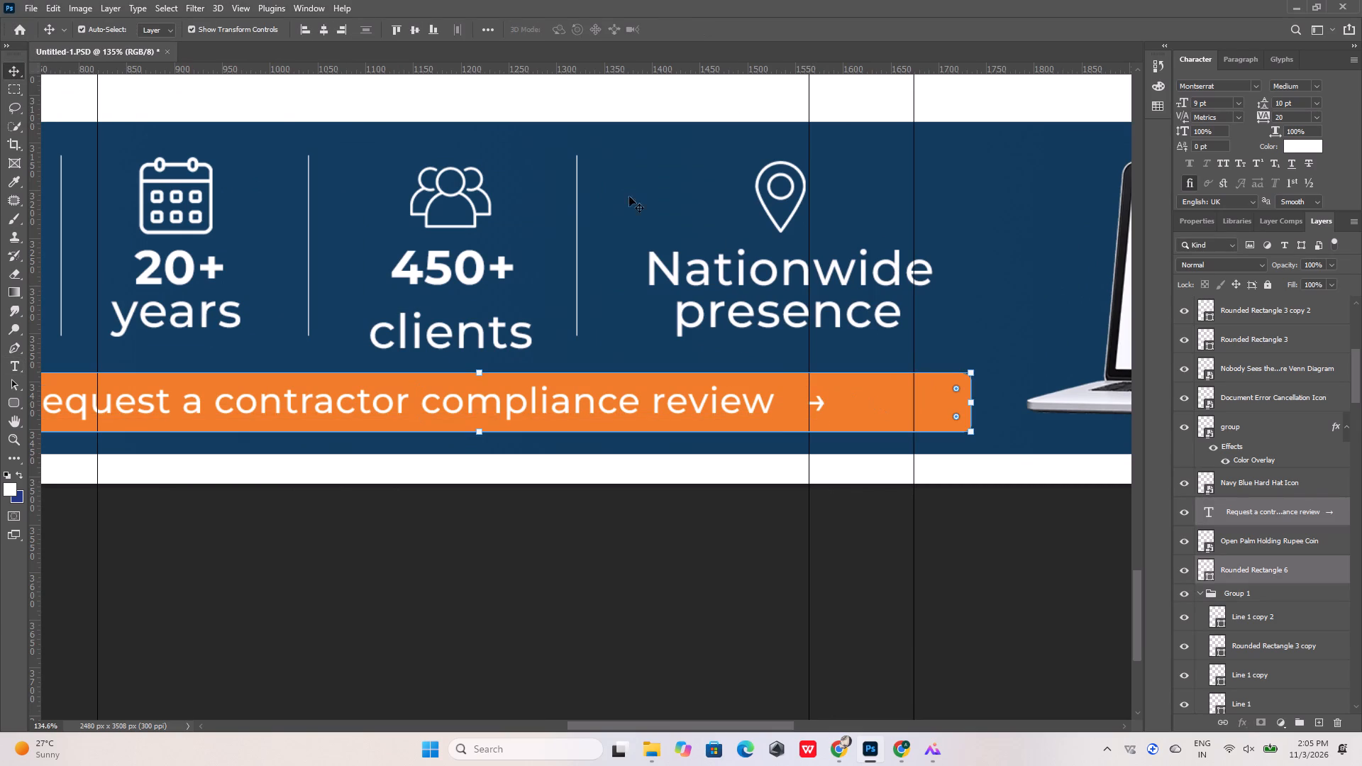
{"action": "left_click", "coordinate": [414, 30]}
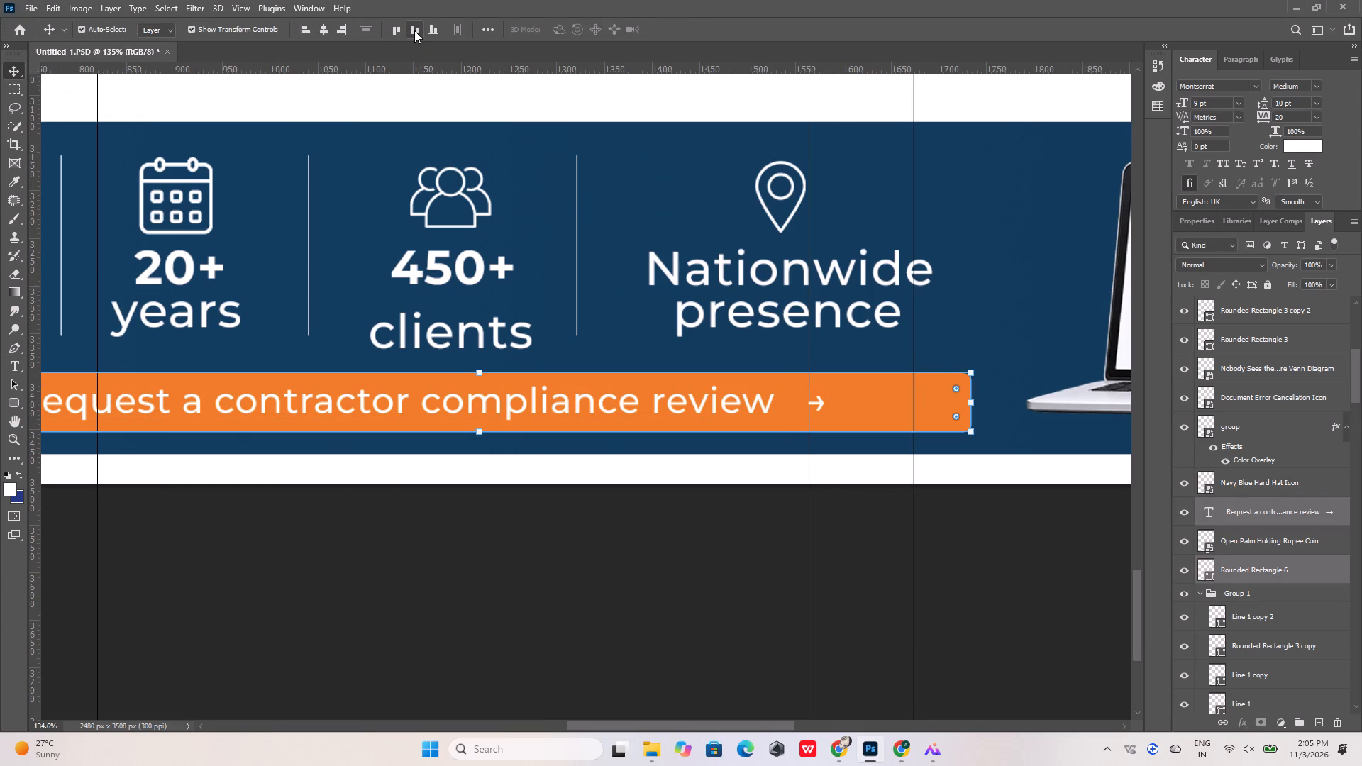
{"action": "double_click", "coordinate": [414, 30]}
{"action": "left_click", "coordinate": [325, 28]}
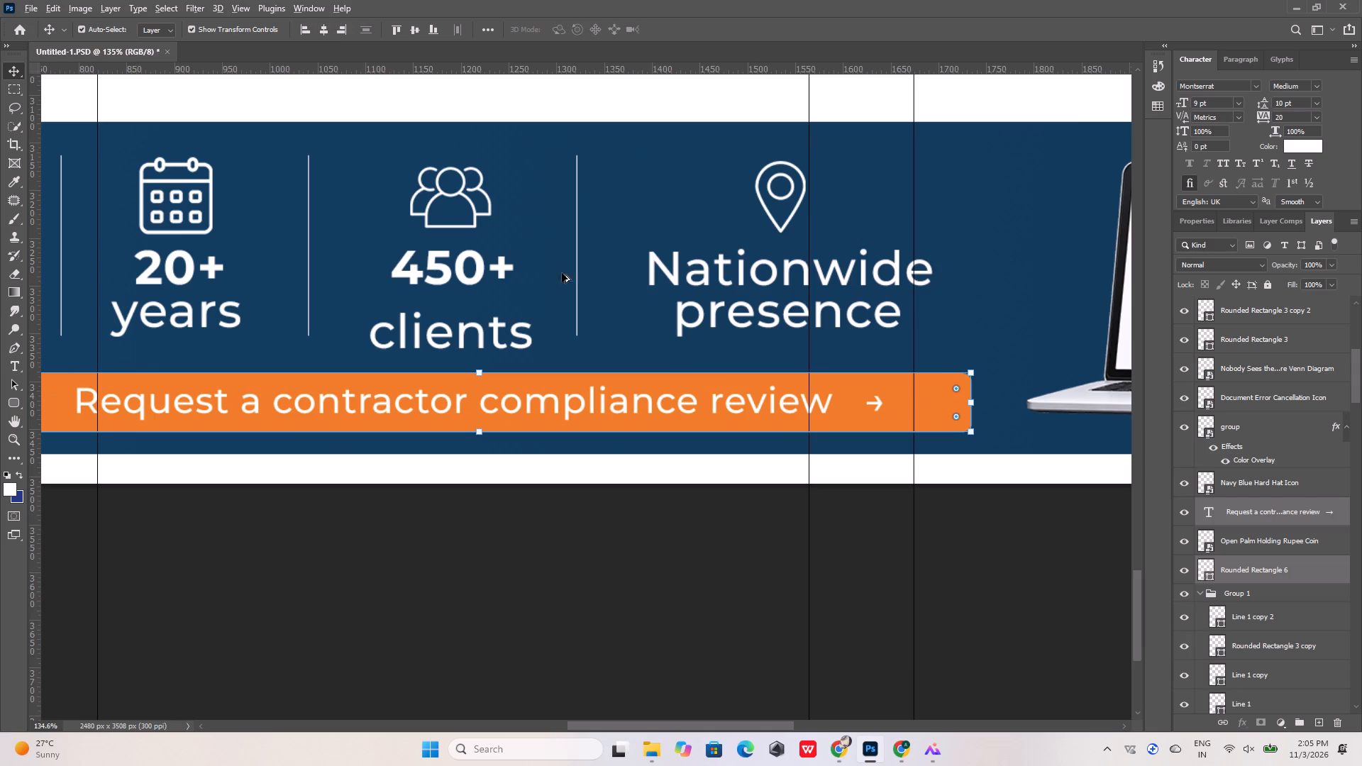
Compare the footer band with the reference poster in the image viewer, and return to the Photoshop document.
{"action": "scroll", "coordinate": [658, 358], "scroll_direction": "down", "scroll_amount": 9, "text": "alt"}
{"action": "left_click", "coordinate": [615, 486], "text": "alt"}
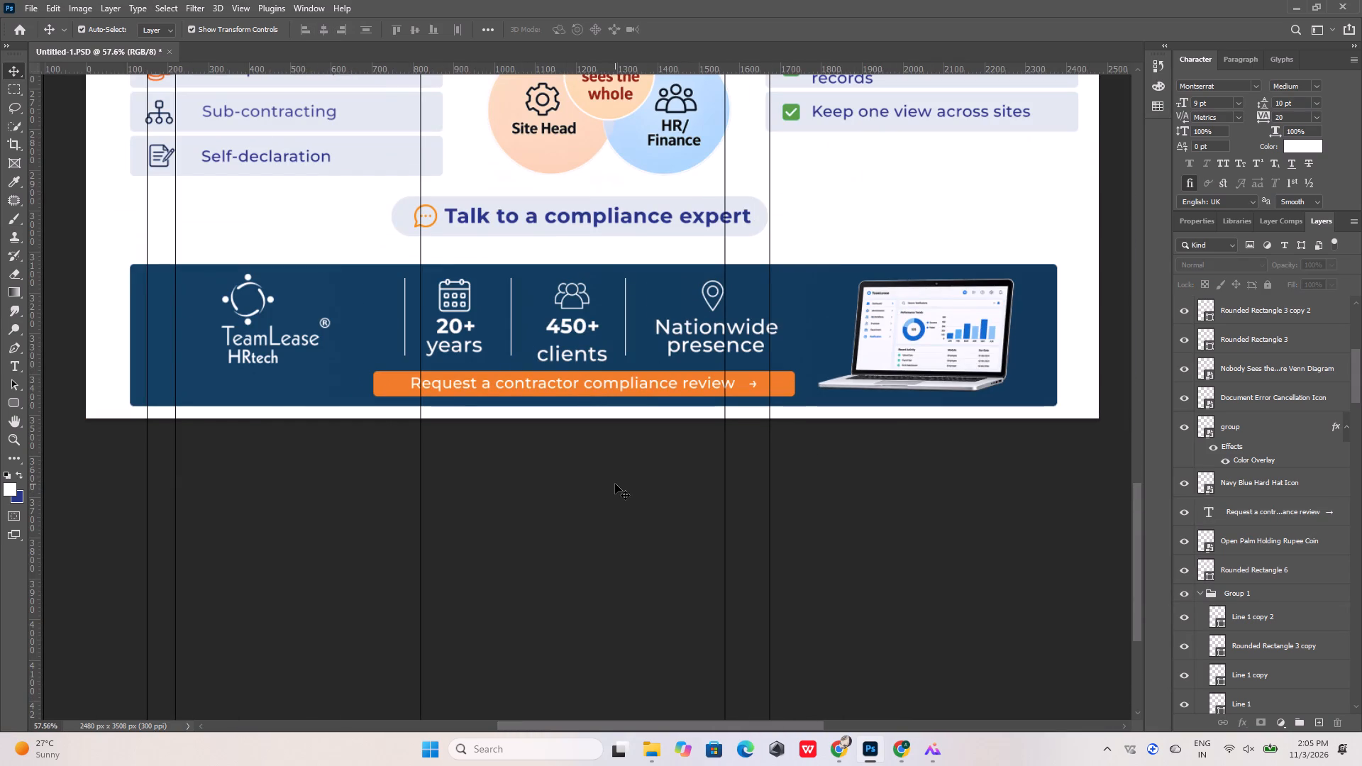
{"action": "left_click", "coordinate": [931, 750]}
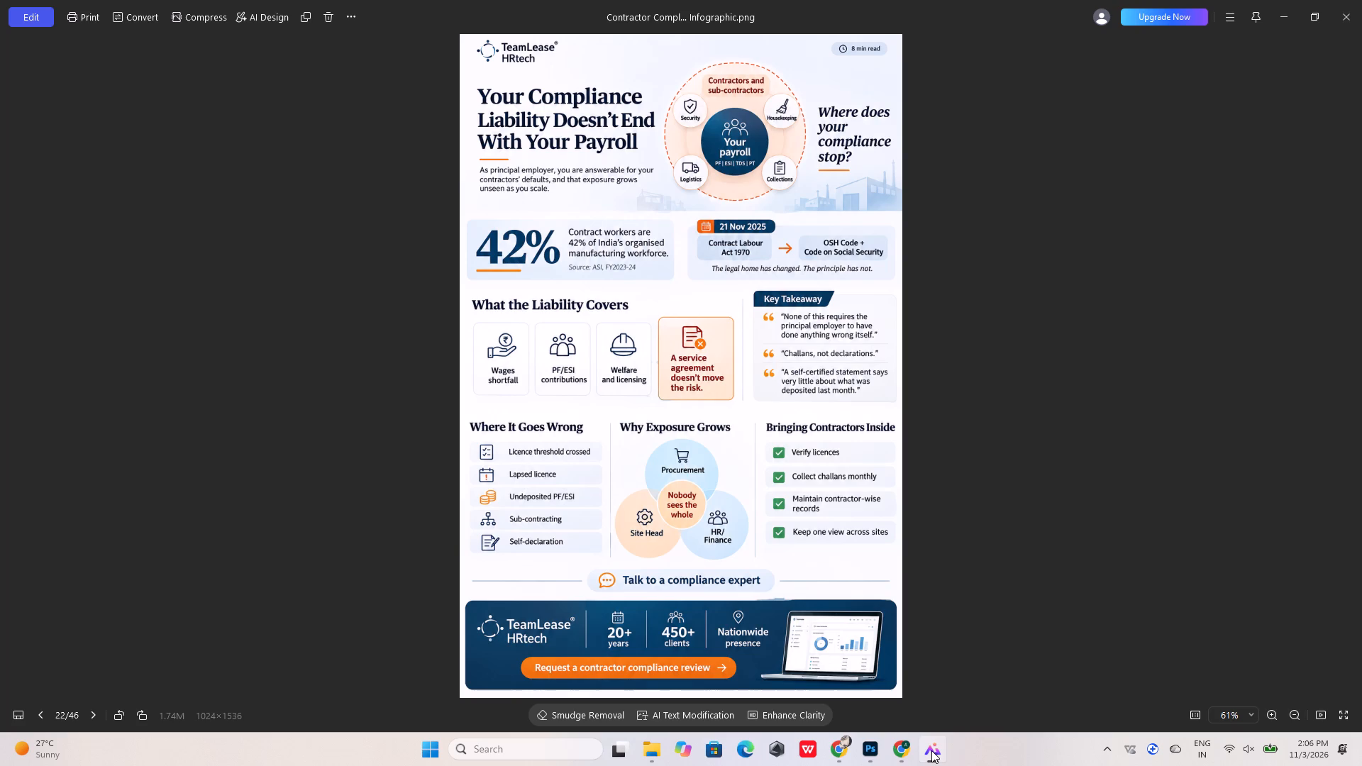
{"action": "left_click", "coordinate": [931, 750]}
{"action": "left_click", "coordinate": [931, 750]}
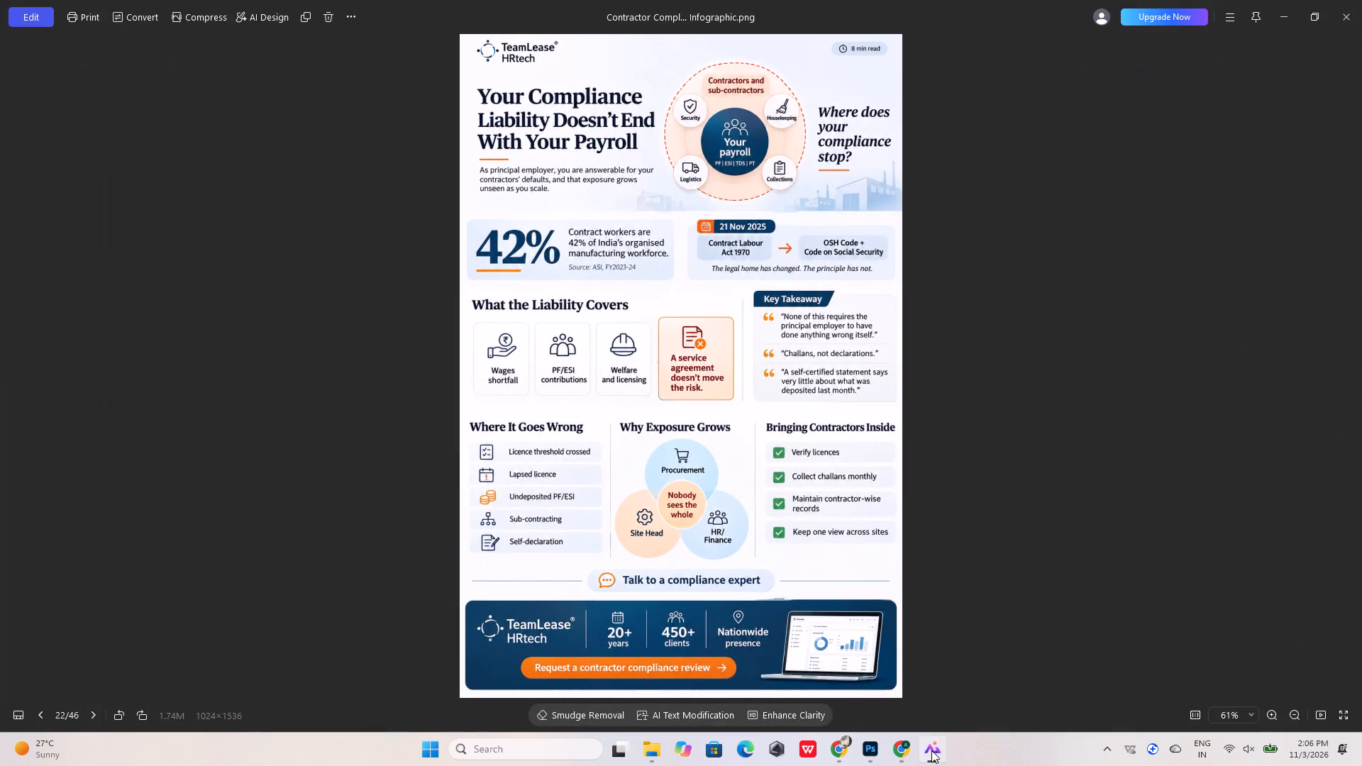
{"action": "left_click", "coordinate": [931, 750]}
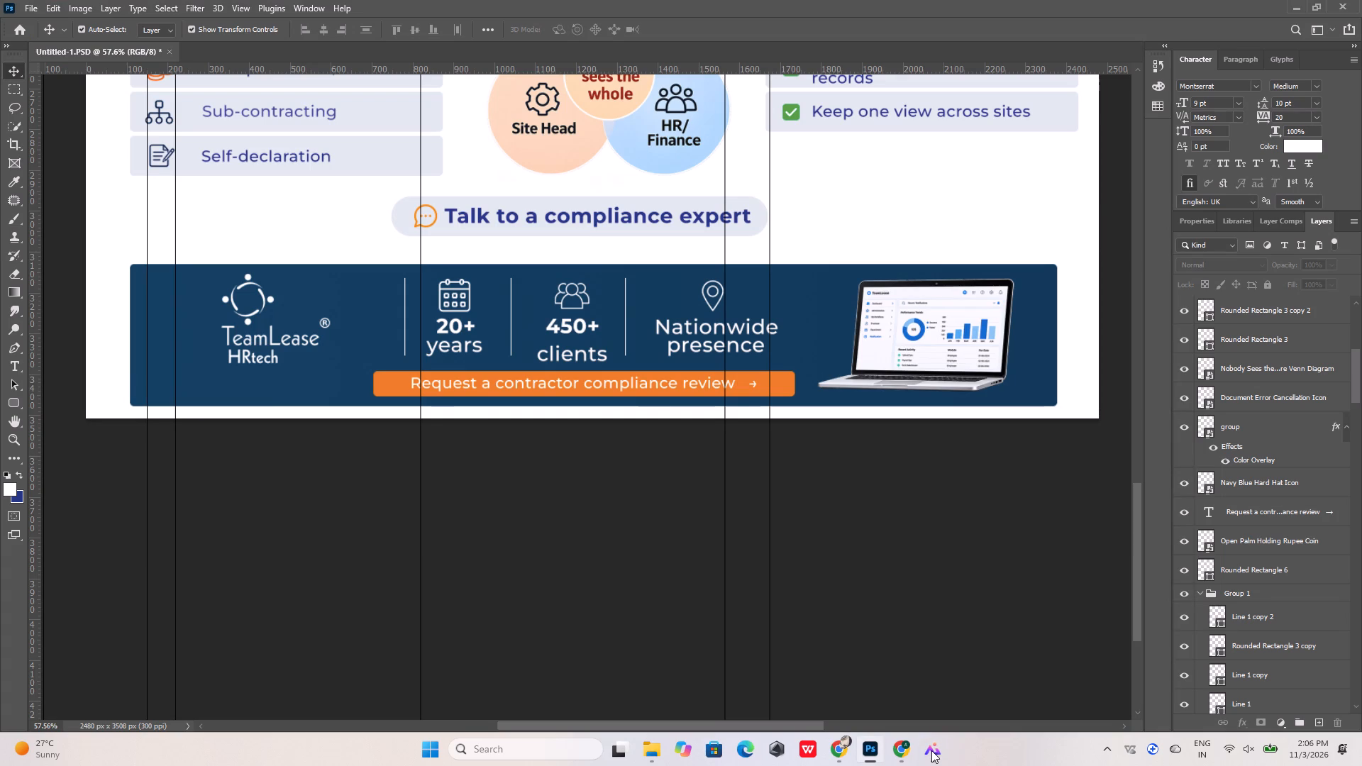
Set the font size of the footer texts "Nationwide" and "presence" to 10 pt each.
{"action": "left_click", "coordinate": [717, 326]}
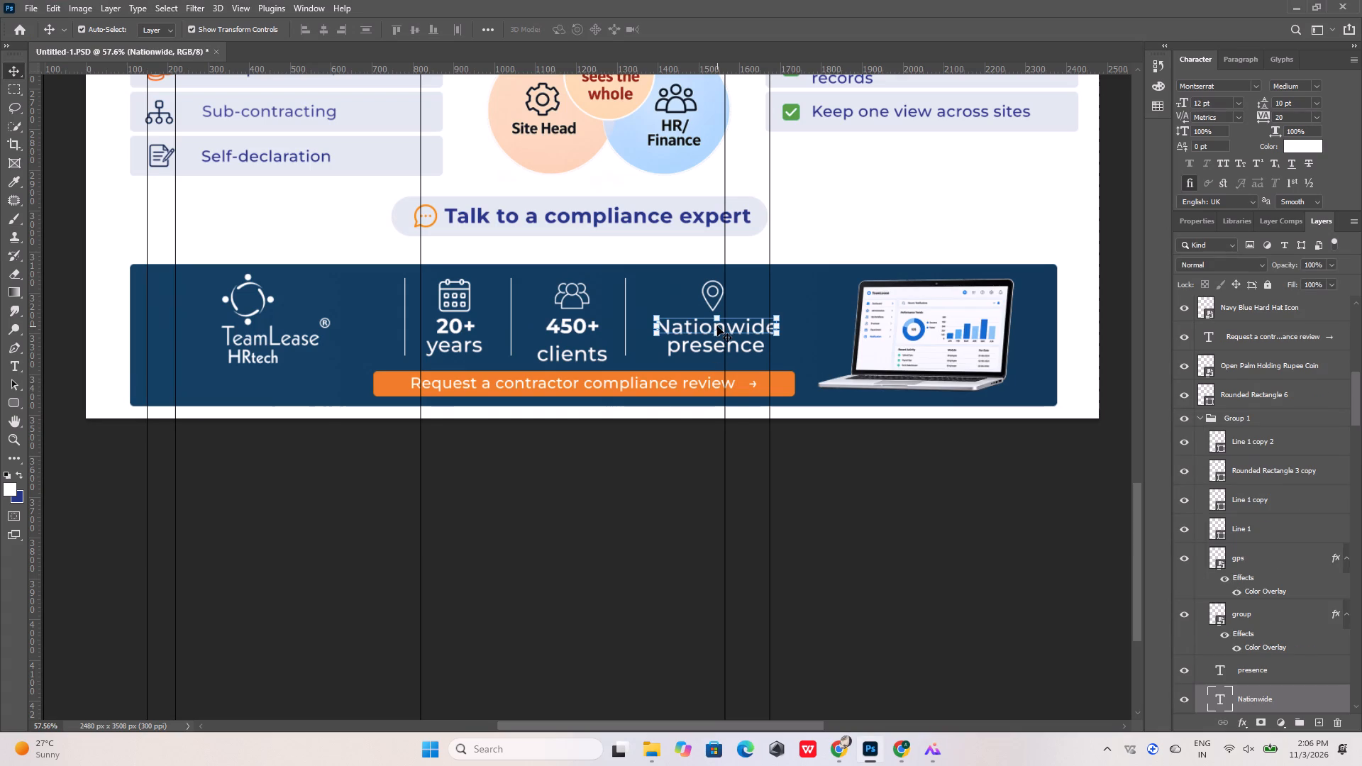
{"action": "left_click_drag", "start_coordinate": [1221, 99], "coordinate": [1174, 99]}
{"action": "type", "text": "10"}
{"action": "key", "text": "Return"}
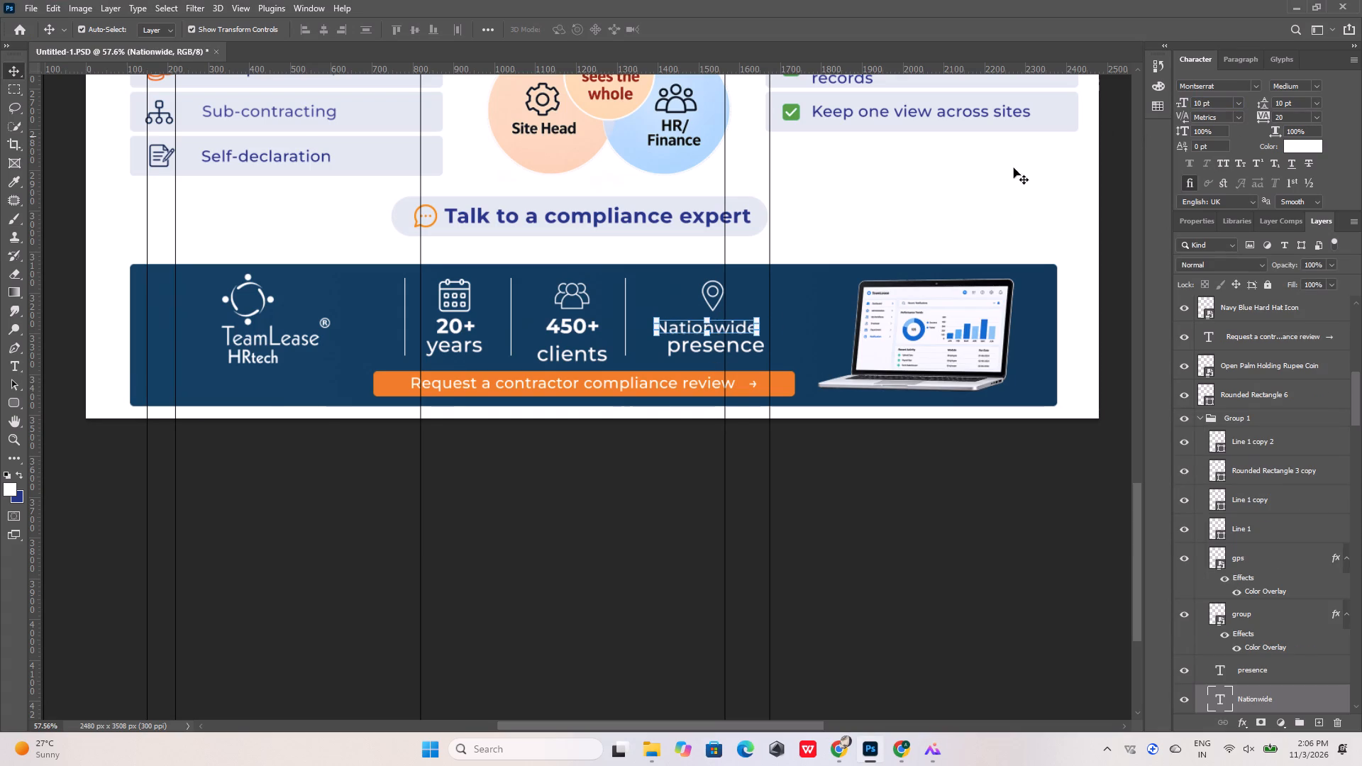
{"action": "left_click", "coordinate": [963, 193]}
{"action": "left_click", "coordinate": [719, 350]}
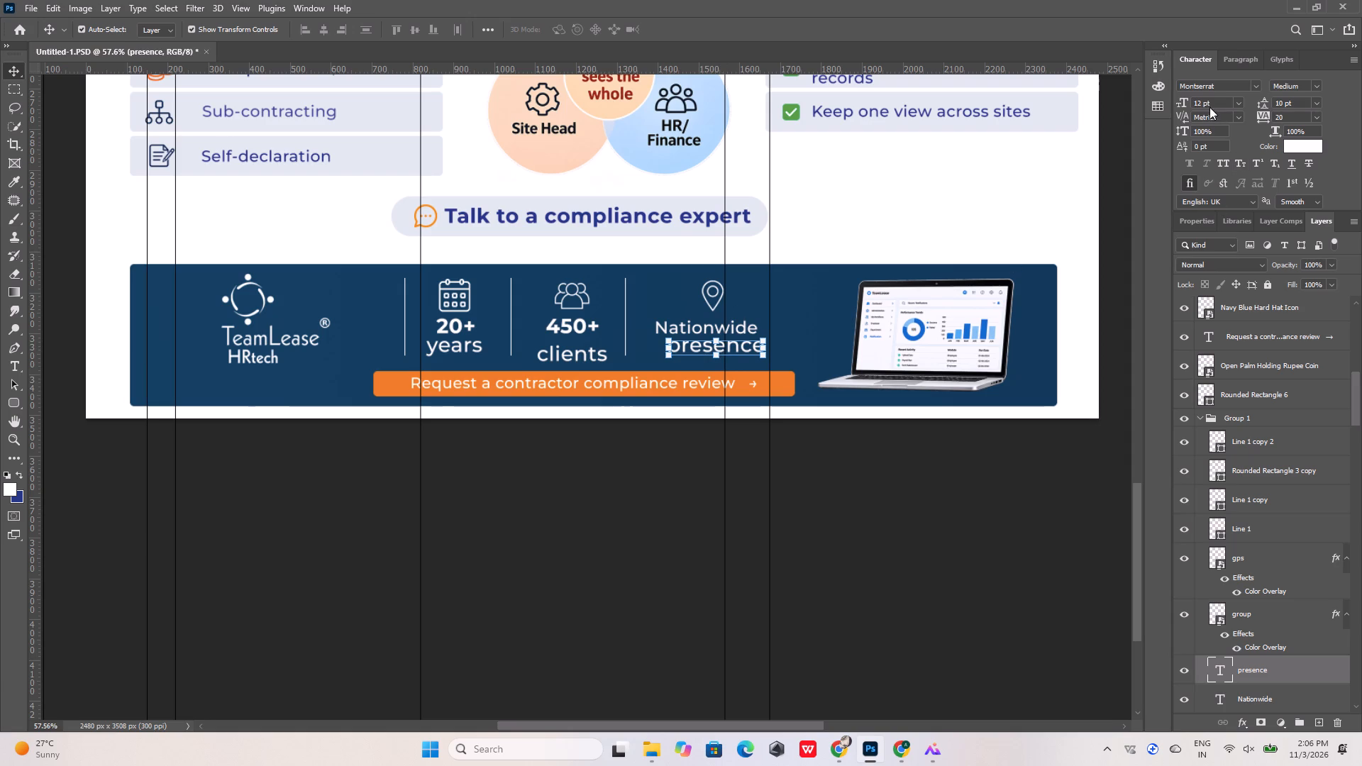
{"action": "left_click_drag", "start_coordinate": [1211, 101], "coordinate": [1168, 101]}
{"action": "type", "text": "10"}
{"action": "key", "text": "Return"}
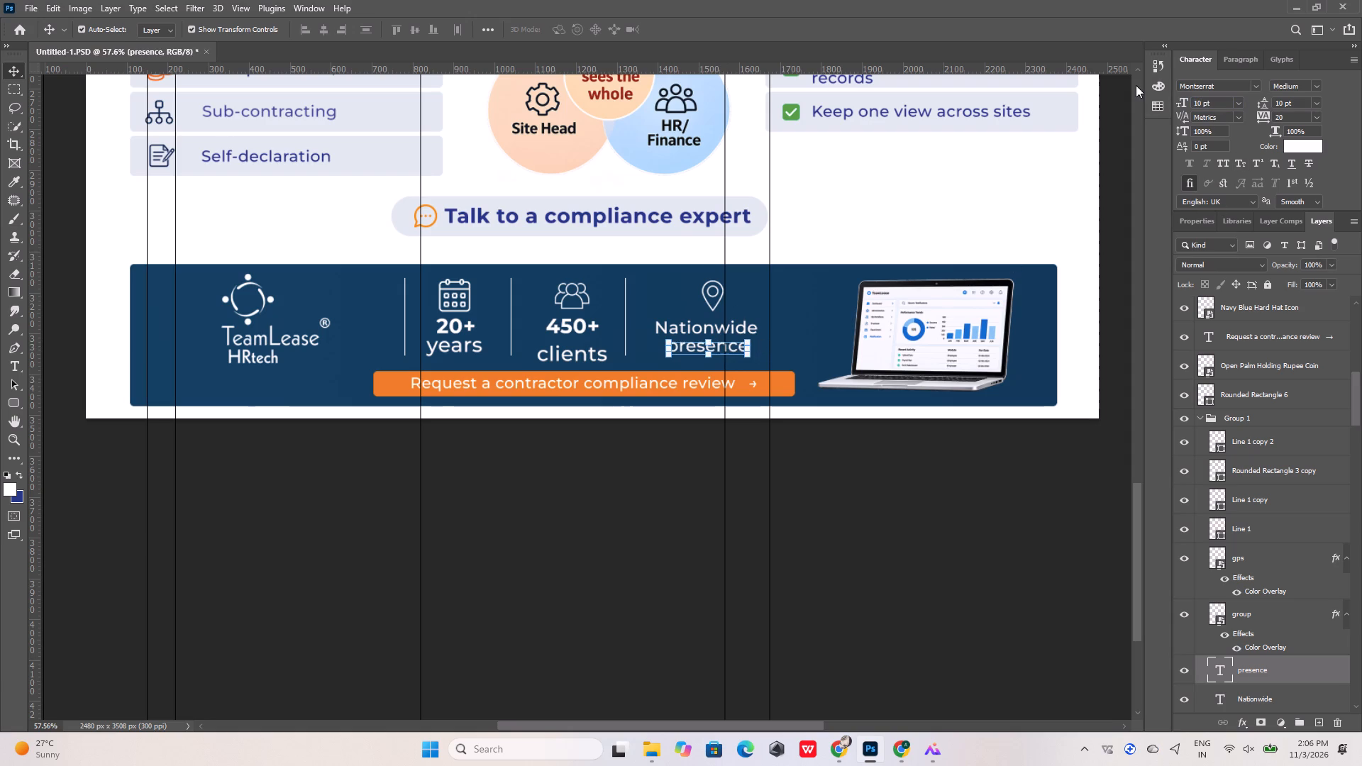
Set the font size of the footer texts "450+" and "clients" to 10 pt each.
{"action": "left_click", "coordinate": [575, 328]}
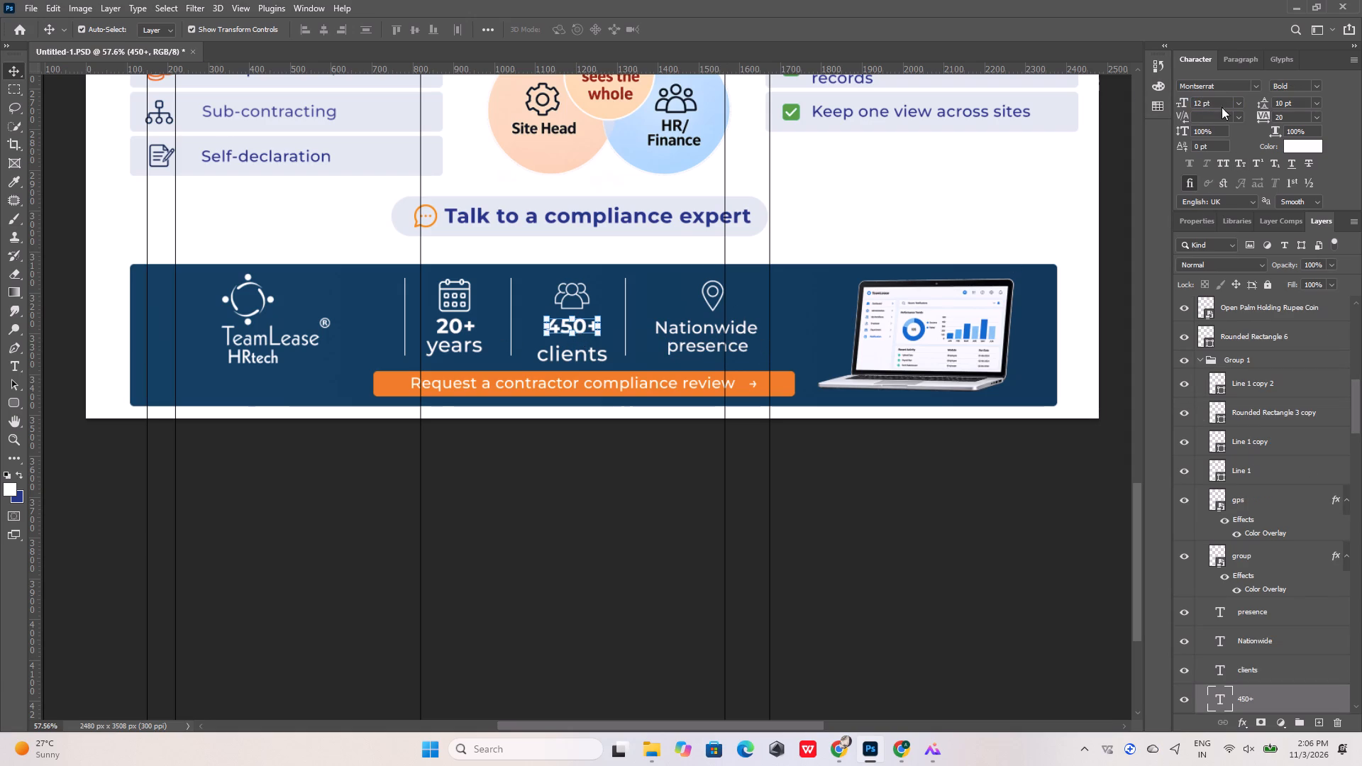
{"action": "left_click_drag", "start_coordinate": [1217, 103], "coordinate": [1170, 101]}
{"action": "type", "text": "10"}
{"action": "key", "text": "Return"}
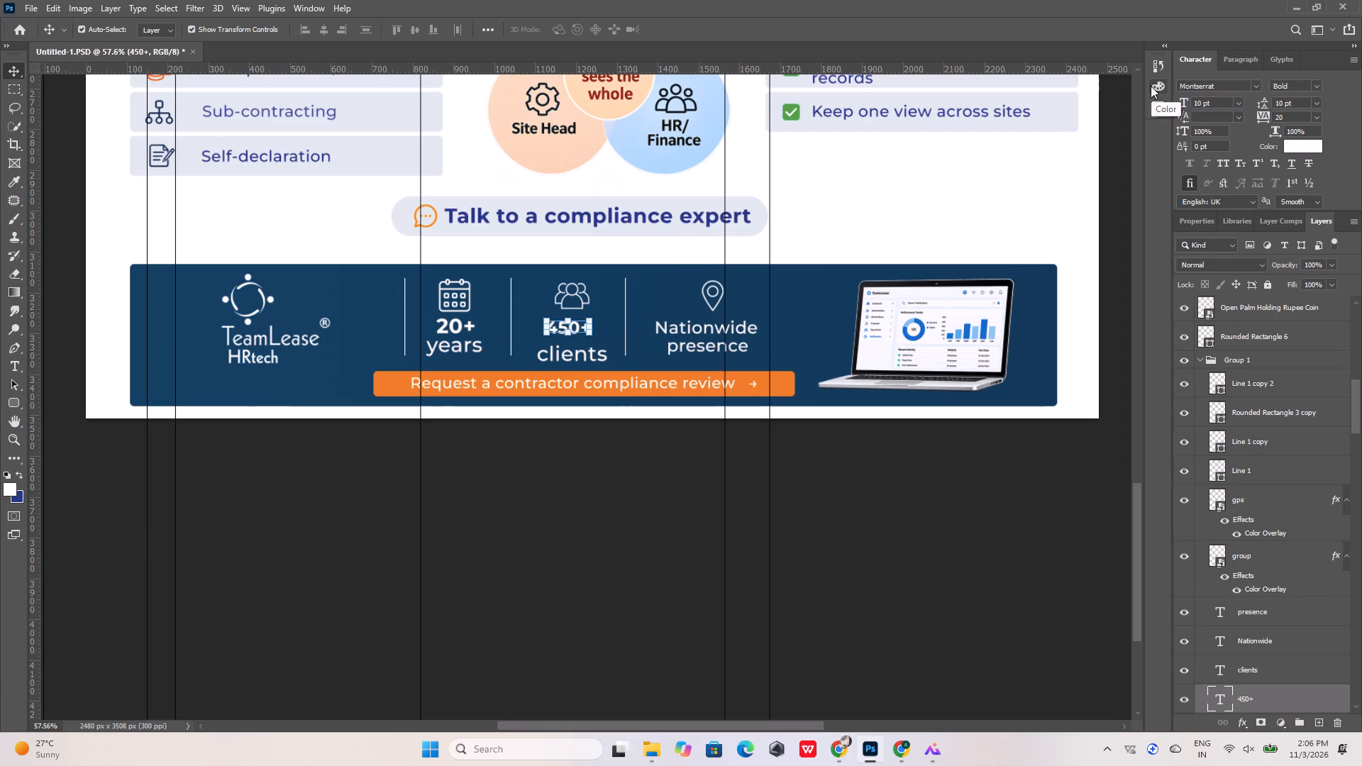
{"action": "left_click", "coordinate": [967, 159]}
{"action": "left_click", "coordinate": [582, 356]}
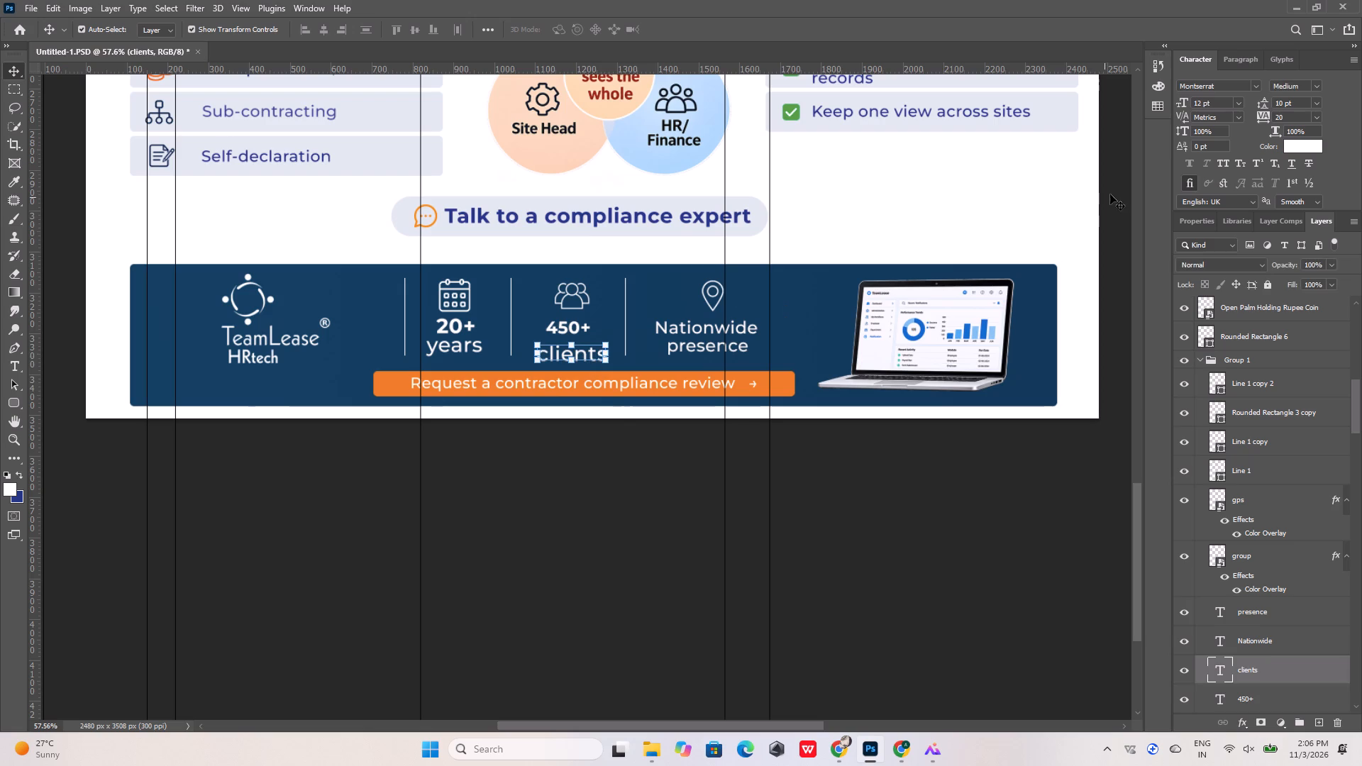
{"action": "left_click_drag", "start_coordinate": [1216, 103], "coordinate": [1175, 104]}
{"action": "type", "text": "10"}
{"action": "key", "text": "Return"}
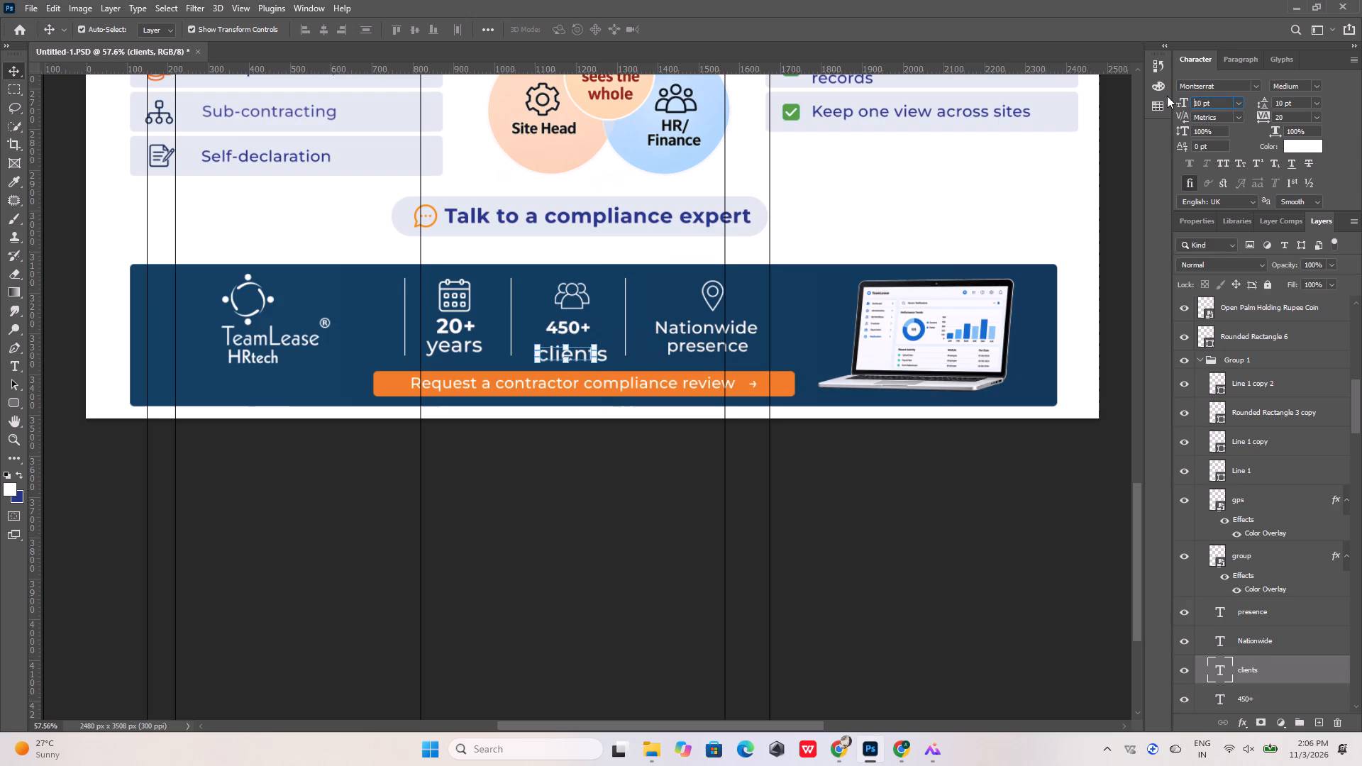
Set the font size of the footer texts "20+" and "years" to 10 pt each.
{"action": "left_click", "coordinate": [451, 328]}
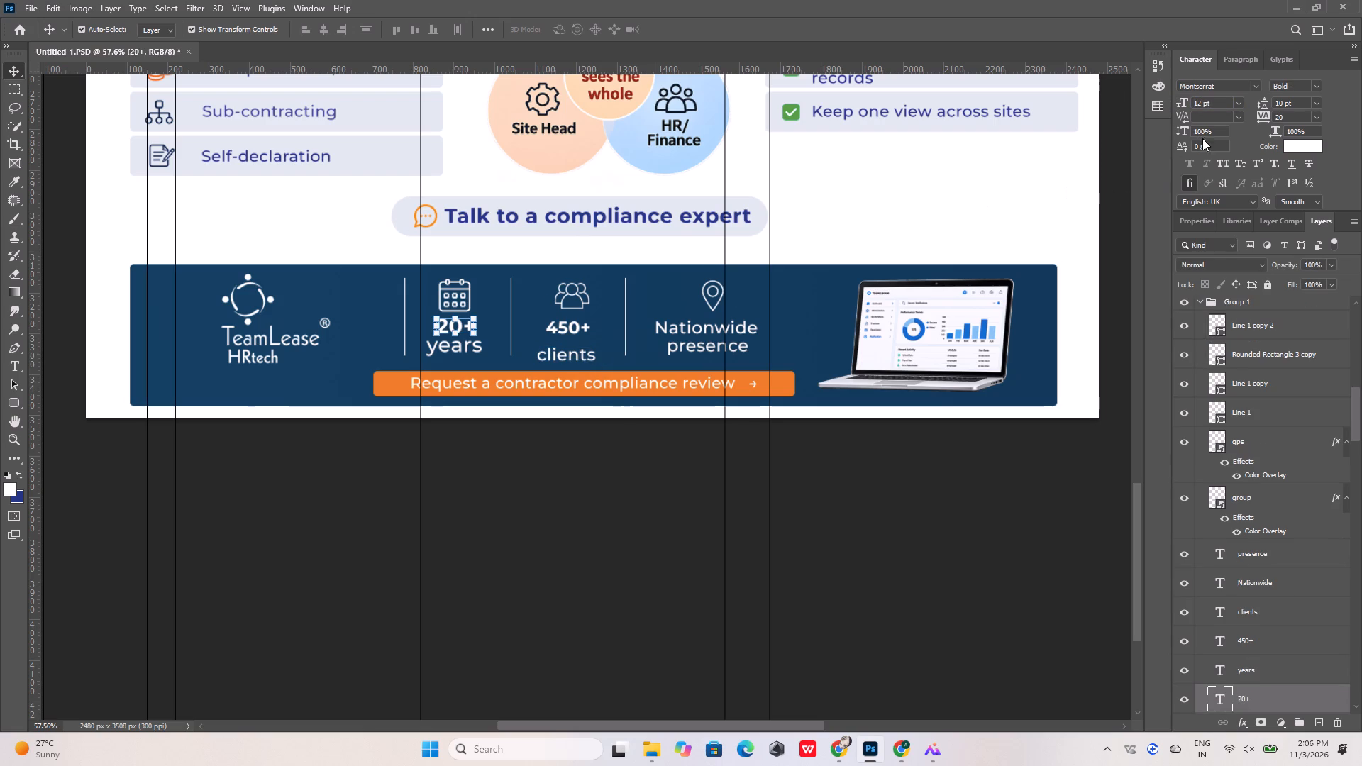
{"action": "left_click_drag", "start_coordinate": [1215, 103], "coordinate": [1165, 100]}
{"action": "type", "text": "10"}
{"action": "key", "text": "Return"}
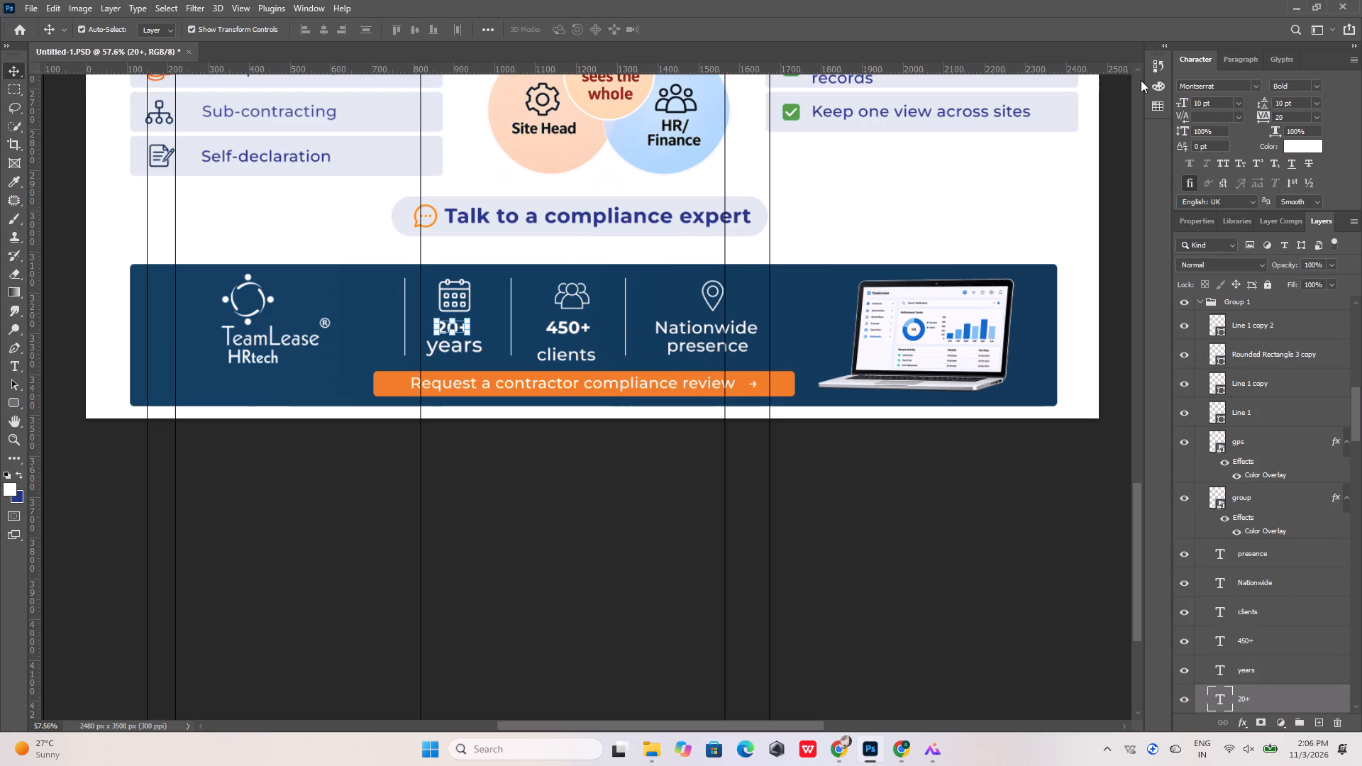
{"action": "left_click", "coordinate": [460, 350]}
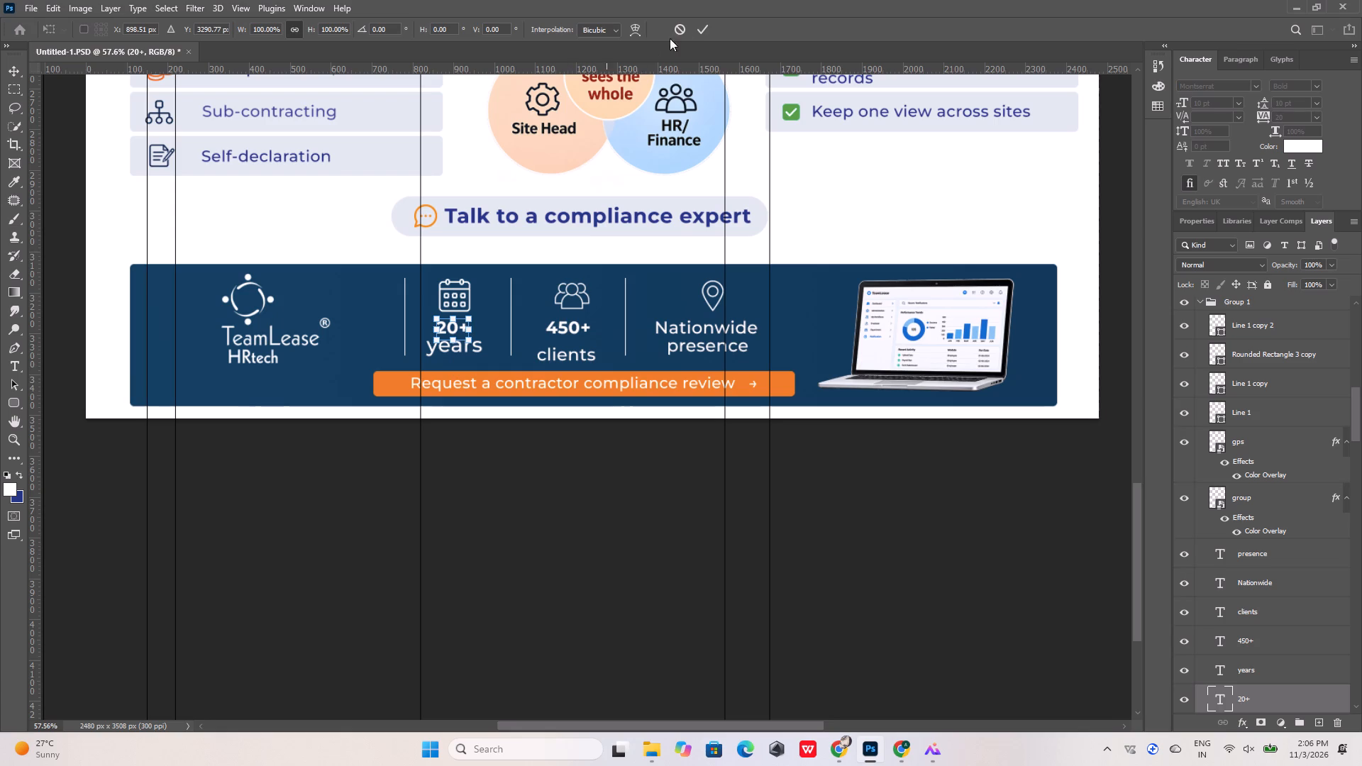
{"action": "left_click", "coordinate": [700, 28]}
{"action": "left_click", "coordinate": [469, 351]}
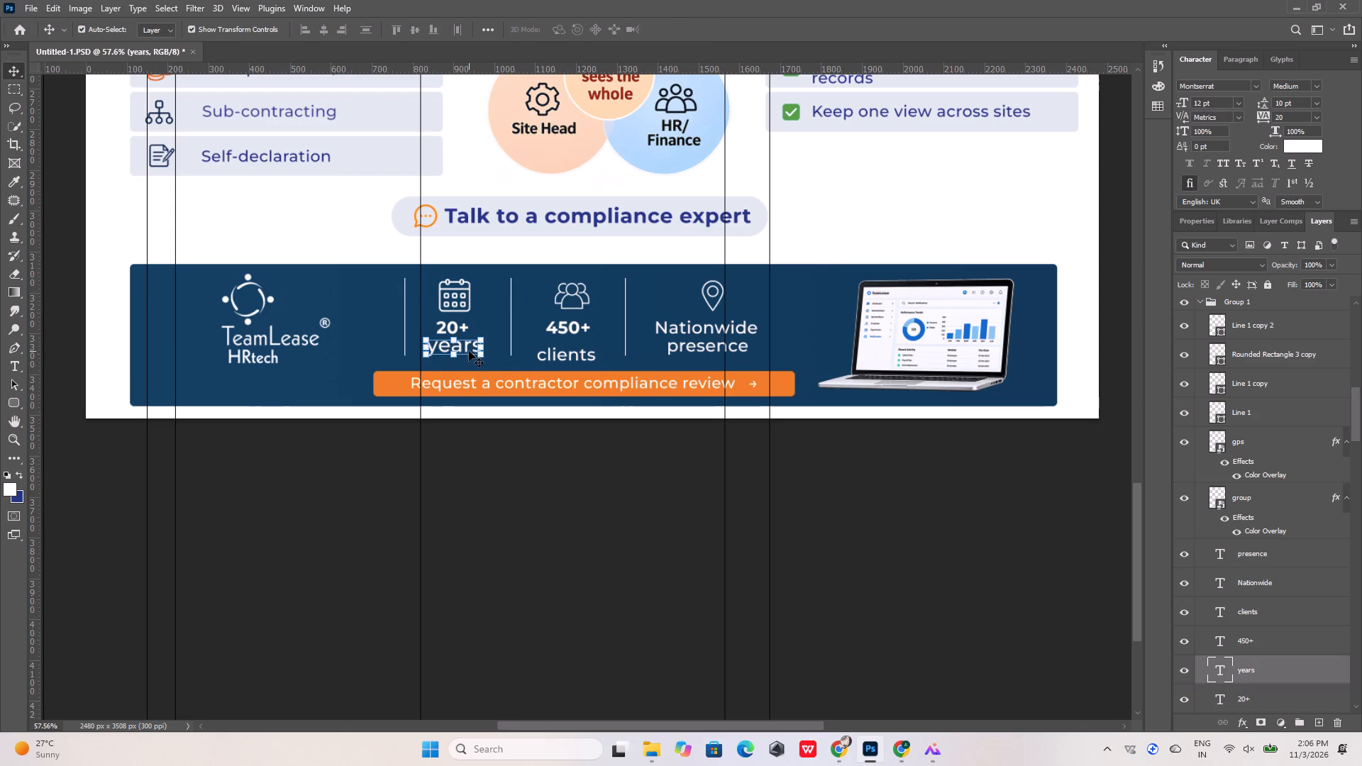
{"action": "left_click_drag", "start_coordinate": [1217, 103], "coordinate": [1153, 104]}
{"action": "type", "text": "10"}
{"action": "key", "text": "Return"}
{"action": "left_click", "coordinate": [791, 295]}
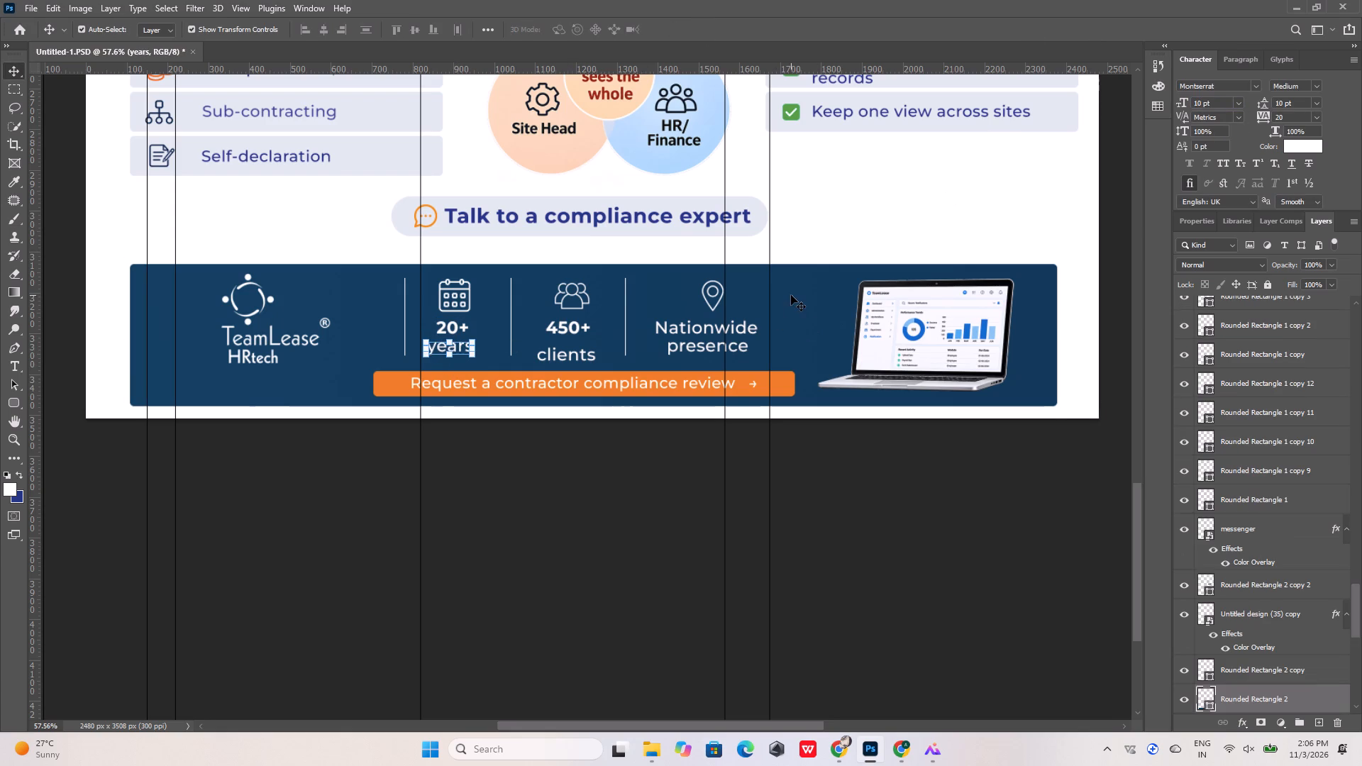
Nudge the location pin icon about 20 px to the left so it sits centred above "Nationwide".
{"action": "scroll", "coordinate": [662, 346], "scroll_direction": "up", "scroll_amount": 4, "text": "alt"}
{"action": "left_click", "coordinate": [731, 286]}
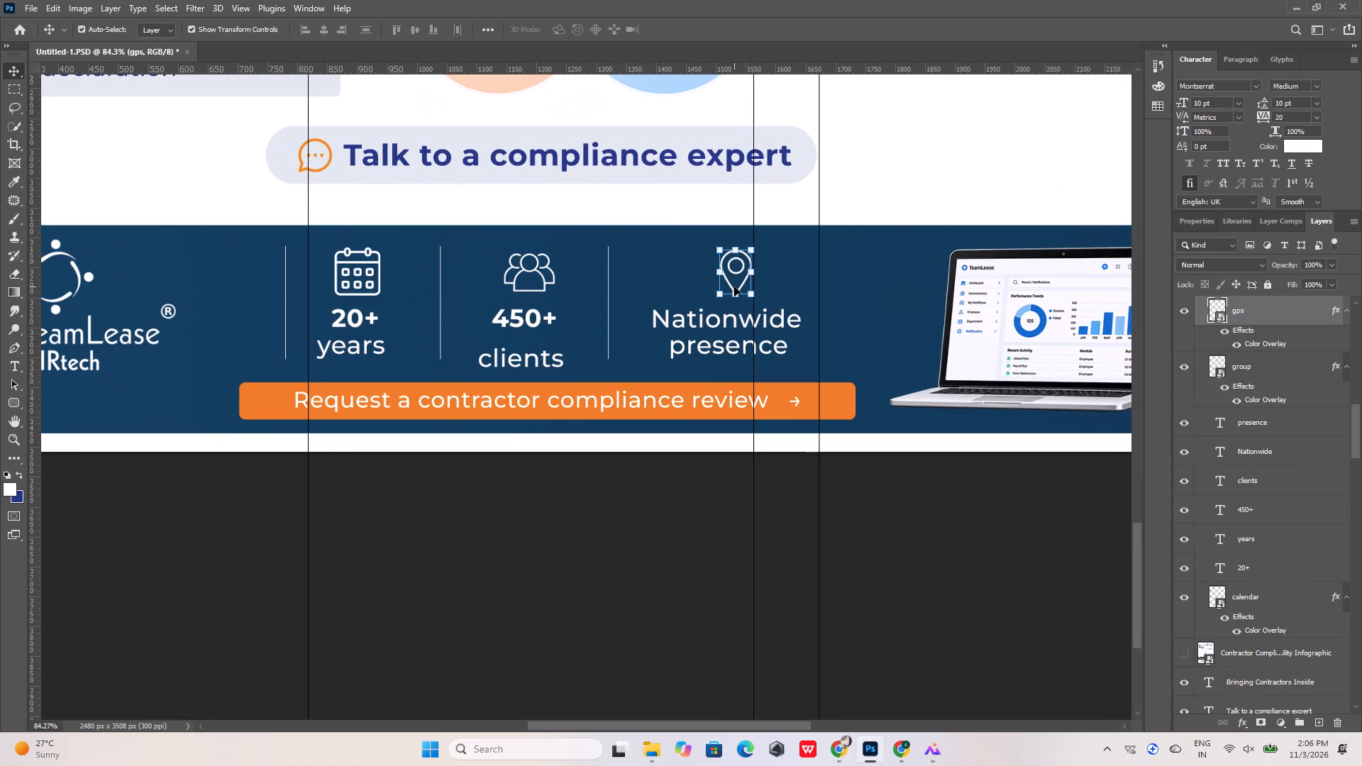
{"action": "key", "text": "shift+Left"}
{"action": "key", "text": "shift+Left"}
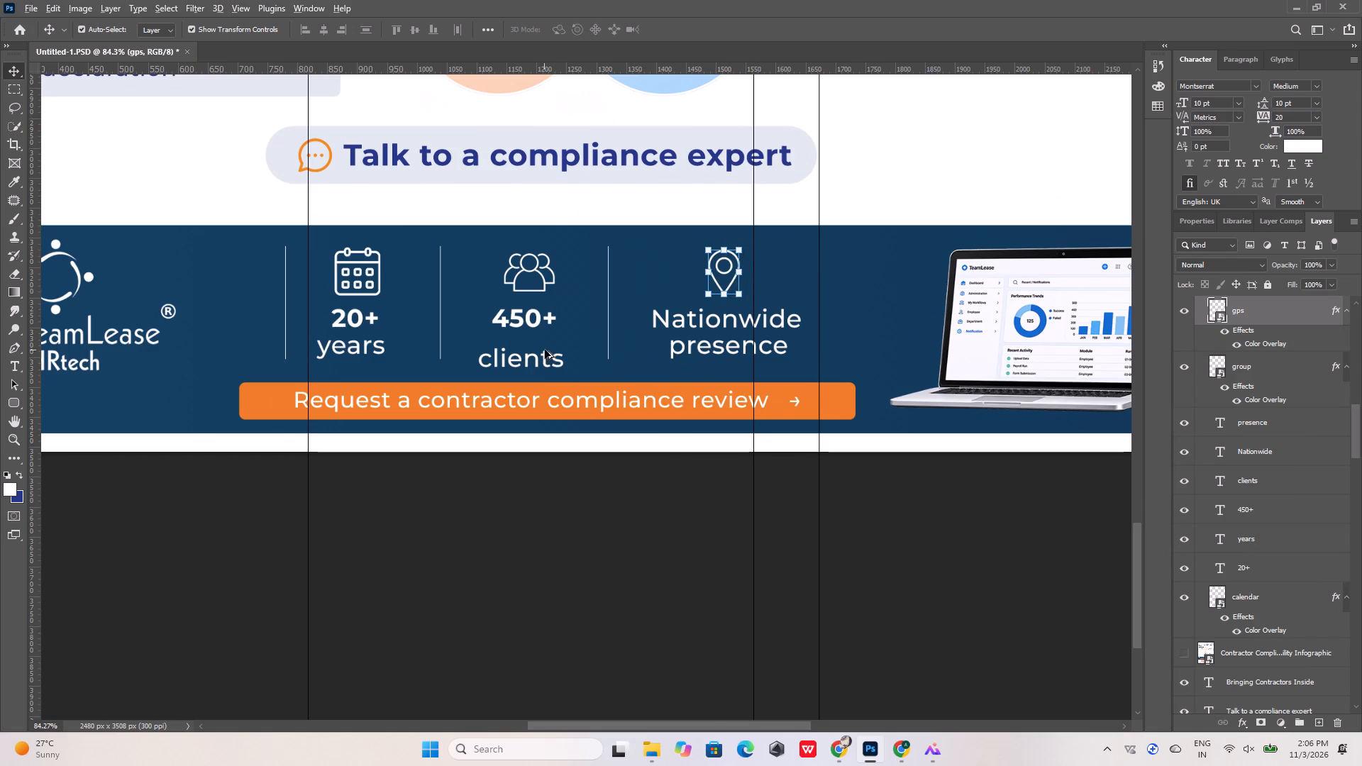
Place a horizontal guide along the baseline of "20+", "450+" and "Nationwide", at about Y 3300 px.
{"action": "scroll", "coordinate": [579, 329], "scroll_direction": "up", "scroll_amount": 6, "text": "alt"}
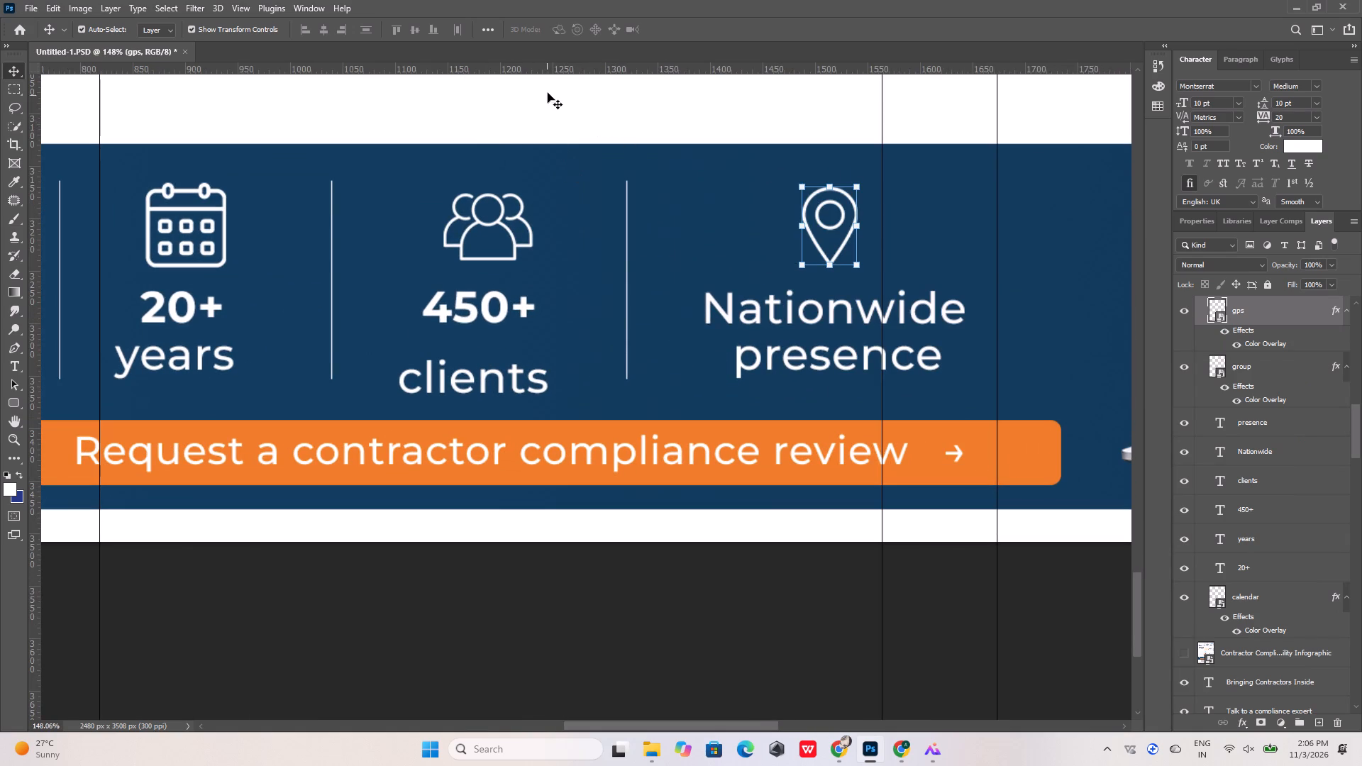
{"action": "left_click_drag", "start_coordinate": [551, 70], "coordinate": [536, 322]}
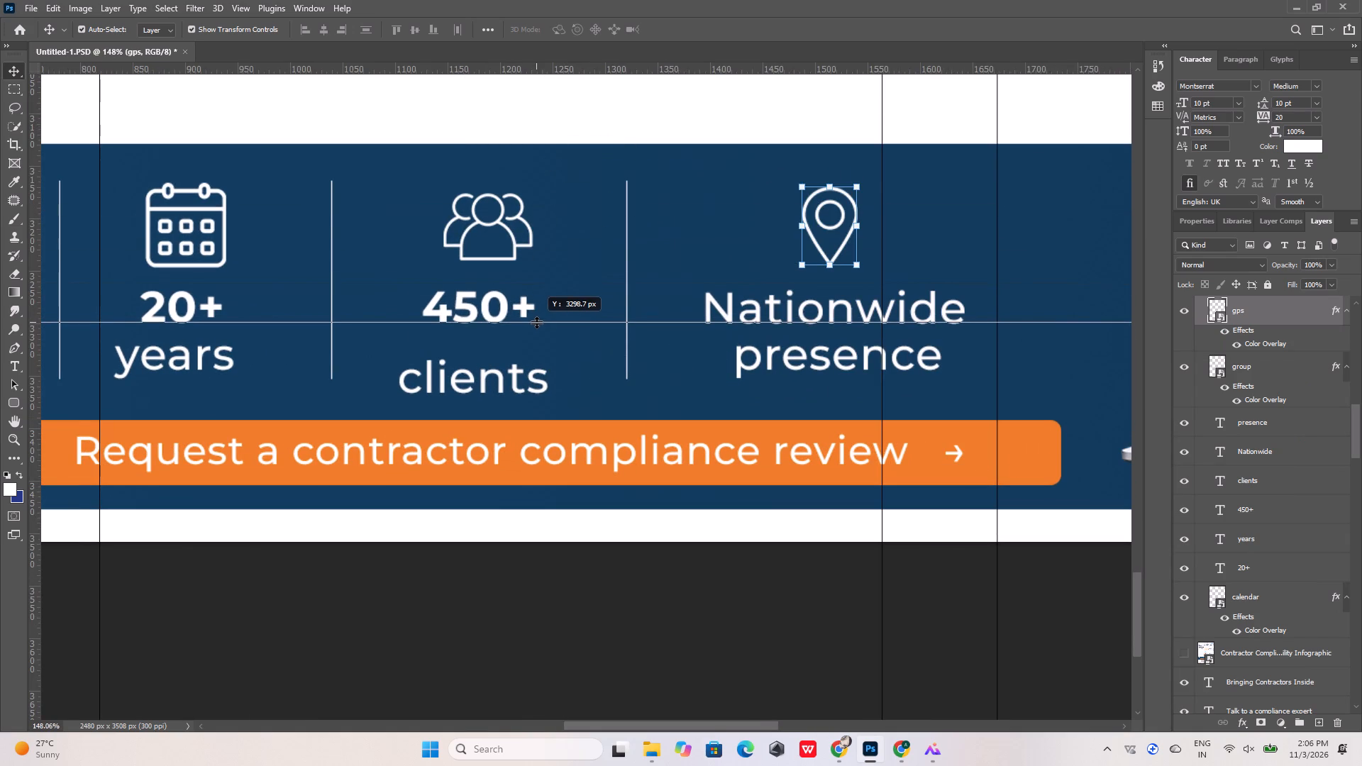
{"action": "left_click_drag", "start_coordinate": [536, 322], "coordinate": [538, 324]}
Nudge "presence" up about 4 px, closer to "Nationwide".
{"action": "left_click", "coordinate": [794, 350]}
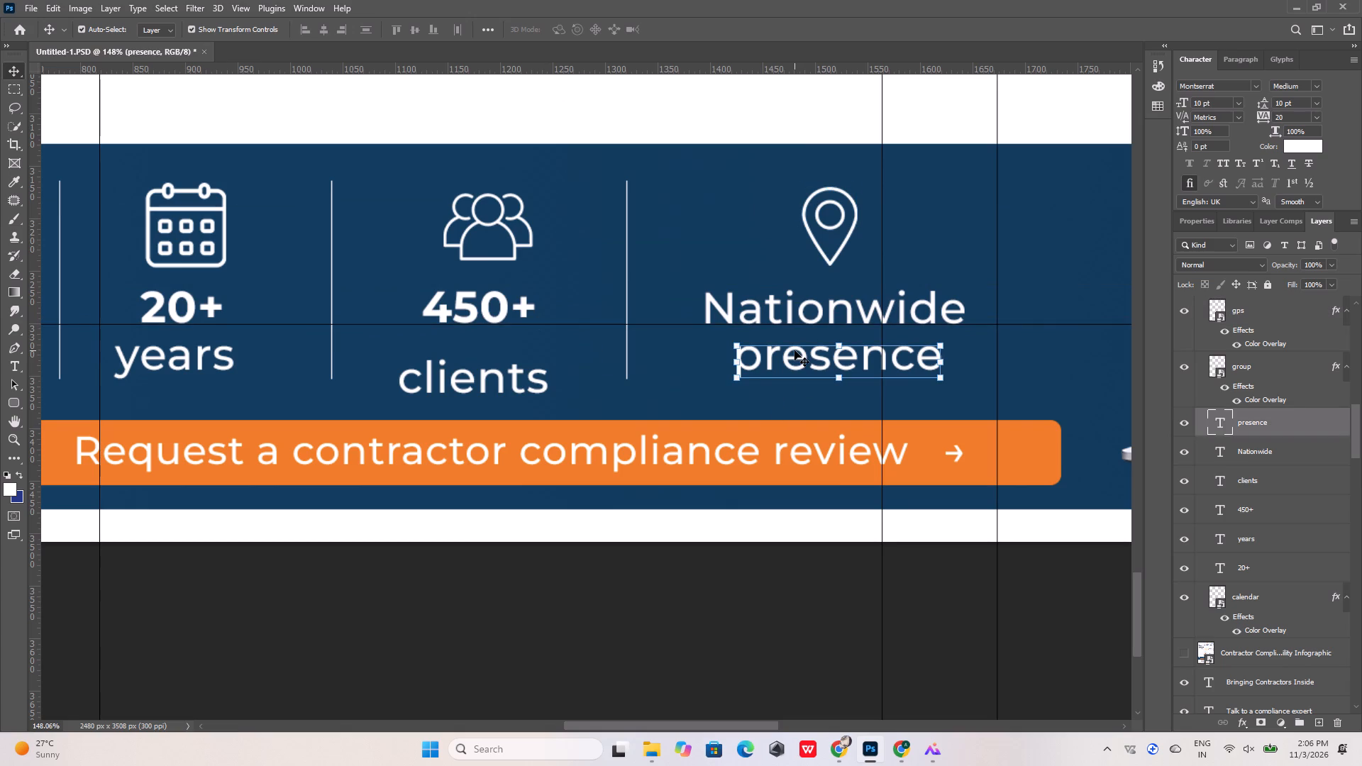
{"action": "key", "text": "Up"}
{"action": "key", "text": "Up"}
{"action": "key", "text": "Up"}
{"action": "key", "text": "Up"}
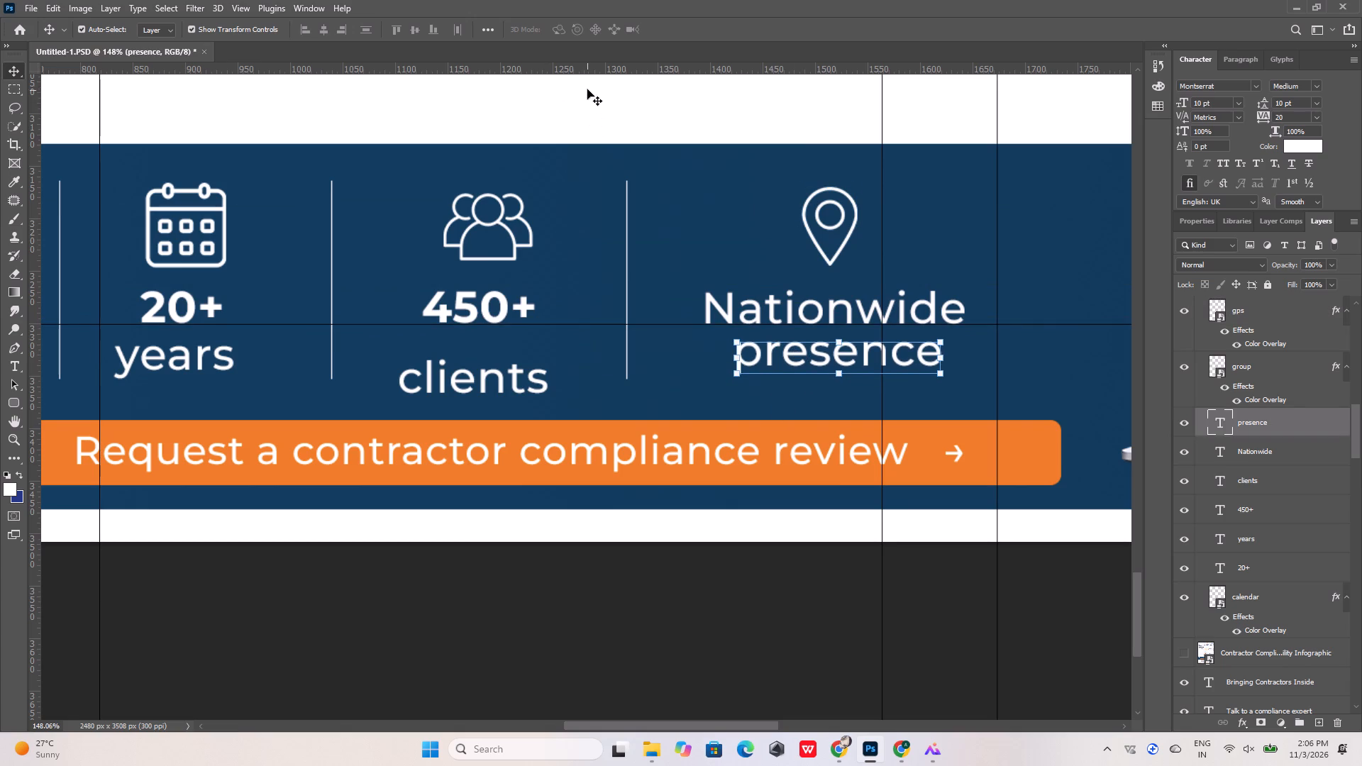
Place a horizontal guide at the baseline of "presence", about Y 3340 px, and raise "clients" about 25 px onto it.
{"action": "left_click_drag", "start_coordinate": [597, 68], "coordinate": [607, 367]}
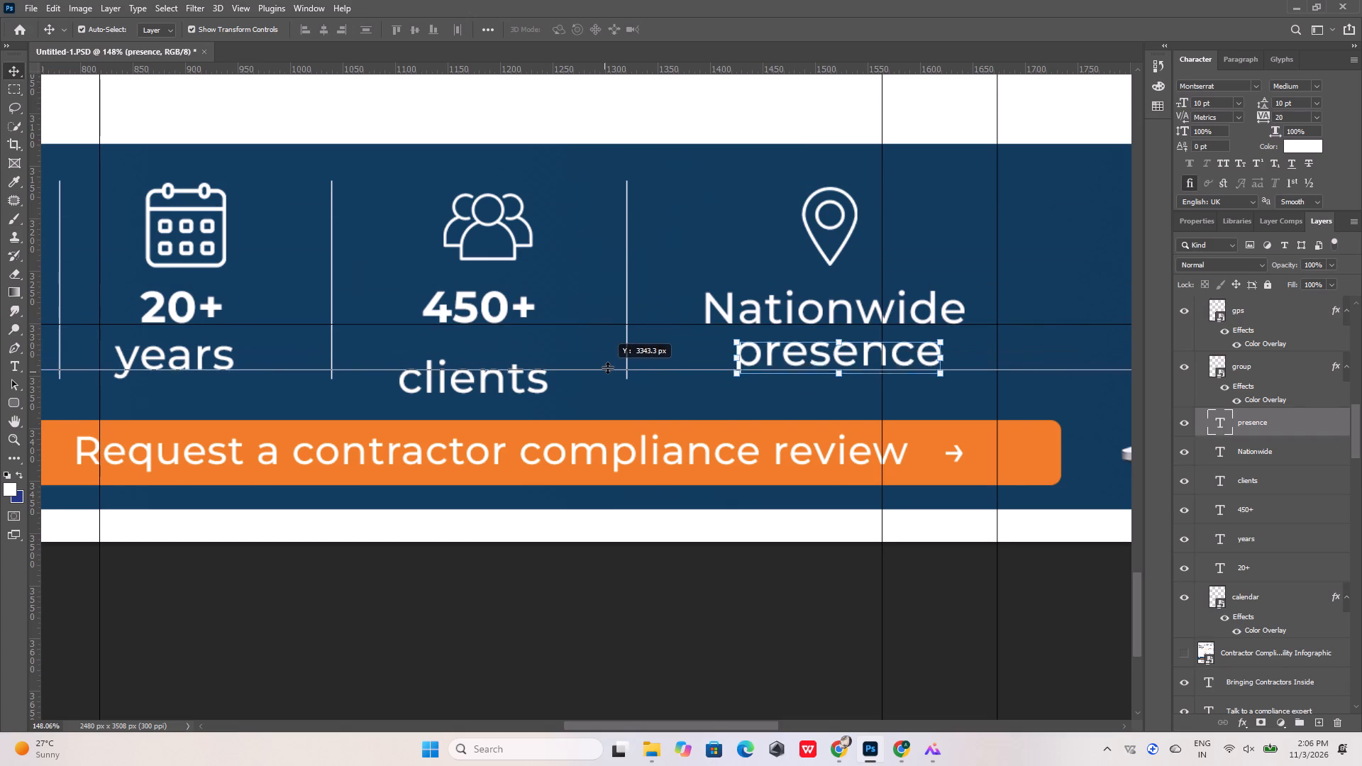
{"action": "left_click_drag", "start_coordinate": [607, 367], "coordinate": [609, 367]}
{"action": "left_click", "coordinate": [513, 389]}
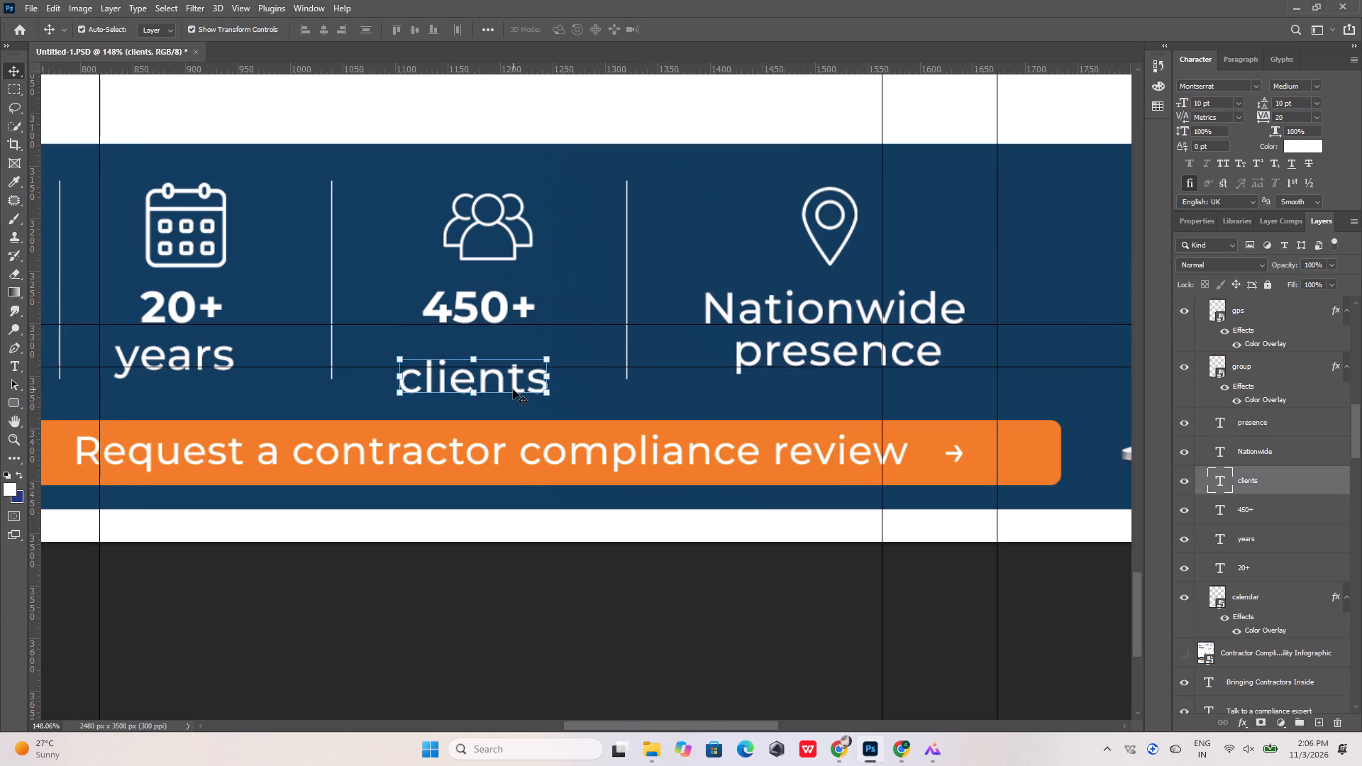
{"action": "key", "text": "shift+Up"}
{"action": "key", "text": "shift+Up"}
{"action": "key", "text": "Up"}
{"action": "key", "text": "Up"}
{"action": "key", "text": "Up"}
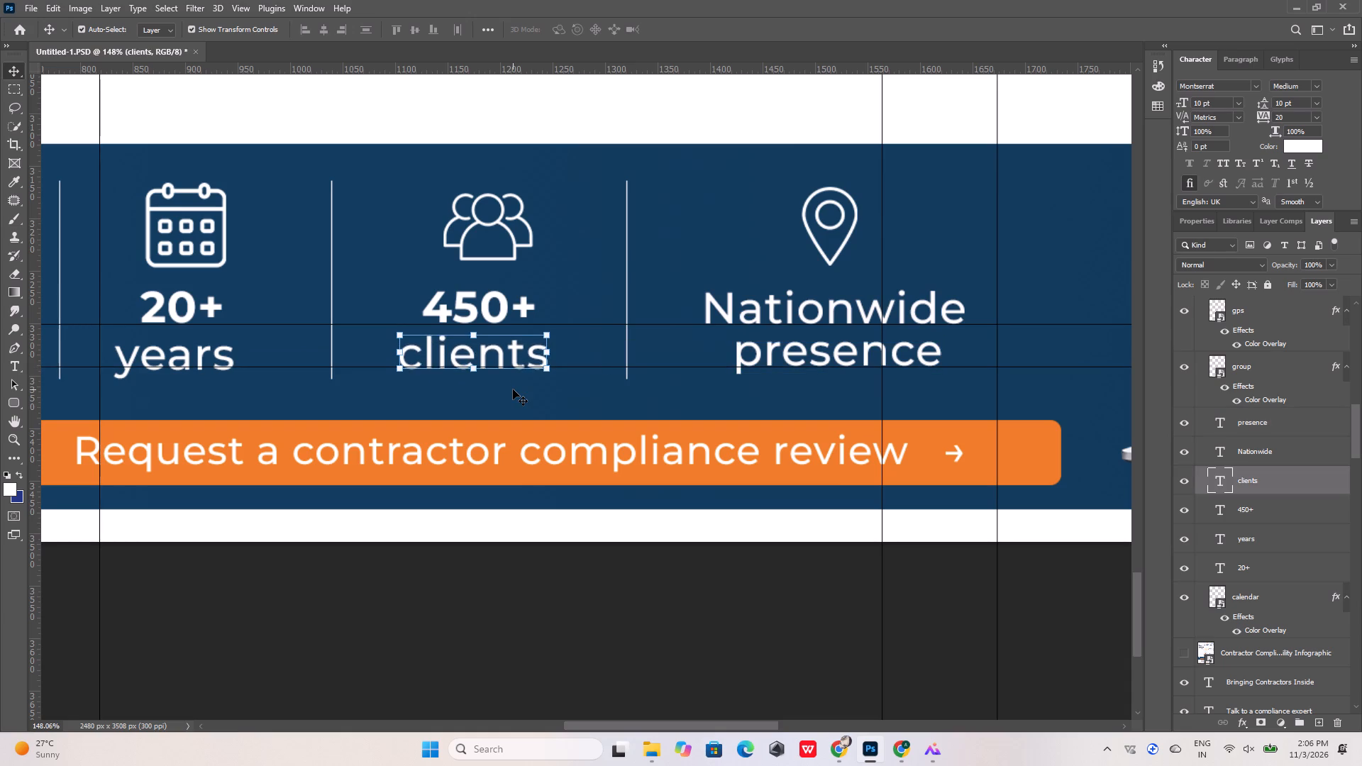
{"action": "key", "text": "Up"}
{"action": "key", "text": "Up"}
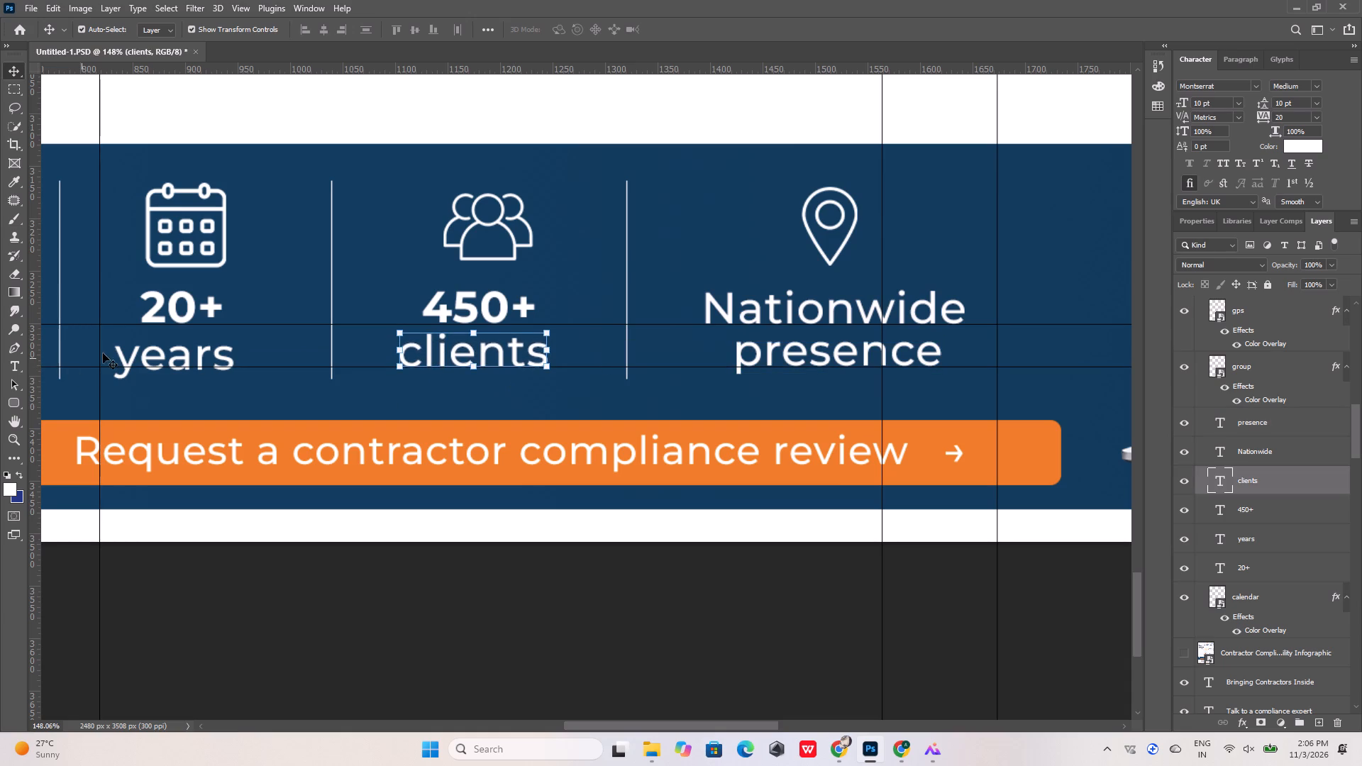
Nudge "years" up about 4 px so its baseline sits on the lower guide, and clear the selection.
{"action": "left_click", "coordinate": [190, 350]}
{"action": "key", "text": "Up"}
{"action": "key", "text": "Up"}
{"action": "key", "text": "Up"}
{"action": "key", "text": "Up"}
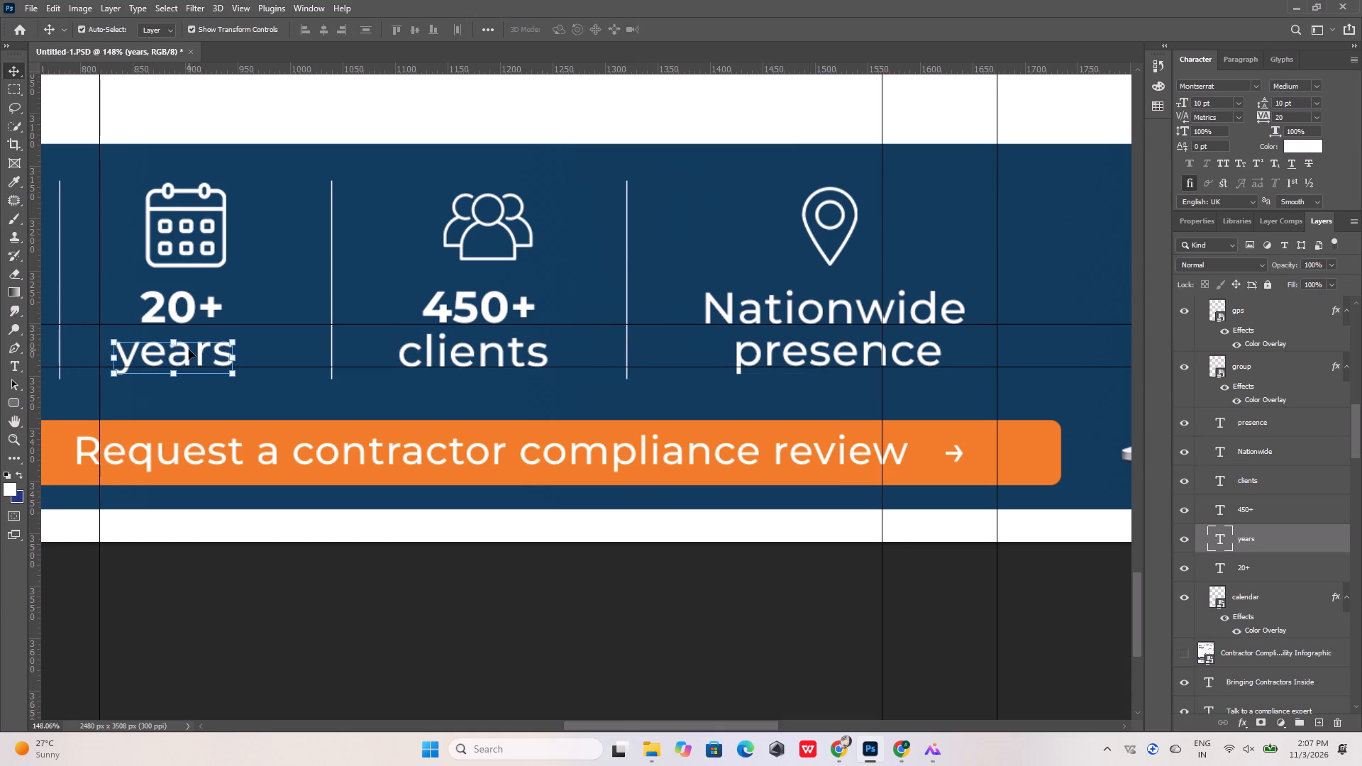
{"action": "left_click", "coordinate": [655, 111]}
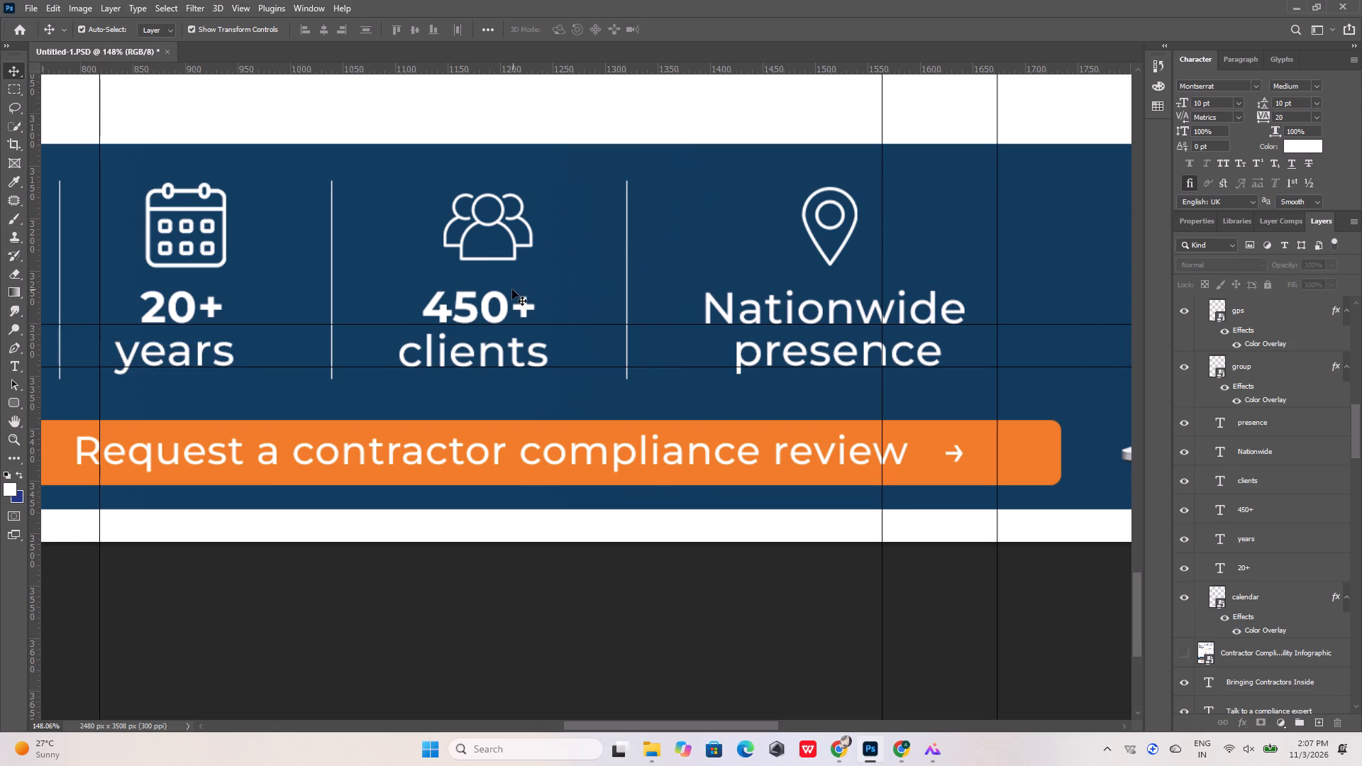
Examine the lower half of the infographic against the reference poster in the image viewer, and return to the Photoshop document.
{"action": "left_click", "coordinate": [507, 350]}
{"action": "scroll", "coordinate": [564, 414], "scroll_direction": "down", "scroll_amount": 10, "text": "alt"}
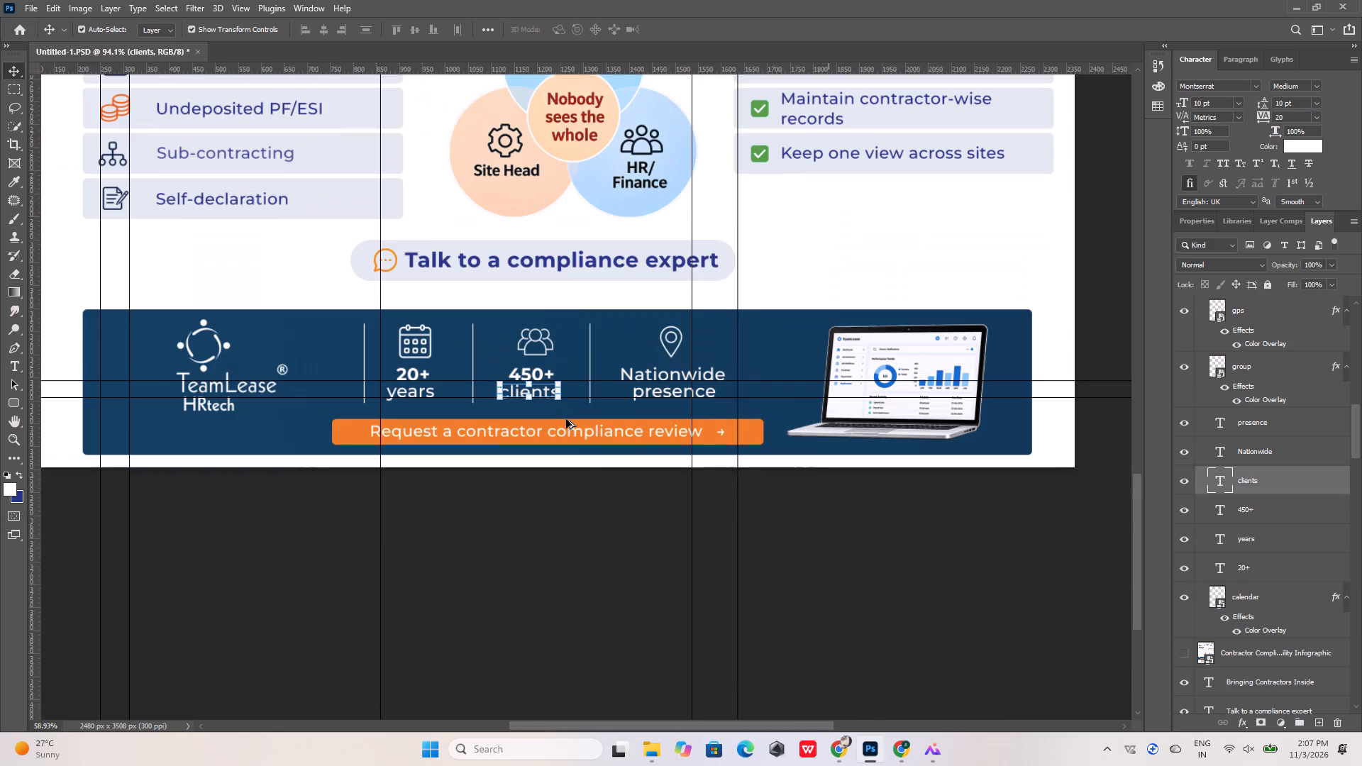
{"action": "left_click", "coordinate": [619, 538], "text": "alt"}
{"action": "scroll", "coordinate": [619, 531], "scroll_direction": "down", "scroll_amount": 7, "text": "alt"}
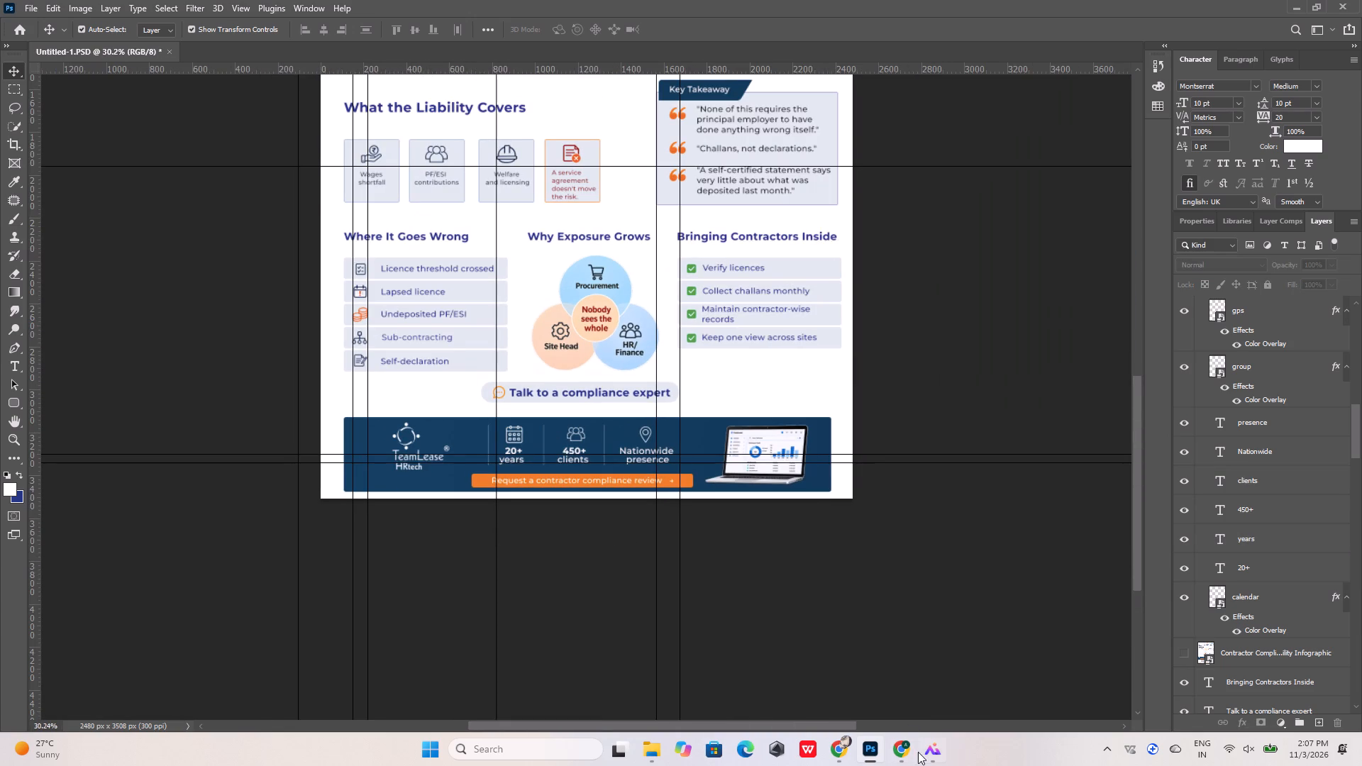
{"action": "left_click", "coordinate": [937, 745]}
{"action": "left_click", "coordinate": [939, 746]}
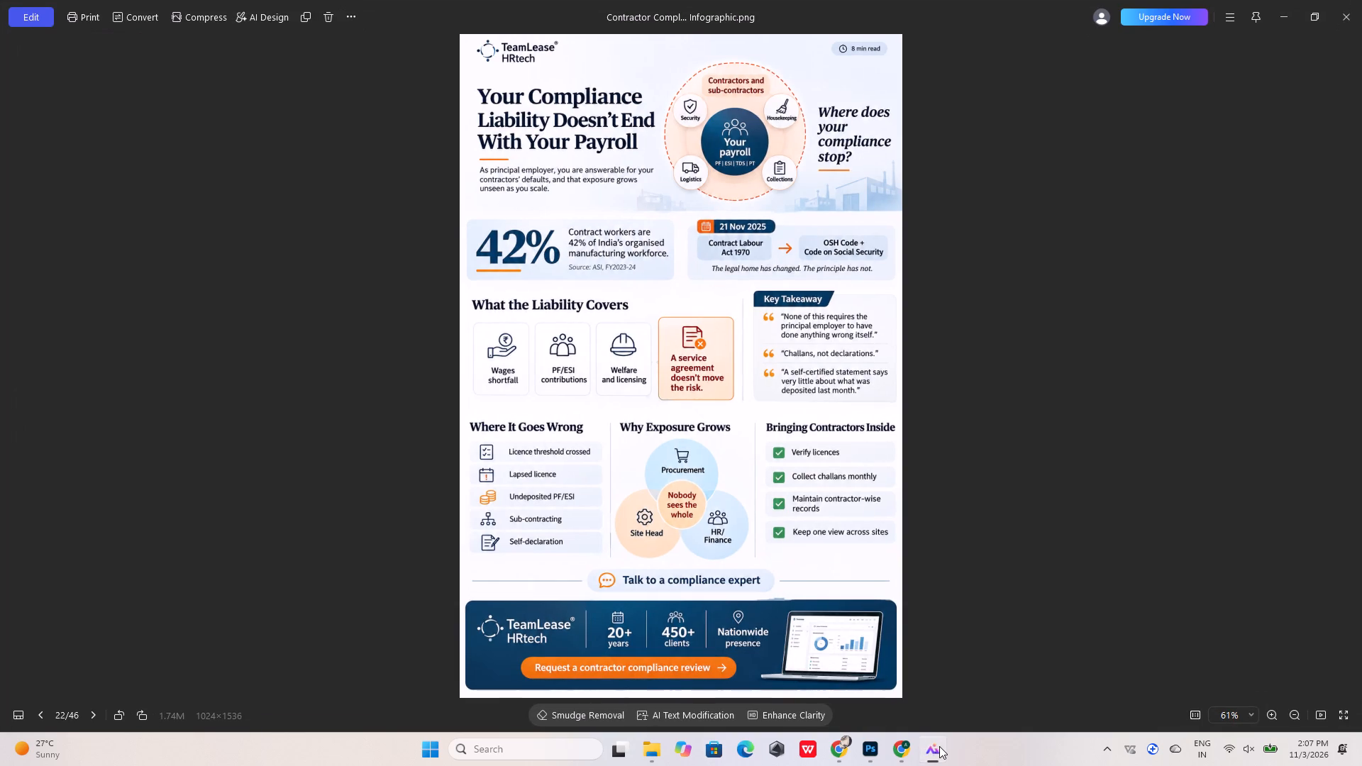
{"action": "left_click", "coordinate": [939, 746]}
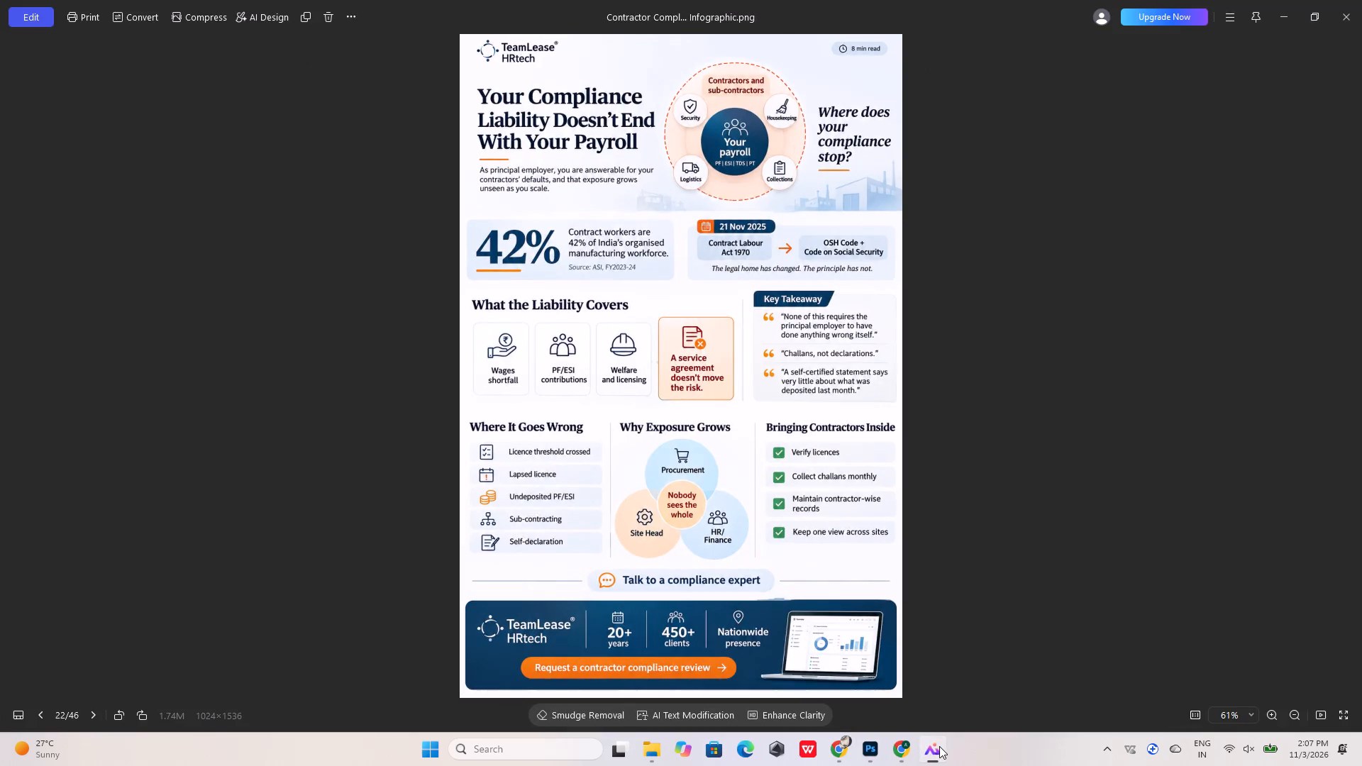
{"action": "left_click", "coordinate": [939, 746]}
{"action": "scroll", "coordinate": [365, 457], "scroll_direction": "up", "scroll_amount": 5, "text": "alt"}
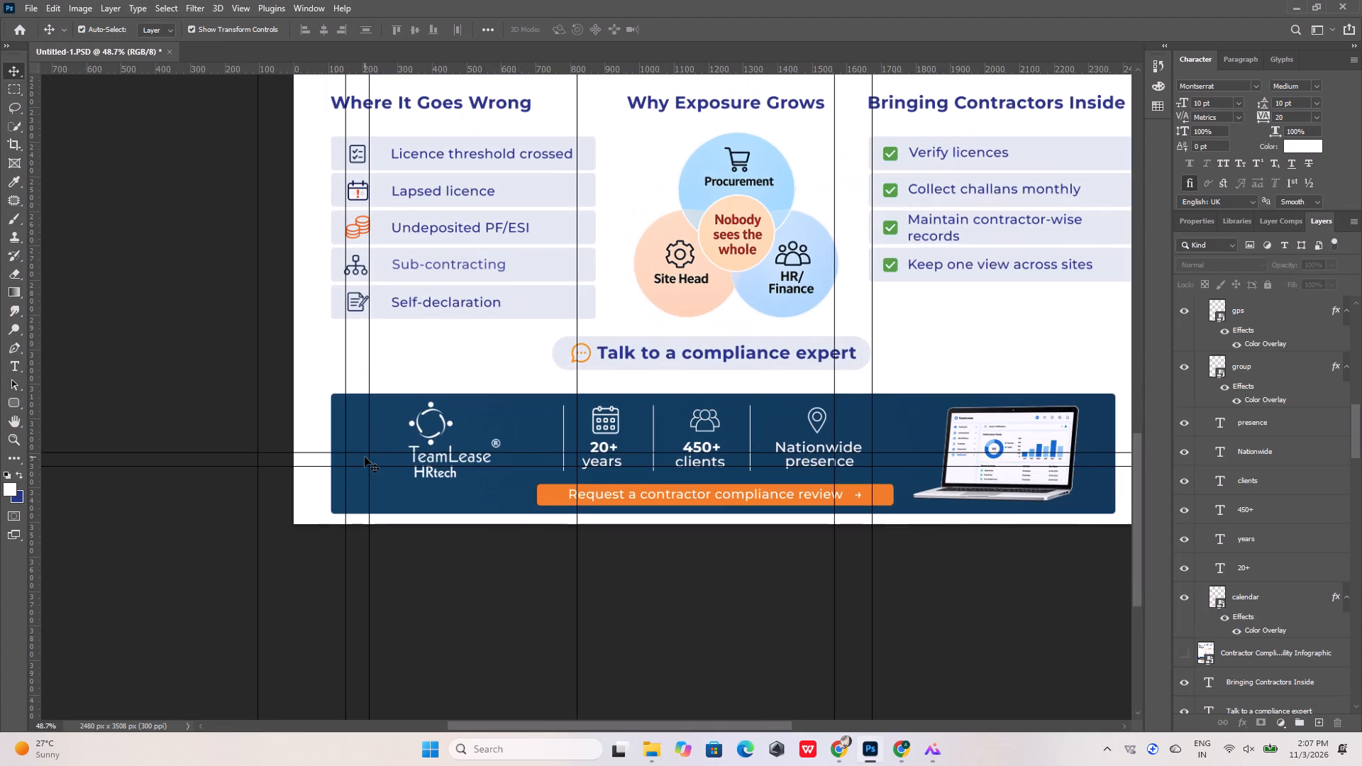
Shift the white TeamLease HRtech logo in the footer band about 110 px to the left.
{"action": "left_click", "coordinate": [433, 441]}
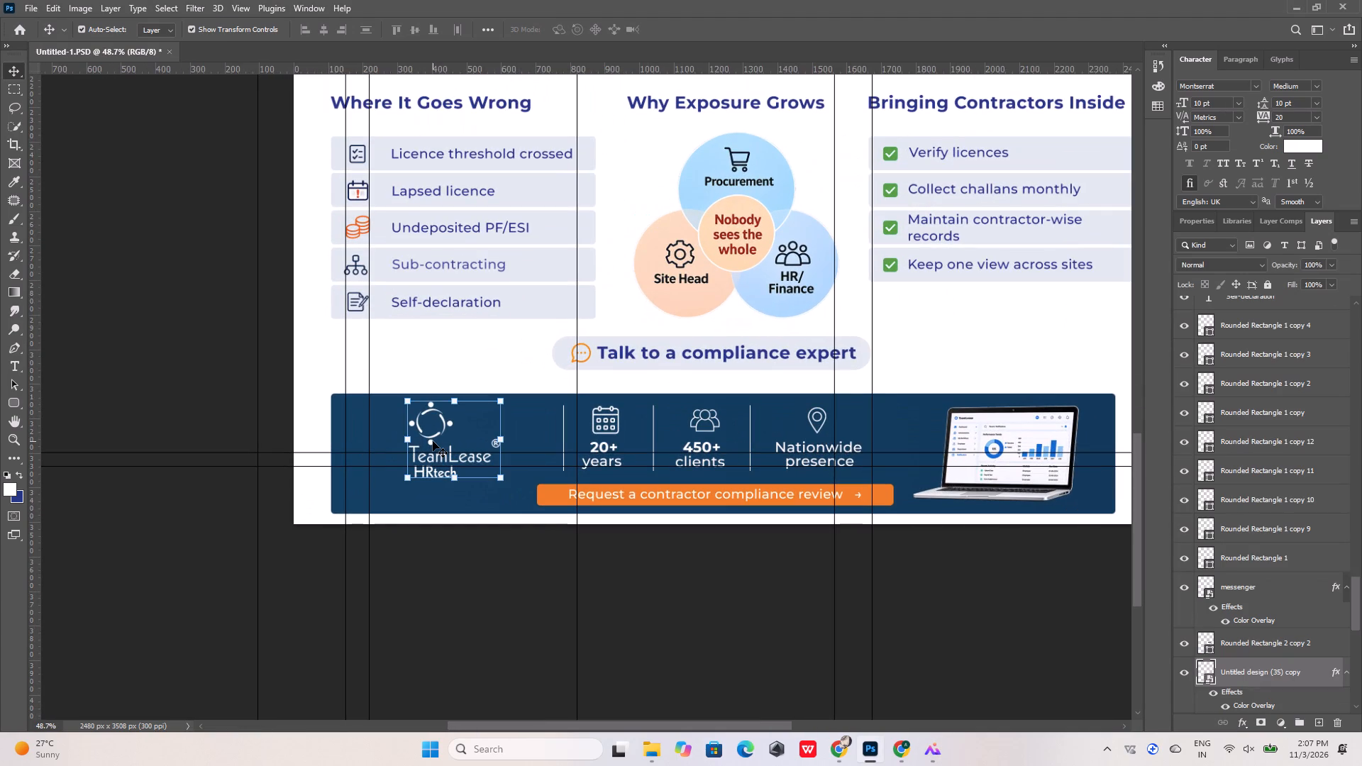
{"action": "key", "text": "shift+Left"}
{"action": "key", "text": "shift+Left"}
{"action": "key", "text": "shift+Left"}
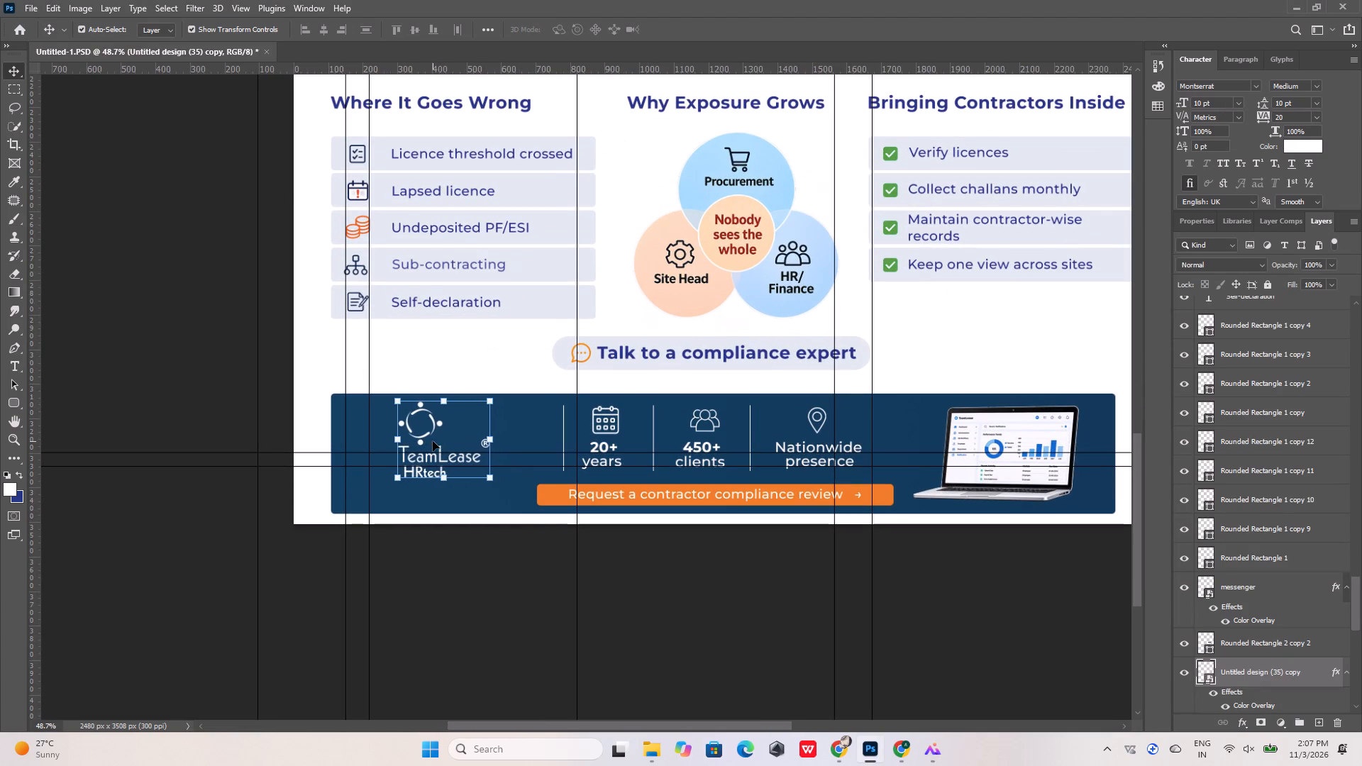
{"action": "key", "text": "shift+Left"}
{"action": "key", "text": "shift+Left"}
{"action": "key", "text": "shift+Left"}
{"action": "key", "text": "shift+Left"}
{"action": "key", "text": "shift+Left"}
{"action": "key", "text": "shift+Left"}
{"action": "key", "text": "shift+Left"}
{"action": "key", "text": "shift+Left"}
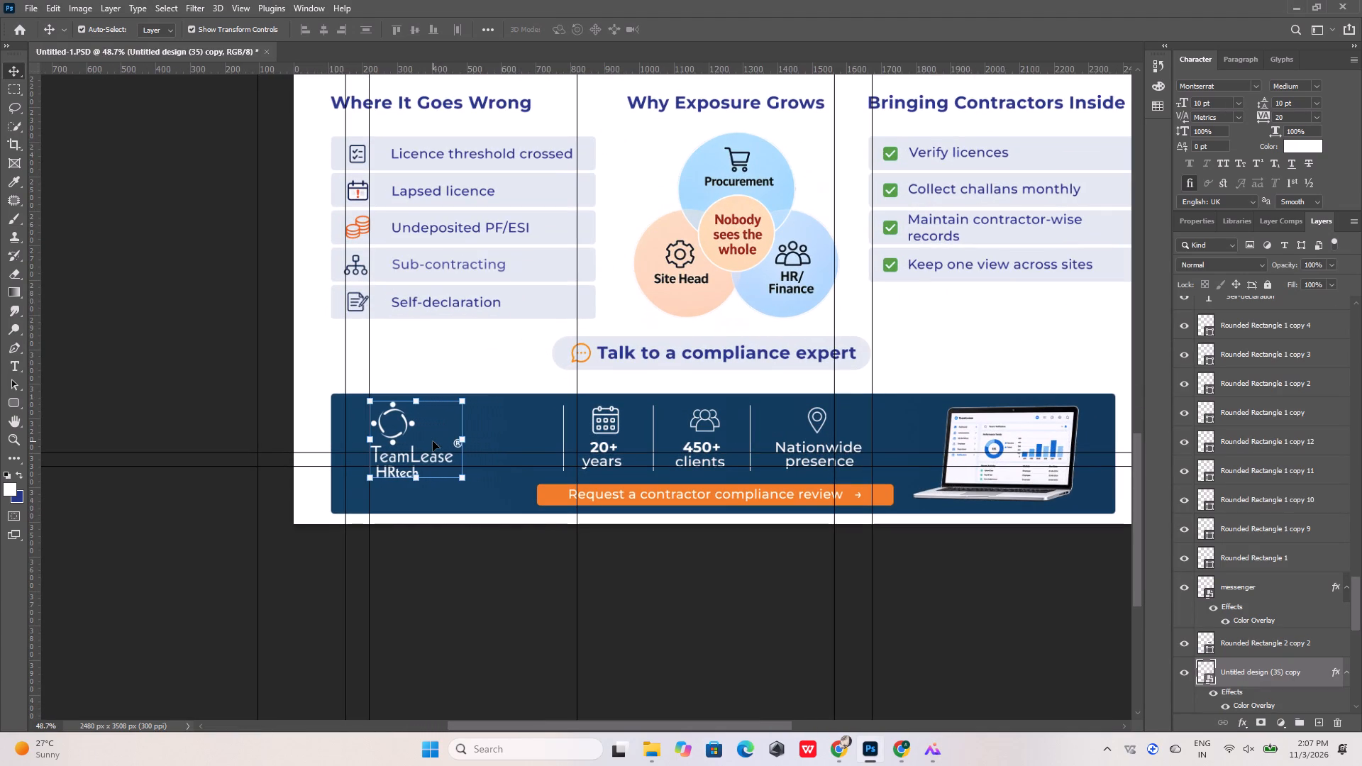
Shift the divider beside the footer logo, the calendar icon, "20+" and "years" together 140 px to the left.
{"action": "left_click", "coordinate": [563, 437]}
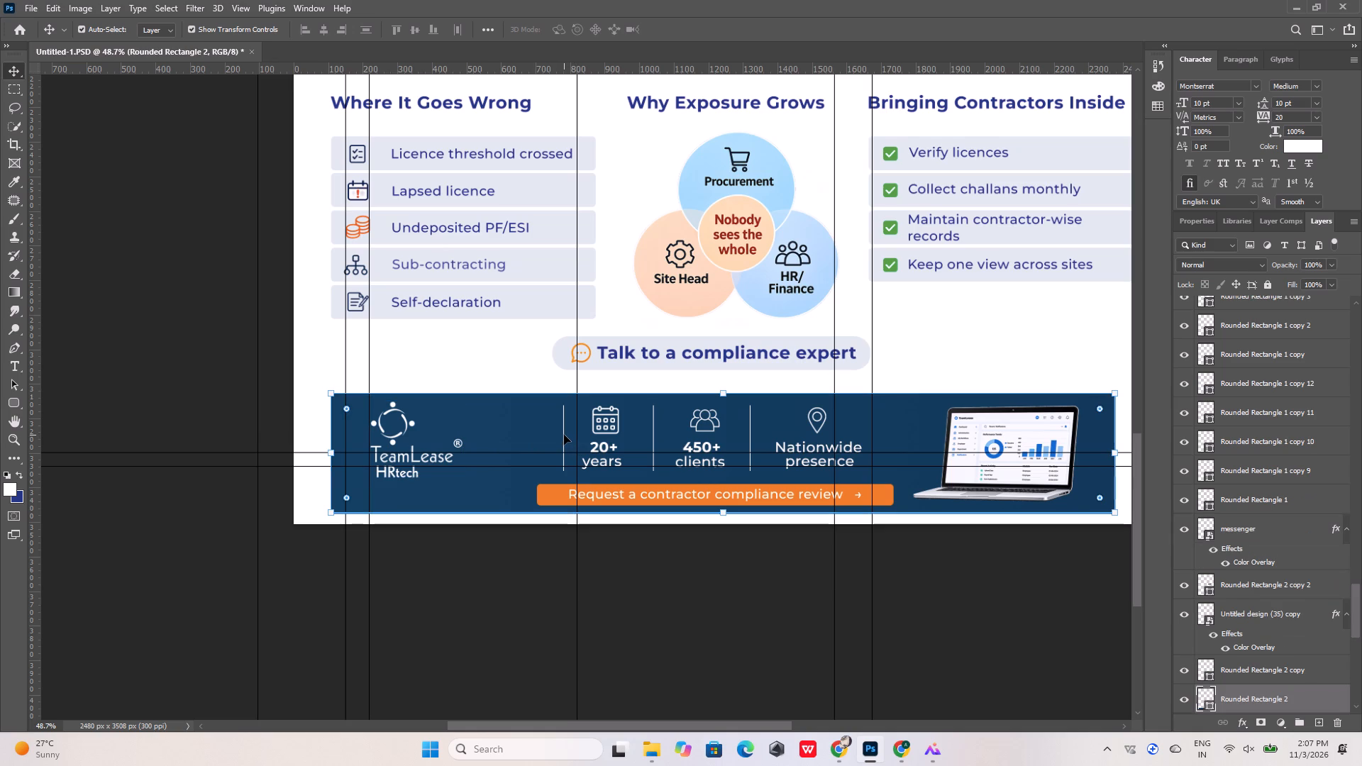
{"action": "left_click", "coordinate": [564, 435]}
{"action": "left_click", "coordinate": [567, 435]}
{"action": "scroll", "coordinate": [576, 441], "scroll_direction": "up", "scroll_amount": 5, "text": "alt"}
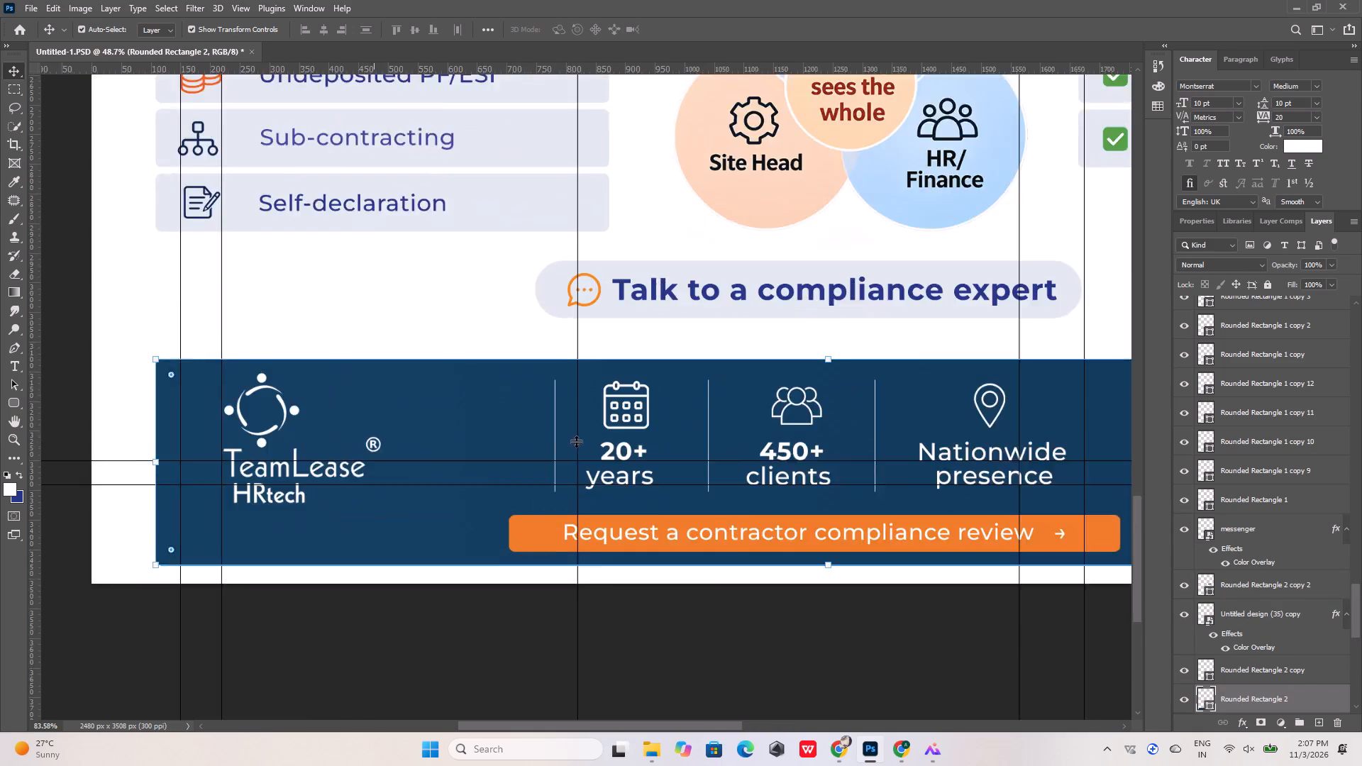
{"action": "scroll", "coordinate": [576, 441], "scroll_direction": "up", "scroll_amount": 6, "text": "alt"}
{"action": "left_click", "coordinate": [546, 435]}
{"action": "triple_click", "coordinate": [545, 435]}
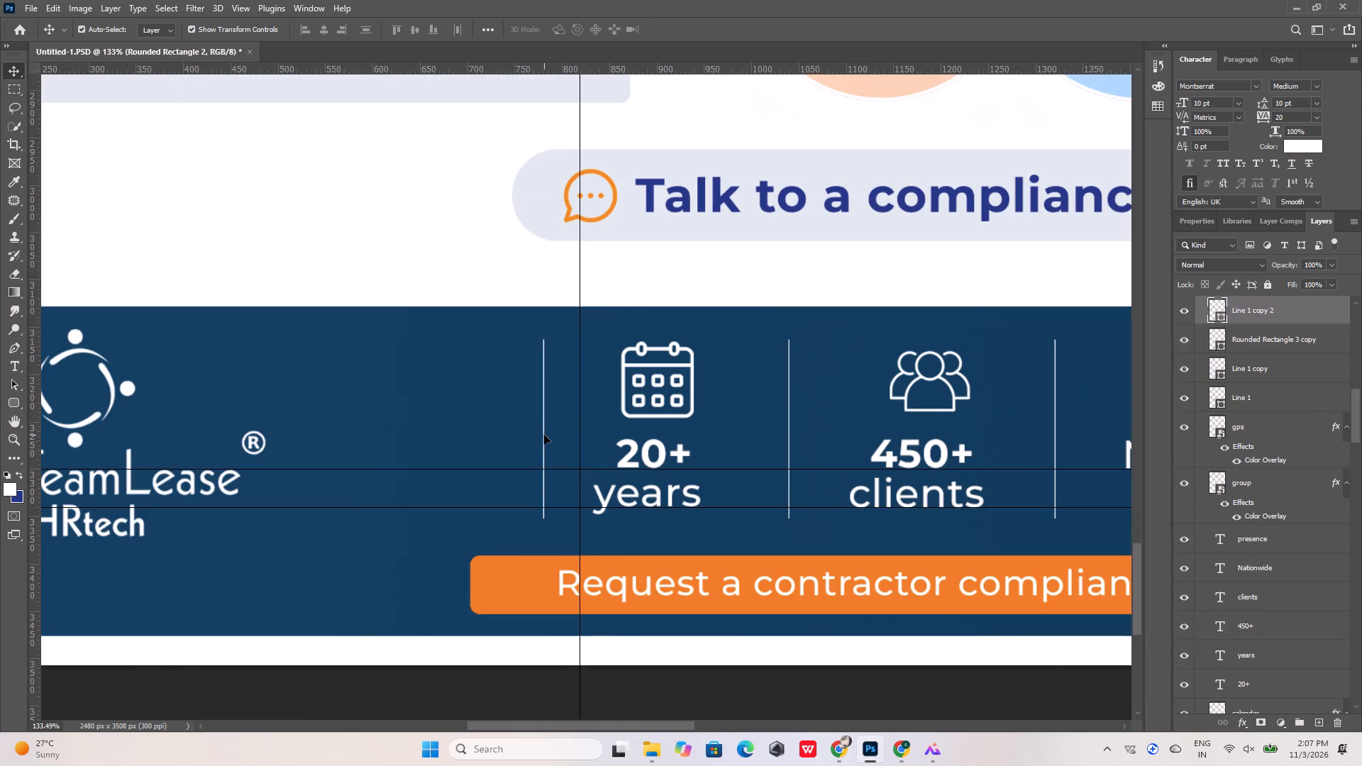
{"action": "left_click", "coordinate": [544, 435]}
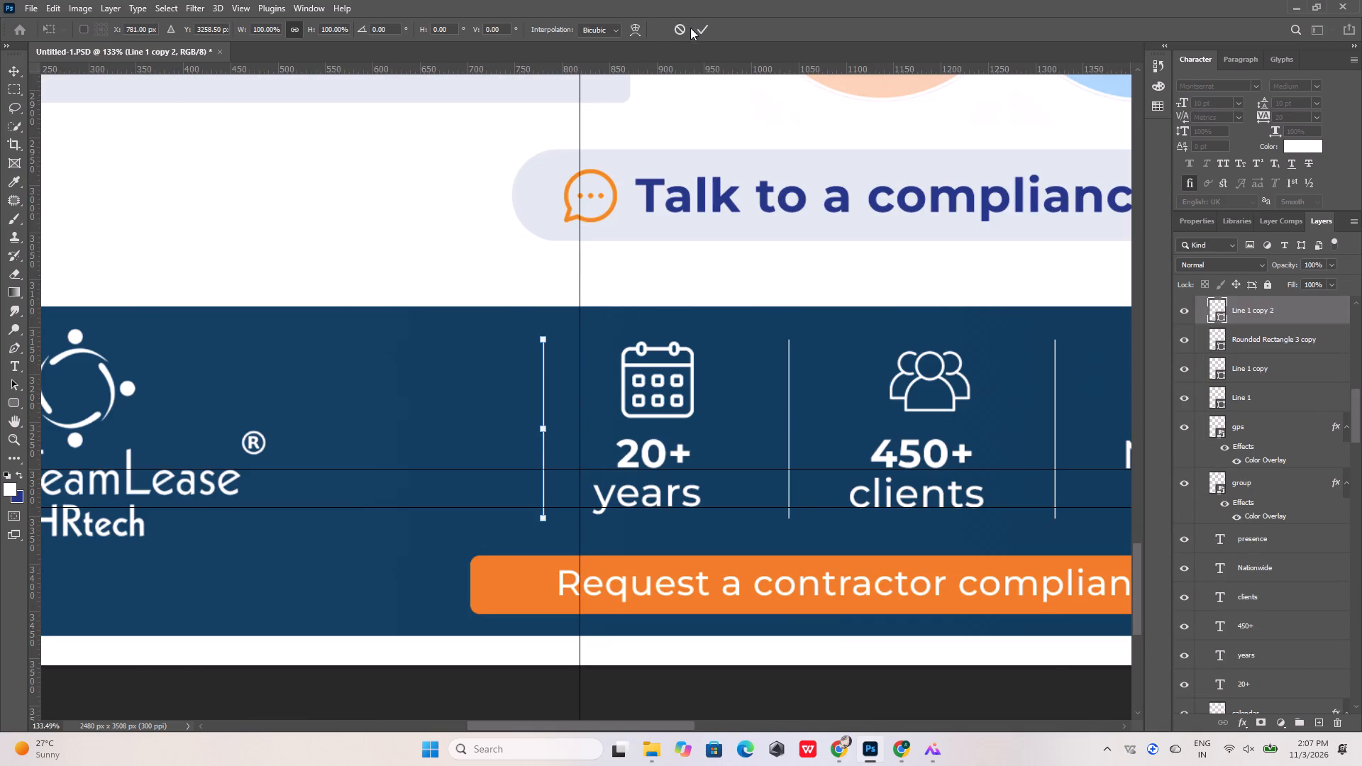
{"action": "left_click", "coordinate": [700, 28]}
{"action": "left_click", "coordinate": [656, 404], "text": "shift"}
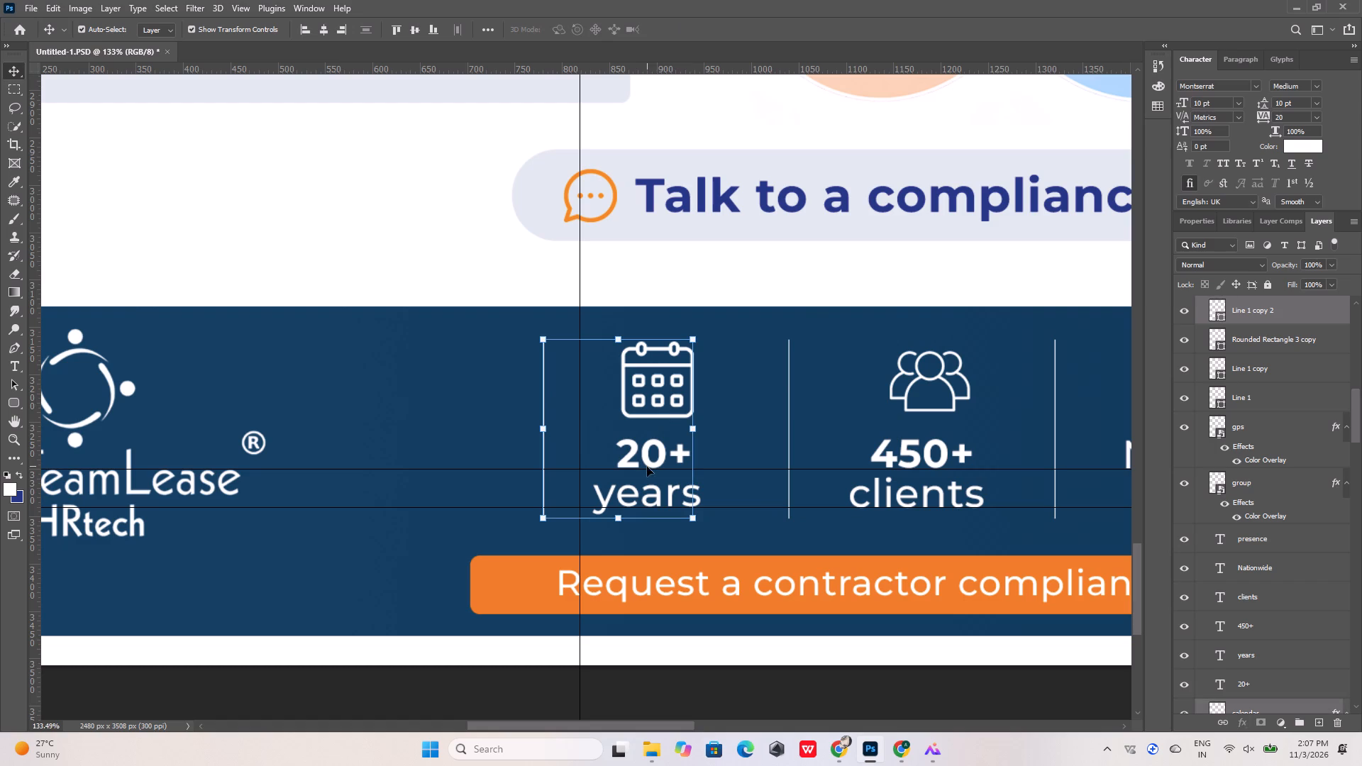
{"action": "left_click", "coordinate": [648, 464], "text": "shift"}
{"action": "left_click", "coordinate": [657, 496], "text": "shift"}
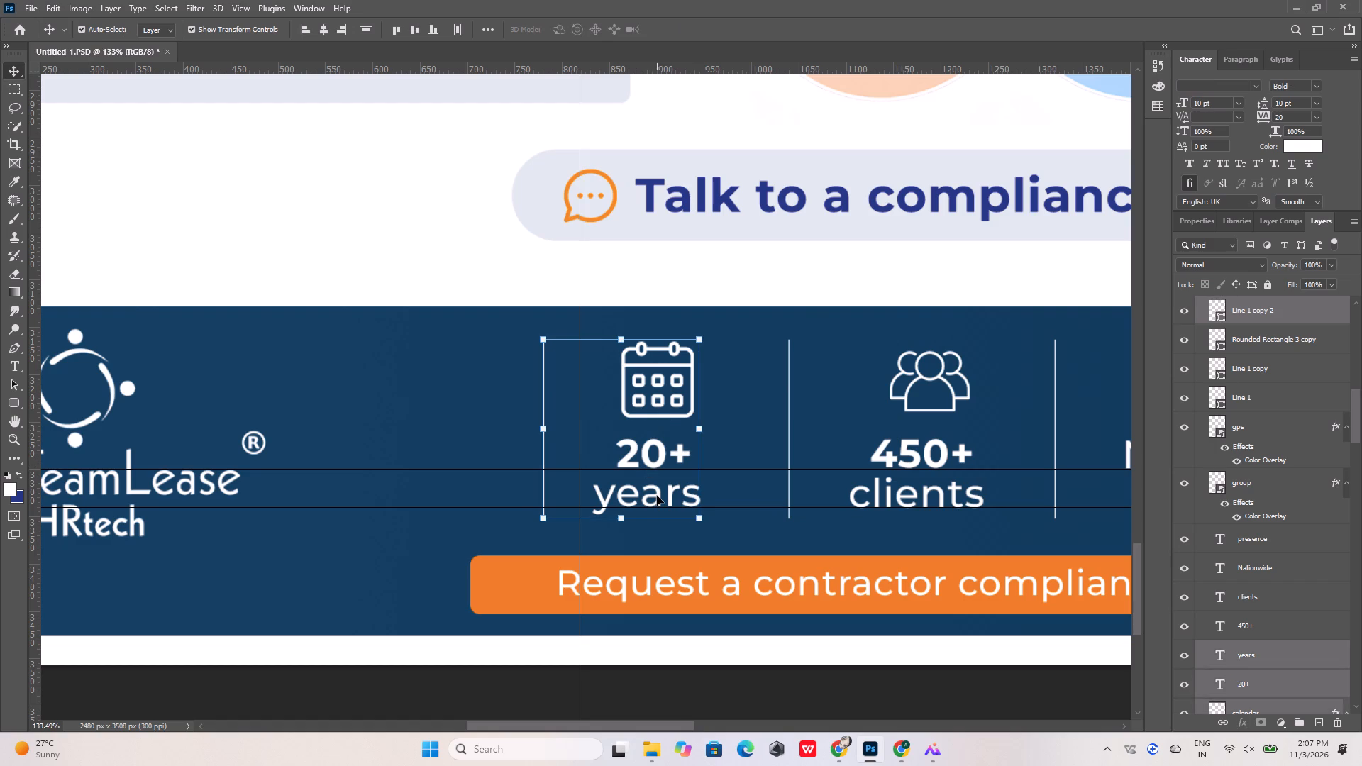
{"action": "key", "text": "shift+Left"}
{"action": "key", "text": "shift+Left"}
{"action": "key", "text": "shift+Left"}
{"action": "key", "text": "shift+Left"}
{"action": "key", "text": "shift+Left"}
{"action": "key", "text": "shift+Left"}
{"action": "key", "text": "shift+Left"}
{"action": "key", "text": "shift+Left"}
{"action": "key", "text": "shift+Left"}
{"action": "key", "text": "shift+Left"}
{"action": "key", "text": "shift+Left"}
{"action": "key", "text": "shift+Left"}
{"action": "key", "text": "shift+Left"}
{"action": "key", "text": "shift+Left"}
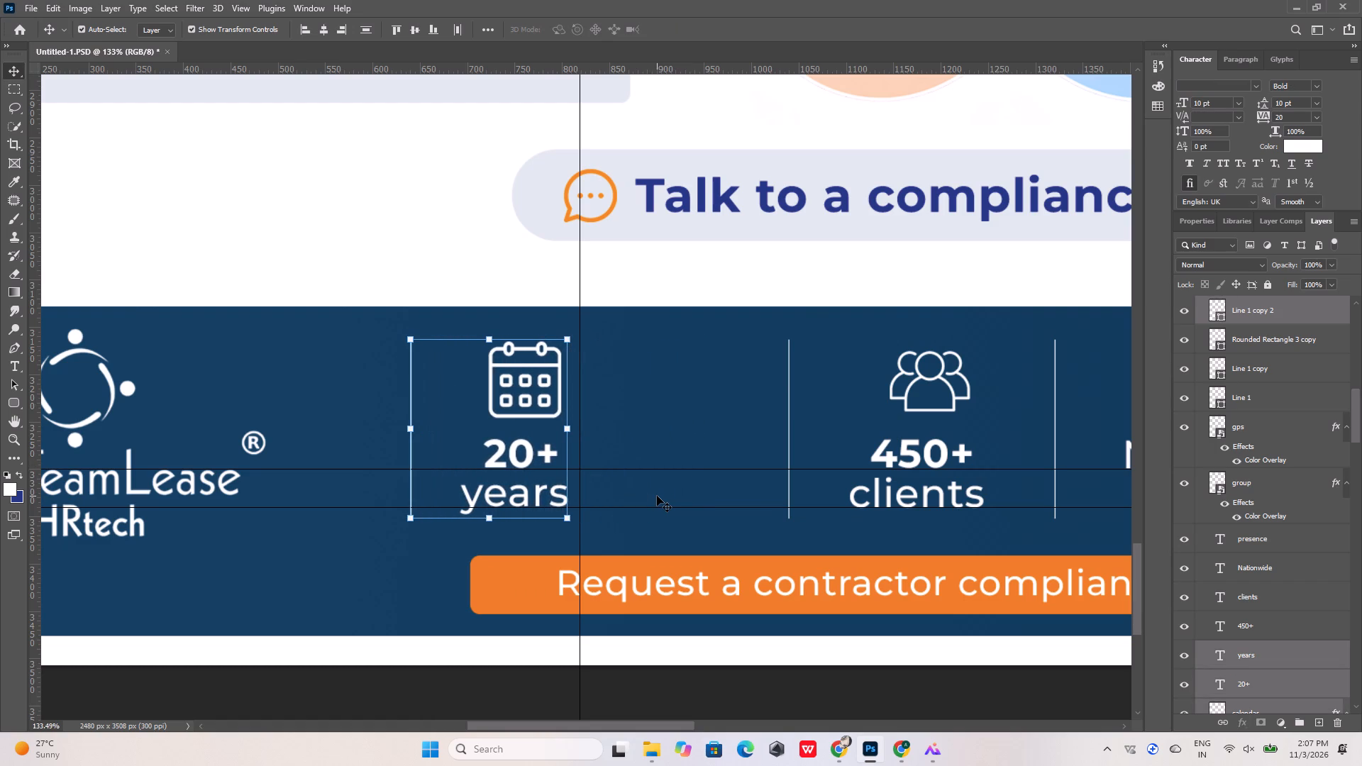
Shift the divider line between the "20+ years" and "450+ clients" items about 90 px to the left.
{"action": "left_click", "coordinate": [790, 450]}
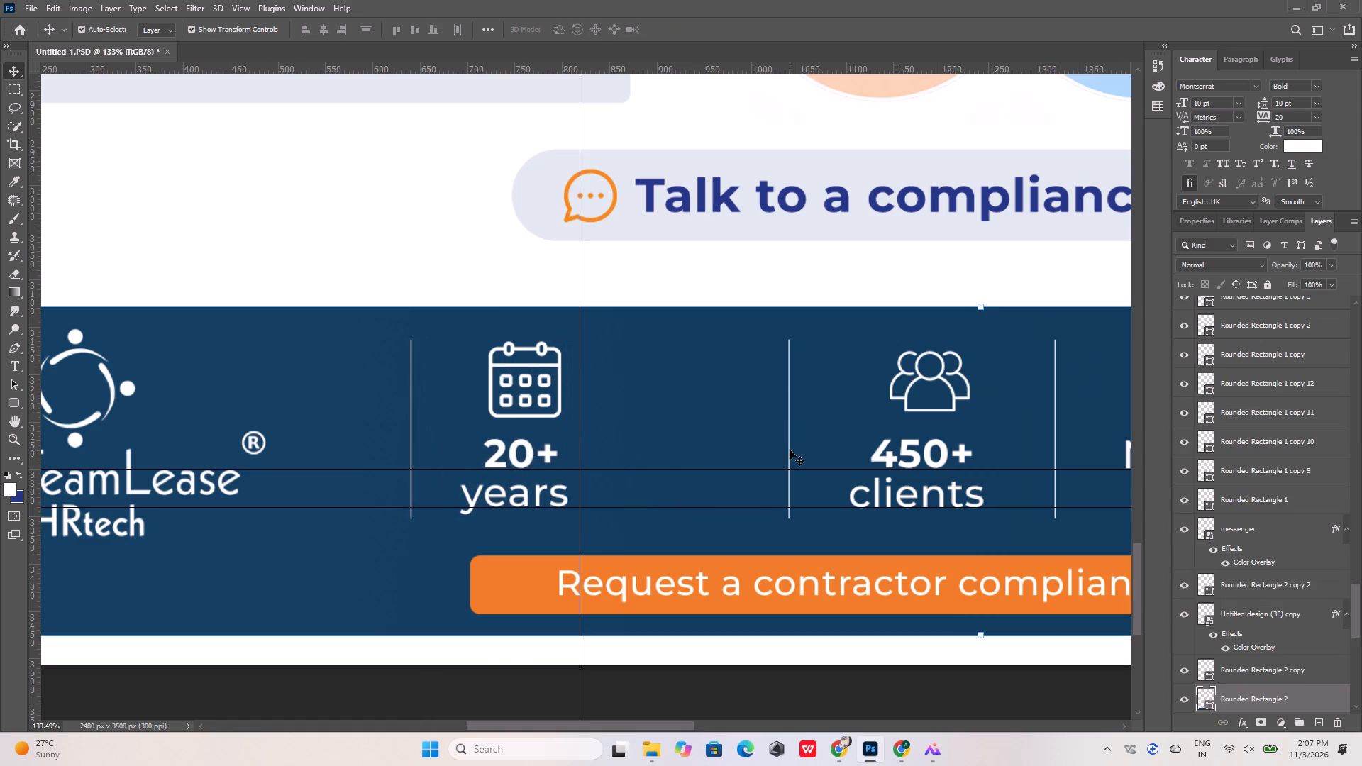
{"action": "left_click", "coordinate": [790, 448]}
{"action": "triple_click", "coordinate": [790, 438]}
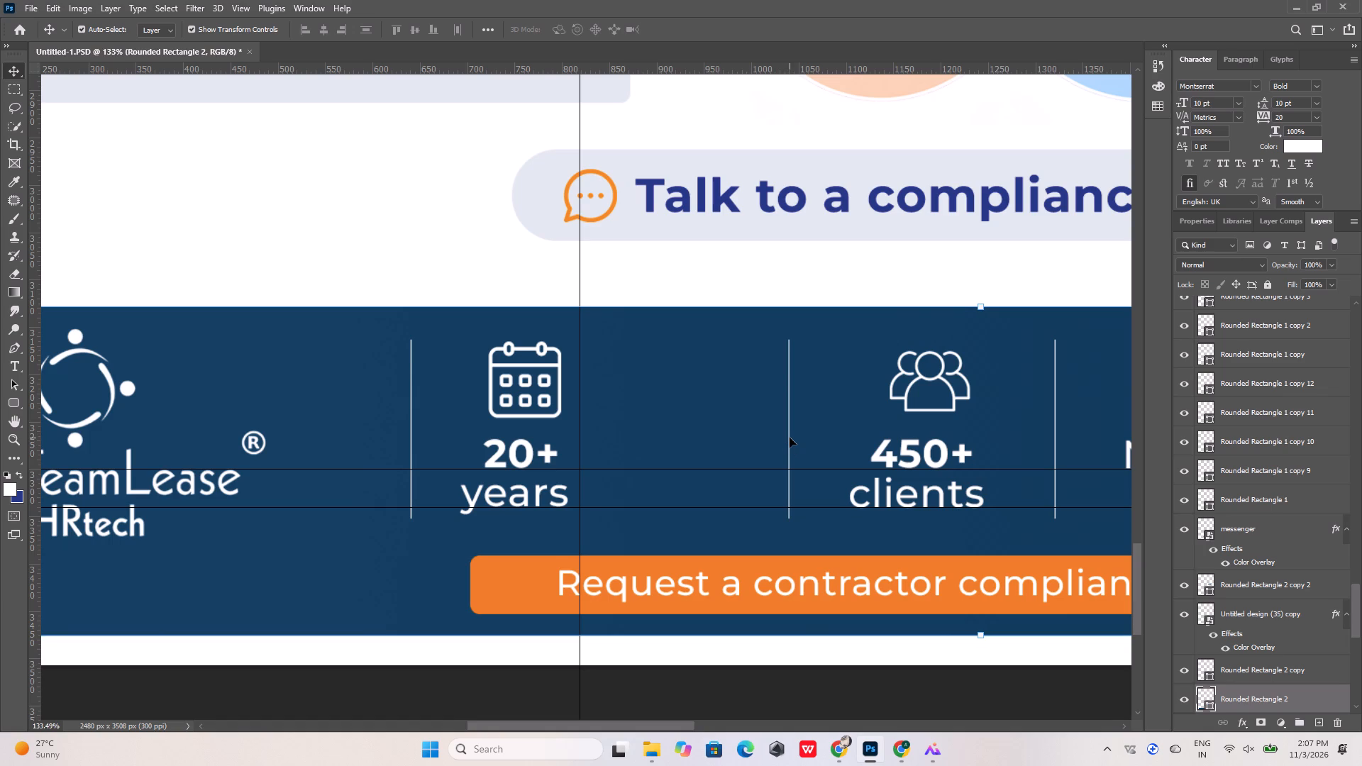
{"action": "left_click", "coordinate": [790, 438]}
{"action": "scroll", "coordinate": [790, 438], "scroll_direction": "up", "scroll_amount": 15, "text": "alt"}
{"action": "left_click", "coordinate": [787, 438]}
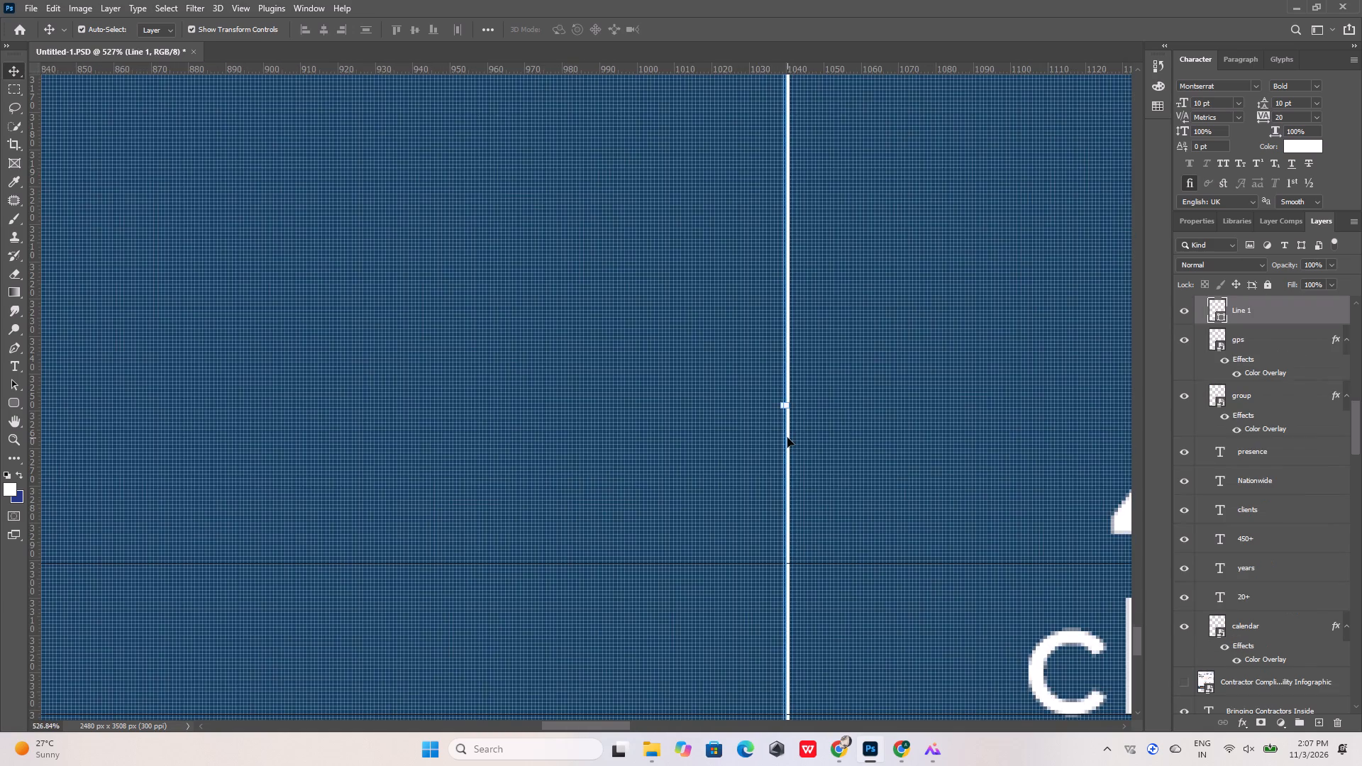
{"action": "scroll", "coordinate": [787, 438], "scroll_direction": "down", "scroll_amount": 16, "text": "alt"}
{"action": "key", "text": "shift+Left"}
{"action": "key", "text": "shift+Left"}
{"action": "key", "text": "shift+Left"}
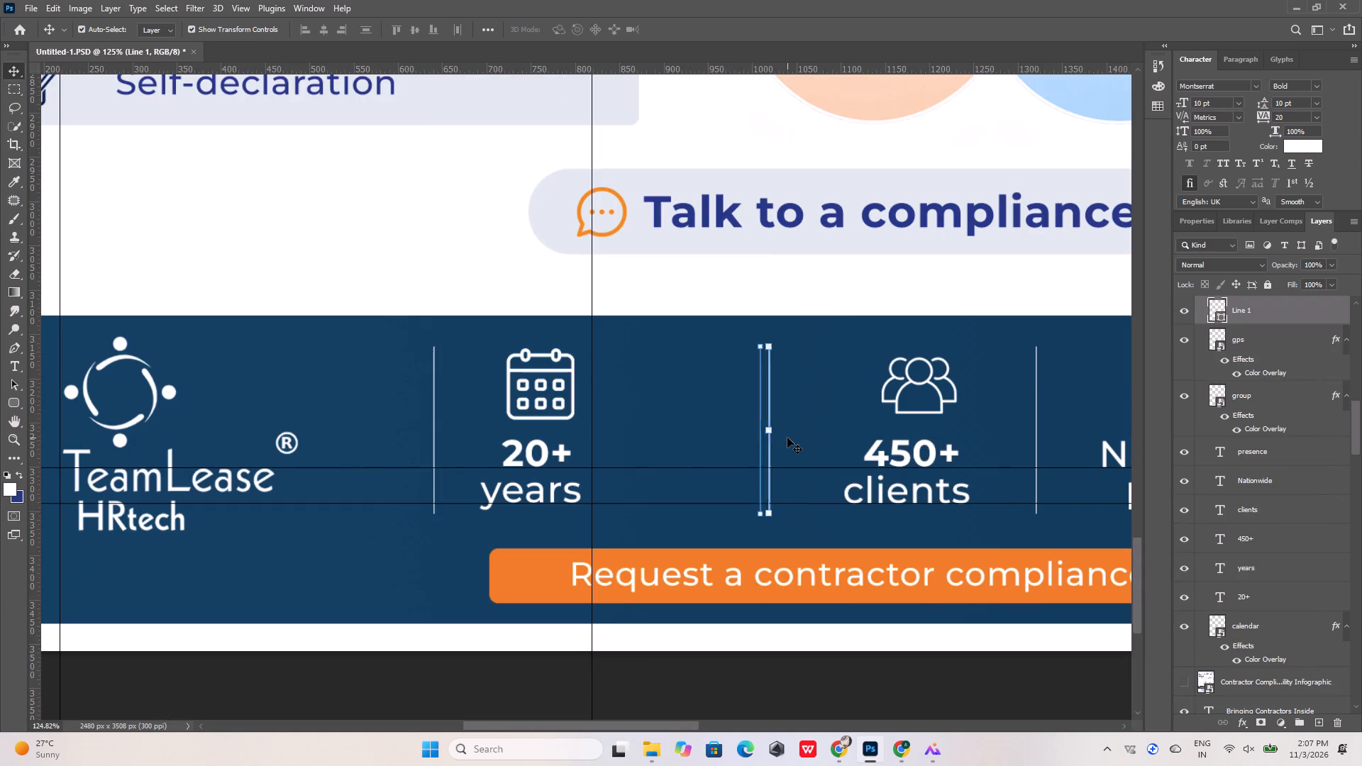
{"action": "key", "text": "shift+Left"}
{"action": "key", "text": "shift+Left"}
{"action": "key", "text": "shift+Left"}
{"action": "key", "text": "shift+Left"}
{"action": "key", "text": "shift+Left"}
{"action": "key", "text": "shift+Left"}
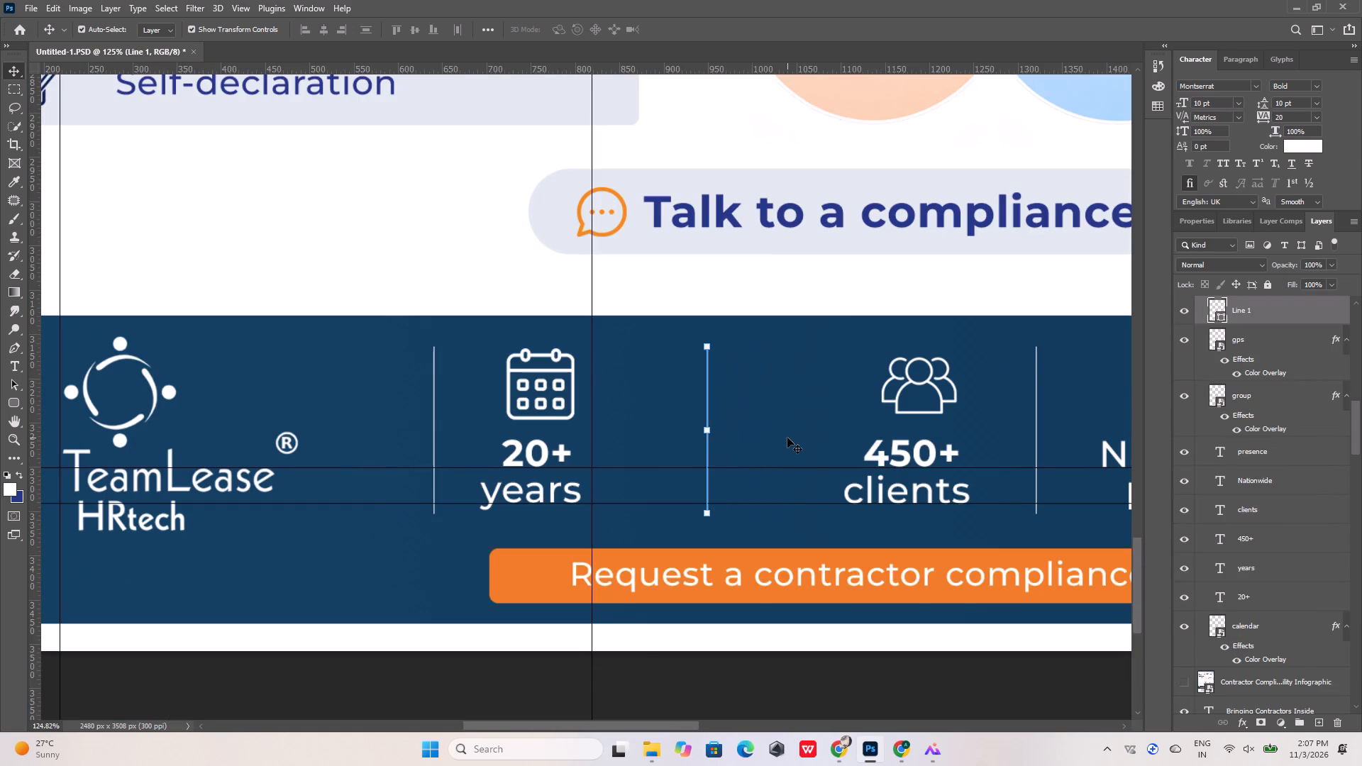
Move the calendar icon, "20+" and "years" together about 40 px right to centre them between their two dividers.
{"action": "left_click", "coordinate": [560, 387]}
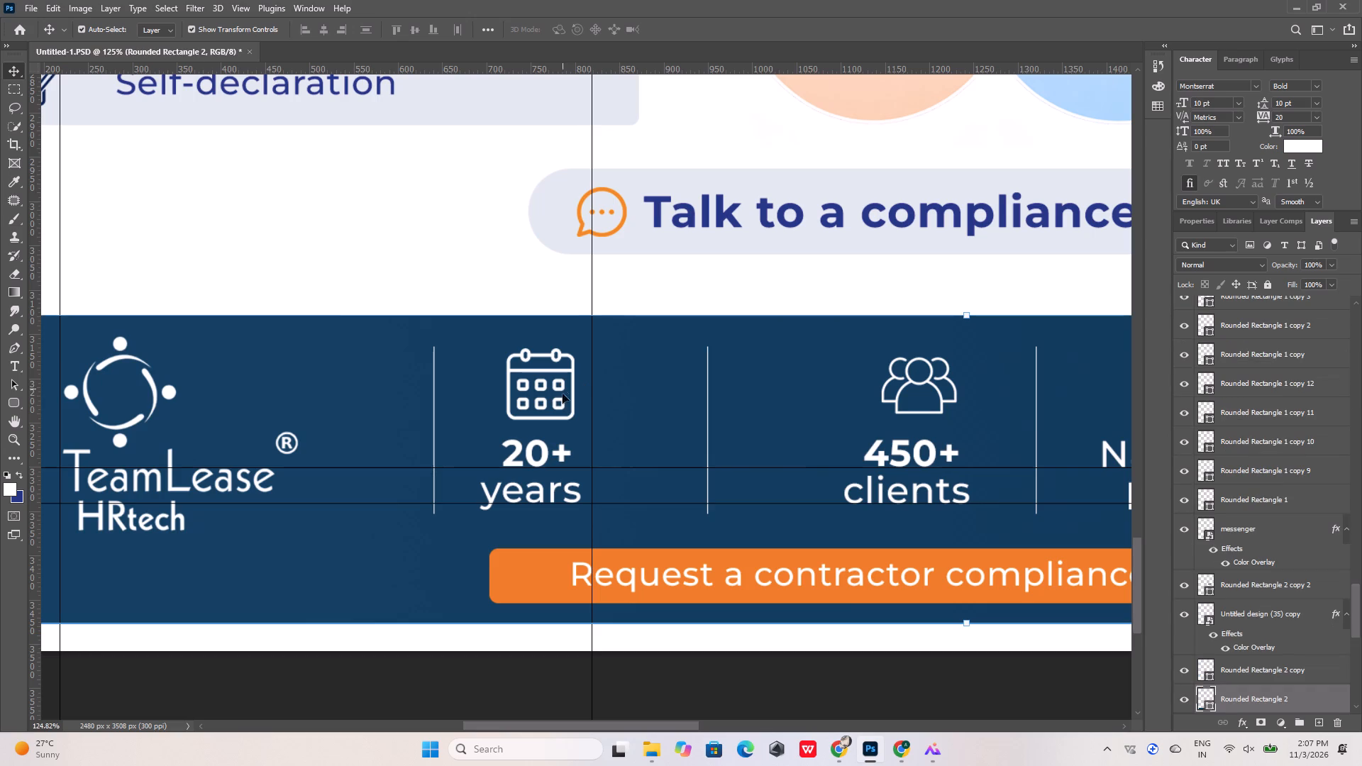
{"action": "left_click", "coordinate": [562, 390]}
{"action": "left_click", "coordinate": [560, 451], "text": "shift"}
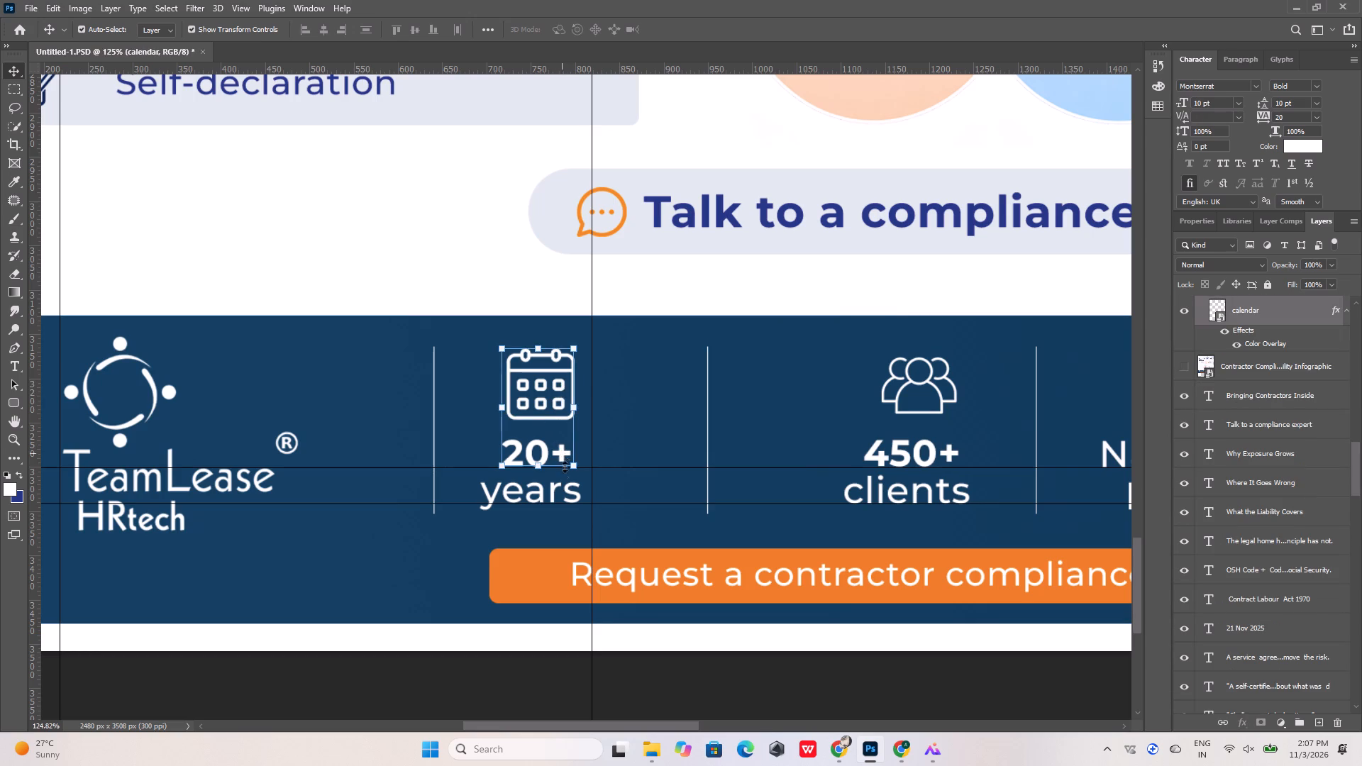
{"action": "left_click", "coordinate": [567, 487], "text": "shift"}
{"action": "key", "text": "shift+Right"}
{"action": "key", "text": "Right"}
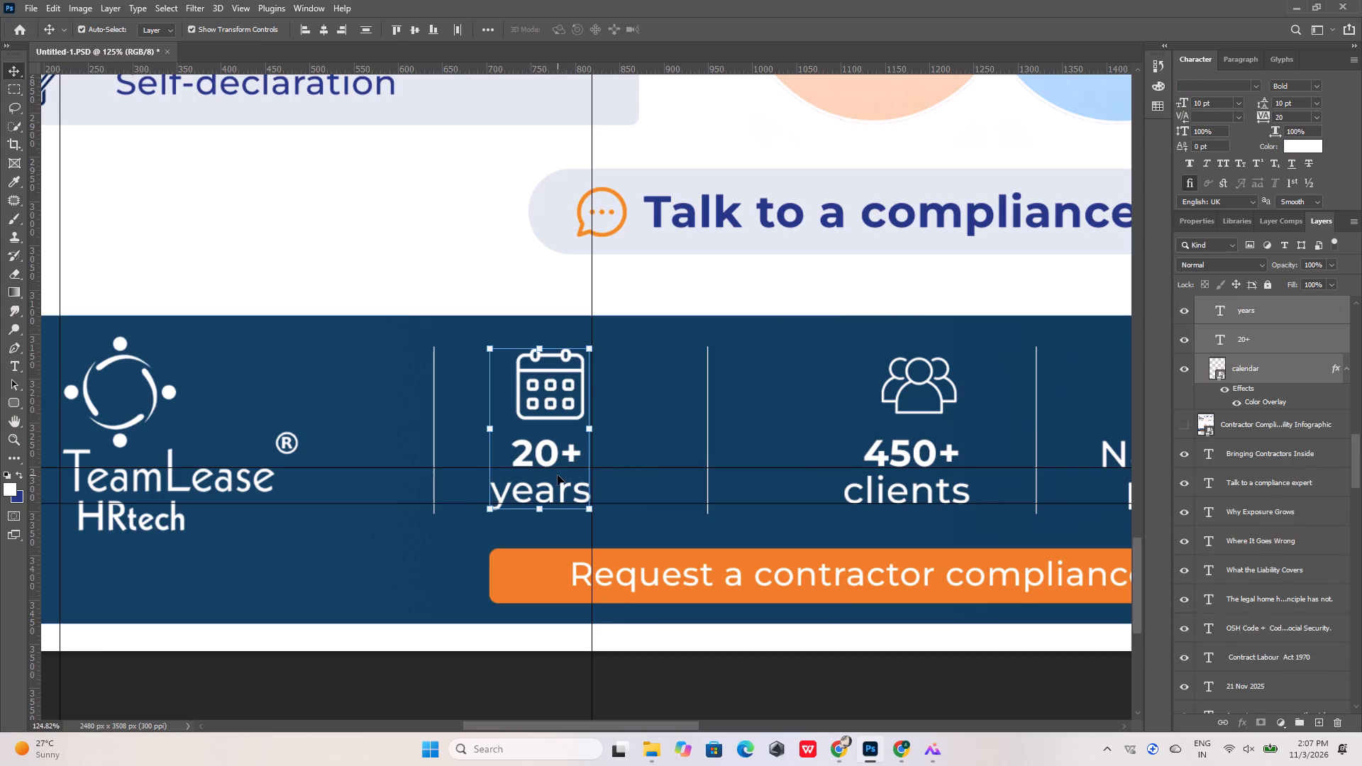
{"action": "key", "text": "shift+Right"}
{"action": "key", "text": "shift+Right"}
{"action": "key", "text": "shift+Right"}
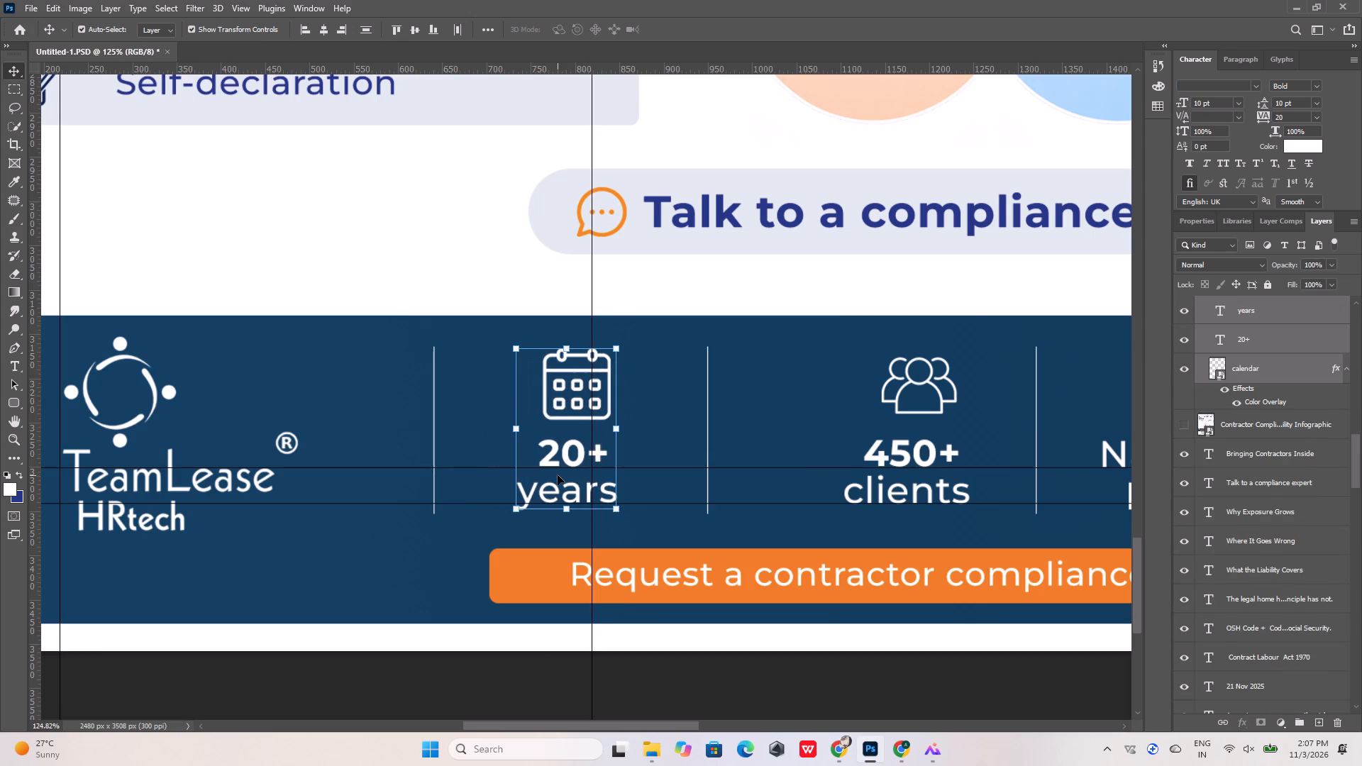
Move the people icon, "450+" and "clients" together about 47 px left to centre them between their dividers, and clear the selection.
{"action": "left_click", "coordinate": [755, 392]}
{"action": "scroll", "coordinate": [474, 409], "scroll_direction": "down", "scroll_amount": 6, "text": "alt"}
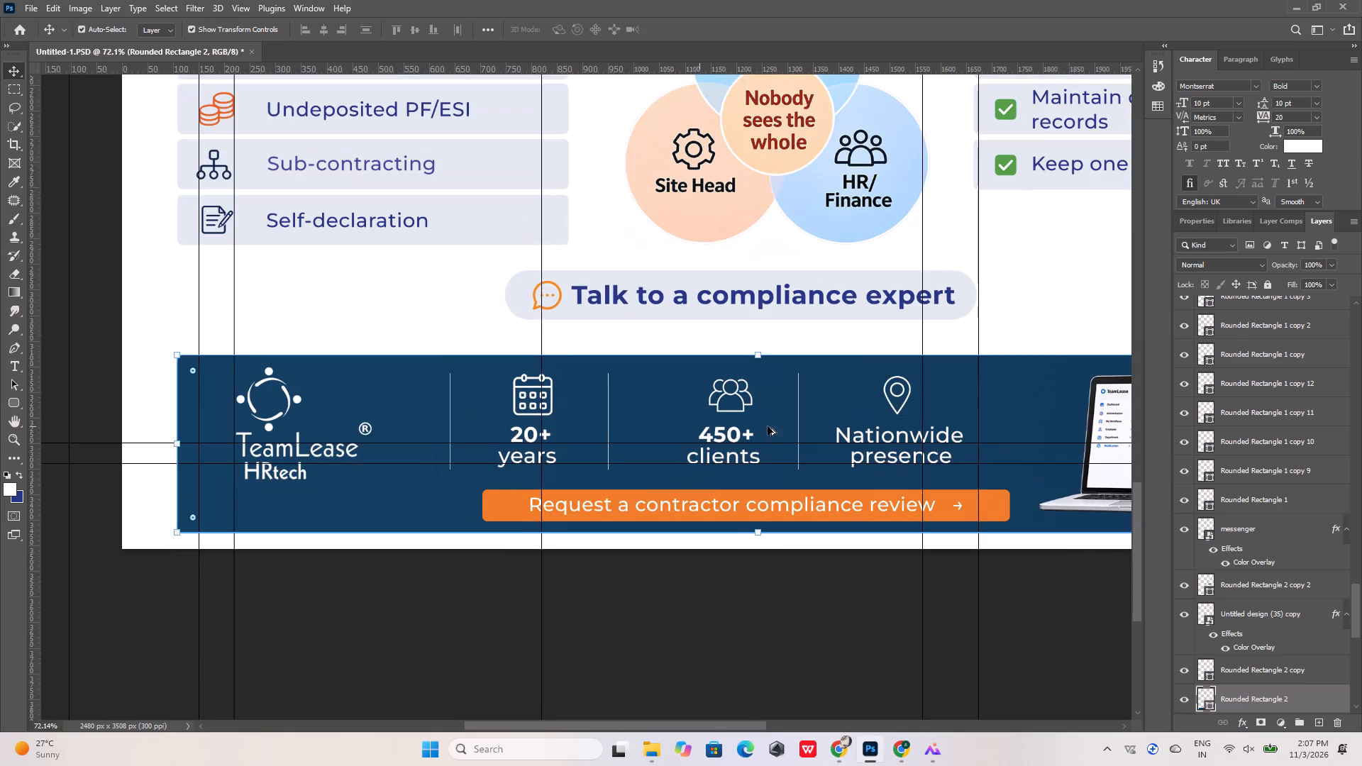
{"action": "scroll", "coordinate": [782, 423], "scroll_direction": "up", "scroll_amount": 4, "text": "alt"}
{"action": "left_click", "coordinate": [720, 405]}
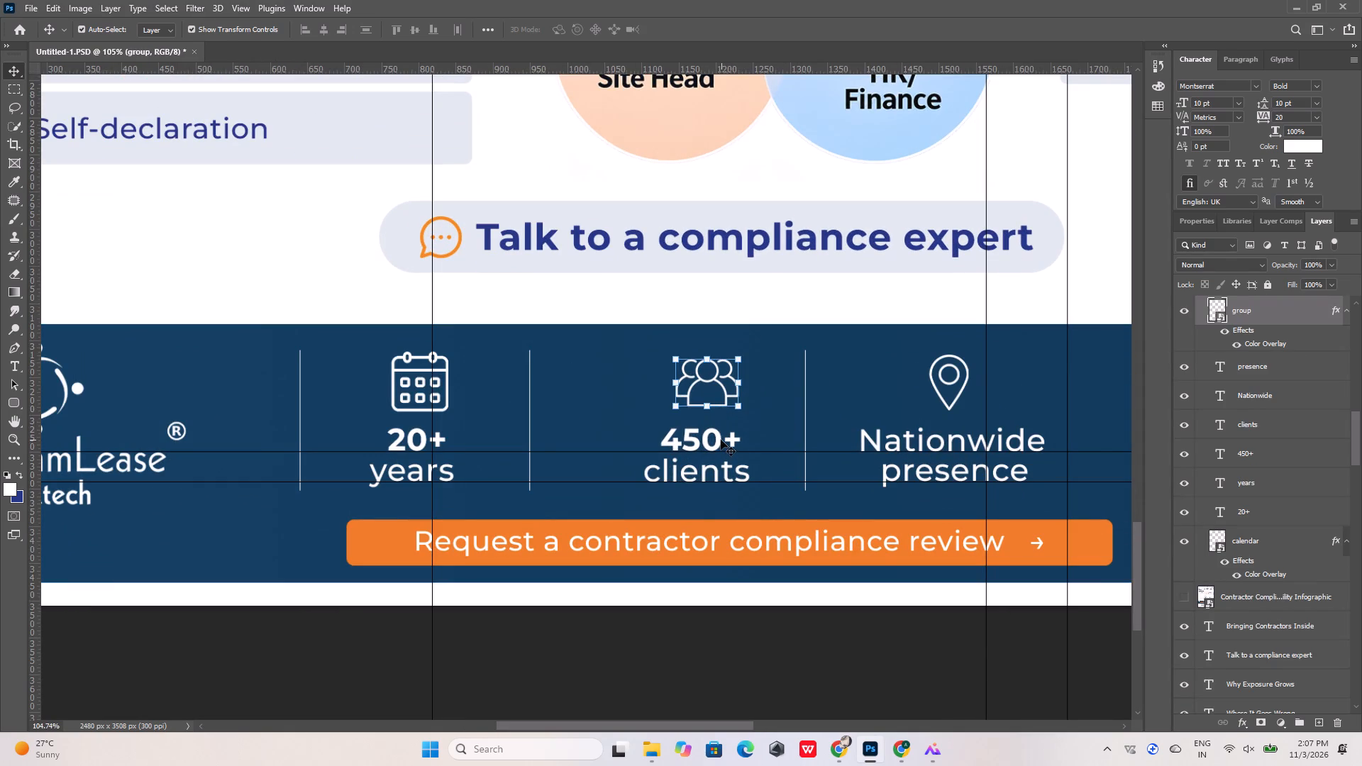
{"action": "left_click", "coordinate": [721, 440], "text": "shift"}
{"action": "left_click", "coordinate": [727, 470], "text": "shift"}
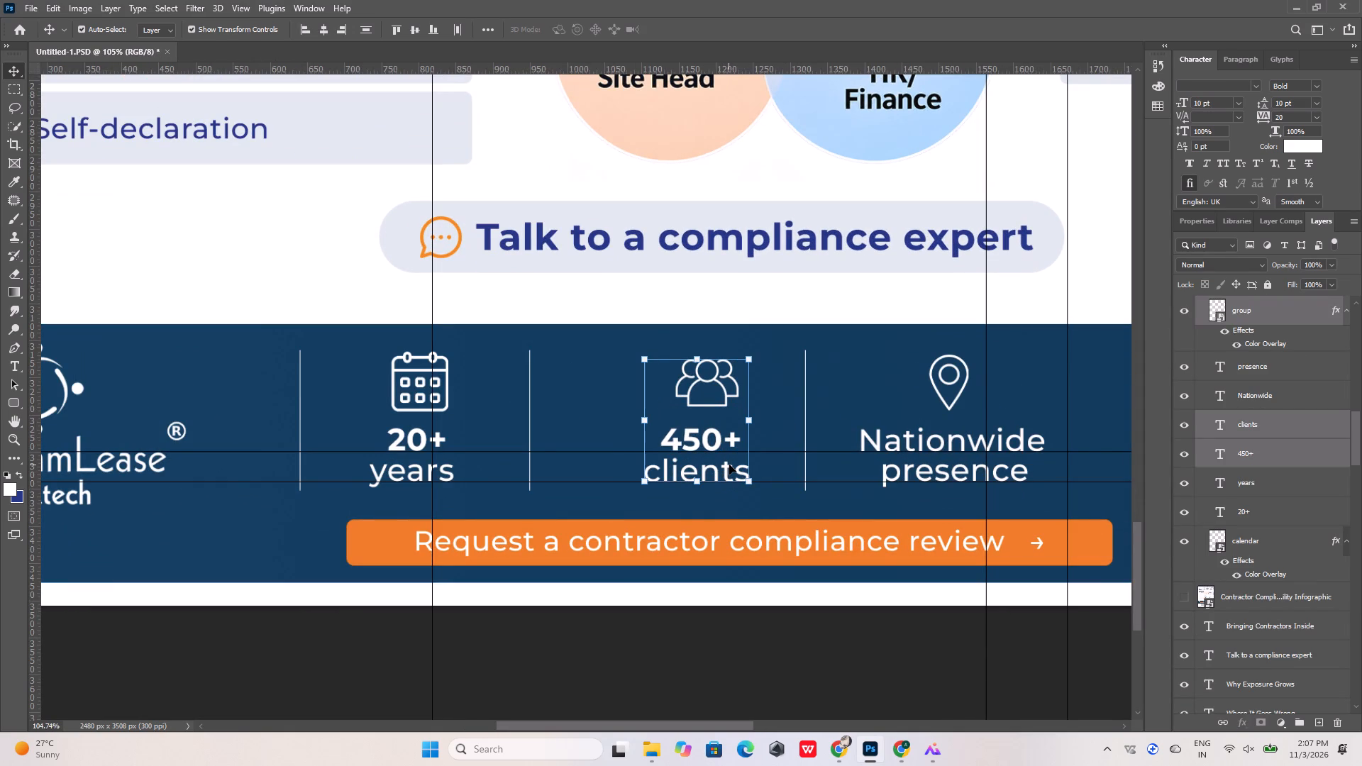
{"action": "key", "text": "shift+Left"}
{"action": "key", "text": "shift+Left"}
{"action": "key", "text": "shift+Left"}
{"action": "key", "text": "shift+Left"}
{"action": "key", "text": "Left"}
{"action": "key", "text": "Left"}
{"action": "key", "text": "Left"}
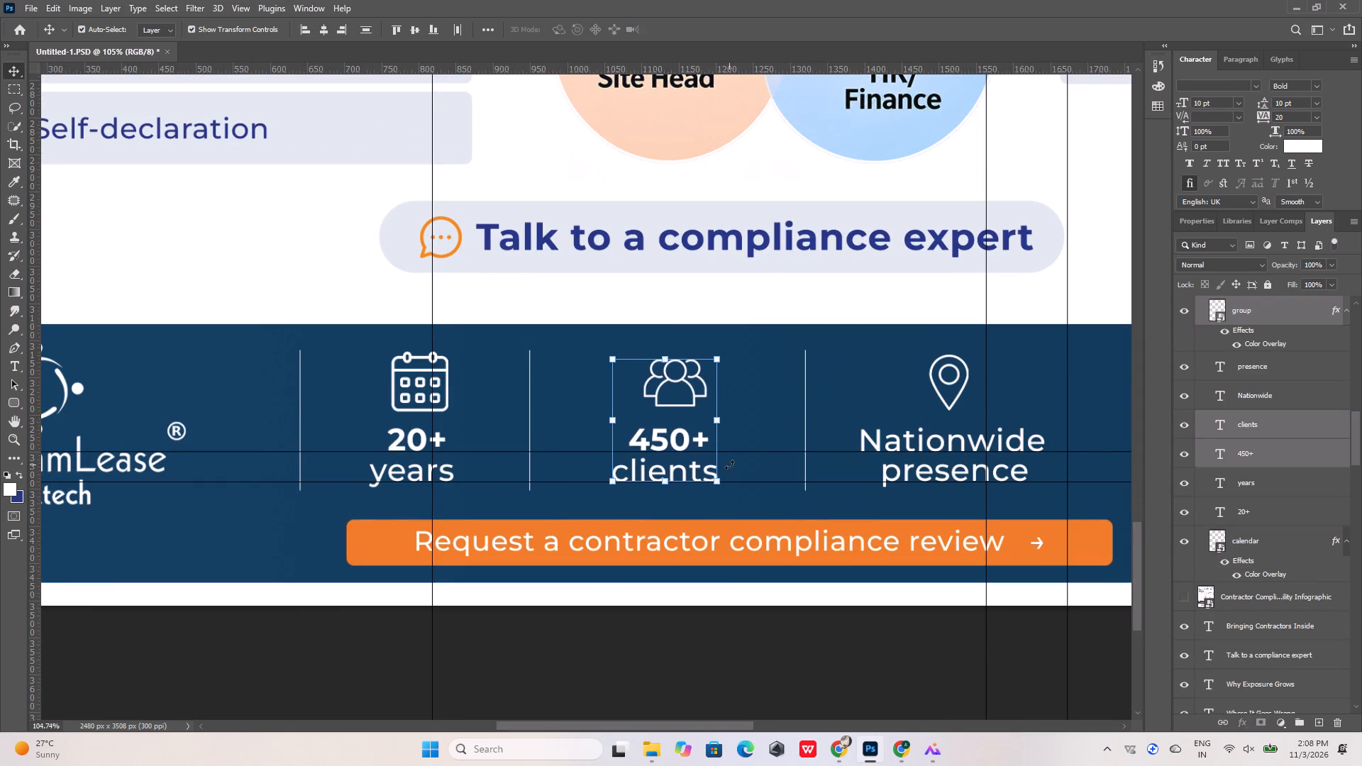
{"action": "key", "text": "Left"}
{"action": "key", "text": "Left"}
{"action": "key", "text": "Left"}
{"action": "key", "text": "Left"}
{"action": "left_click", "coordinate": [670, 648]}
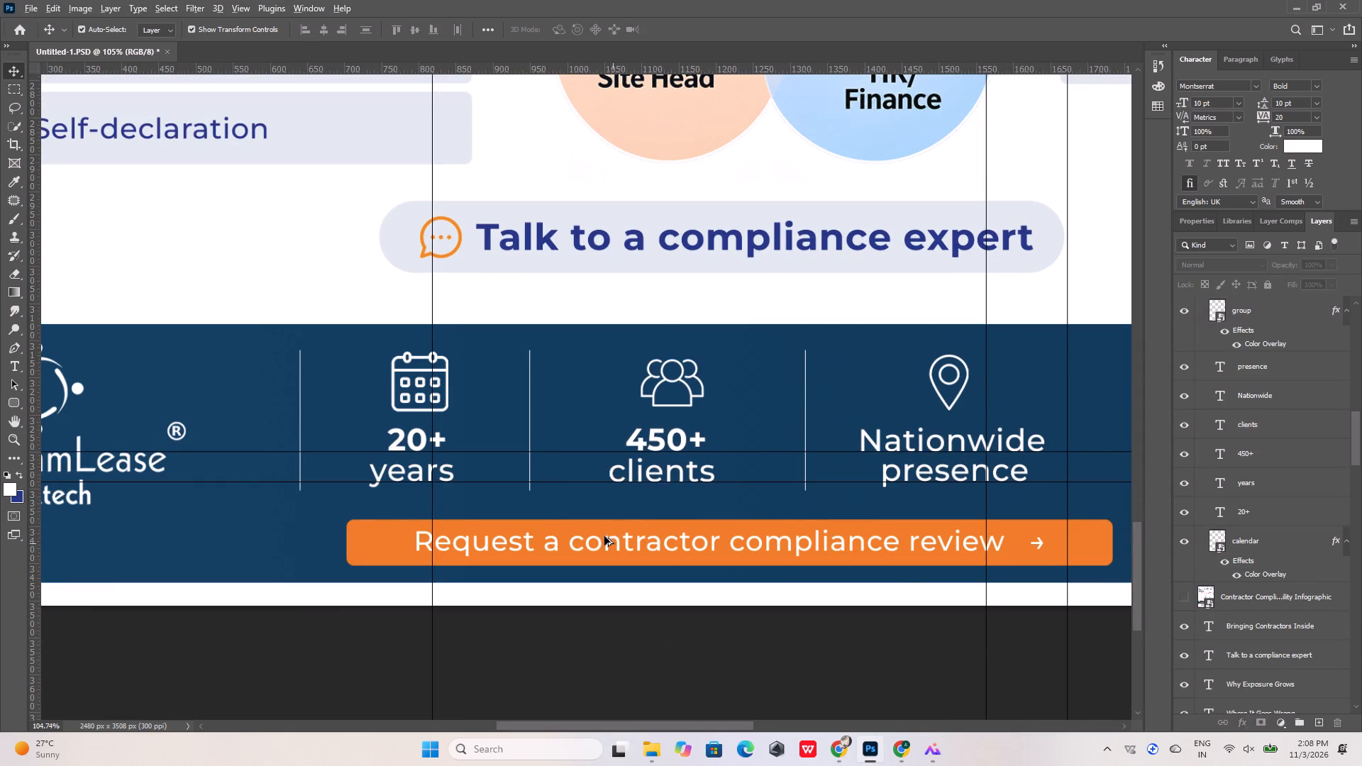
Compare the whole infographic with the reference poster in the image viewer, and return to the Photoshop document.
{"action": "scroll", "coordinate": [531, 455], "scroll_direction": "down", "scroll_amount": 9, "text": "alt"}
{"action": "scroll", "coordinate": [641, 523], "scroll_direction": "down", "scroll_amount": 5, "text": "alt"}
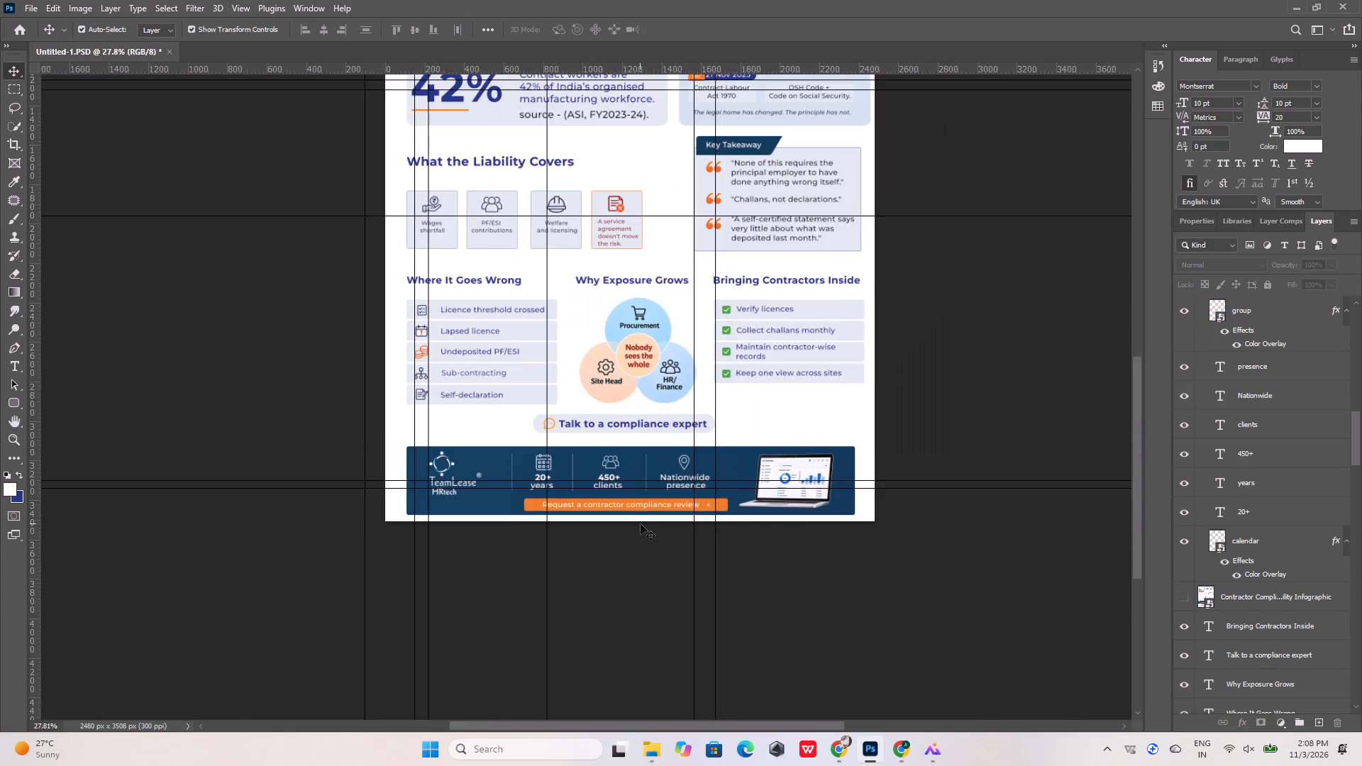
{"action": "scroll", "coordinate": [642, 533], "scroll_direction": "down", "scroll_amount": 4, "text": "alt"}
{"action": "scroll", "coordinate": [485, 304], "scroll_direction": "up", "scroll_amount": 5, "text": "alt"}
{"action": "scroll", "coordinate": [657, 342], "scroll_direction": "down", "scroll_amount": 3, "text": "alt"}
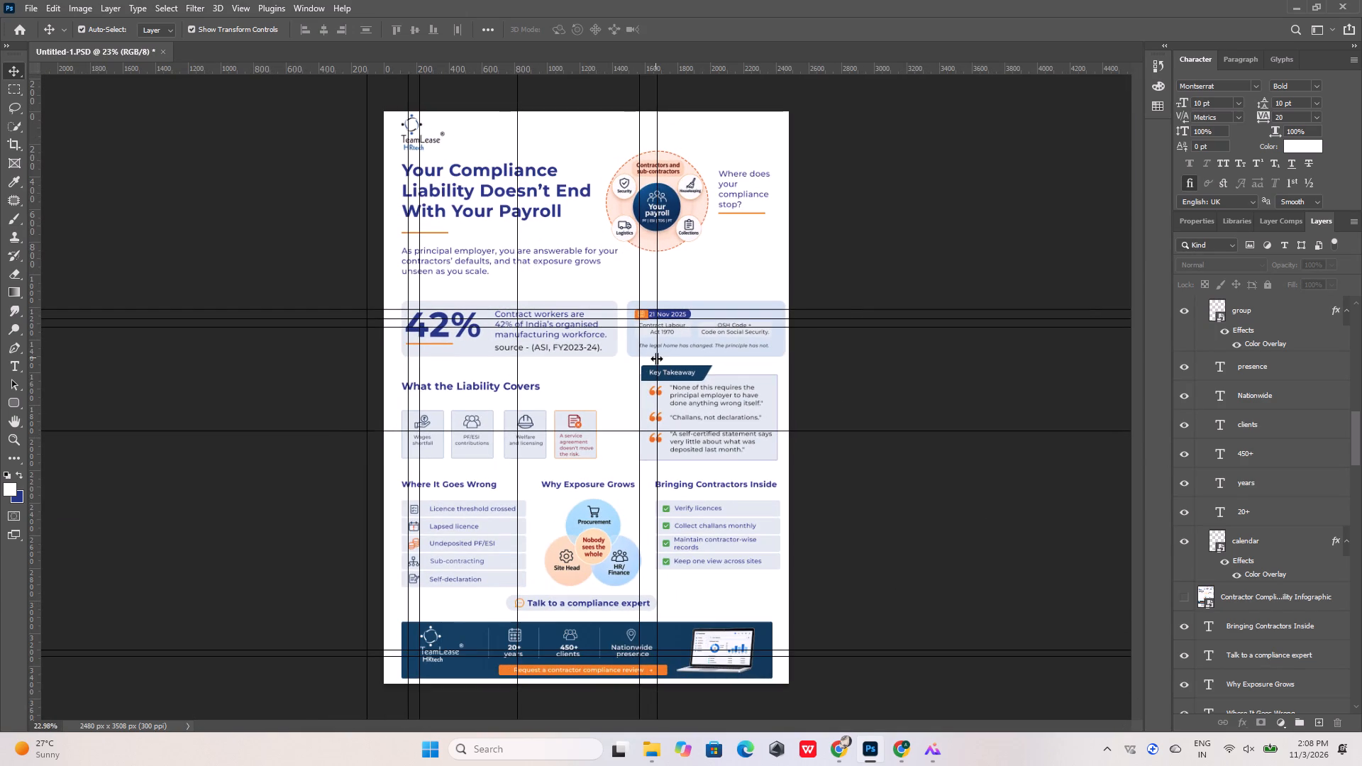
{"action": "left_click", "coordinate": [939, 758]}
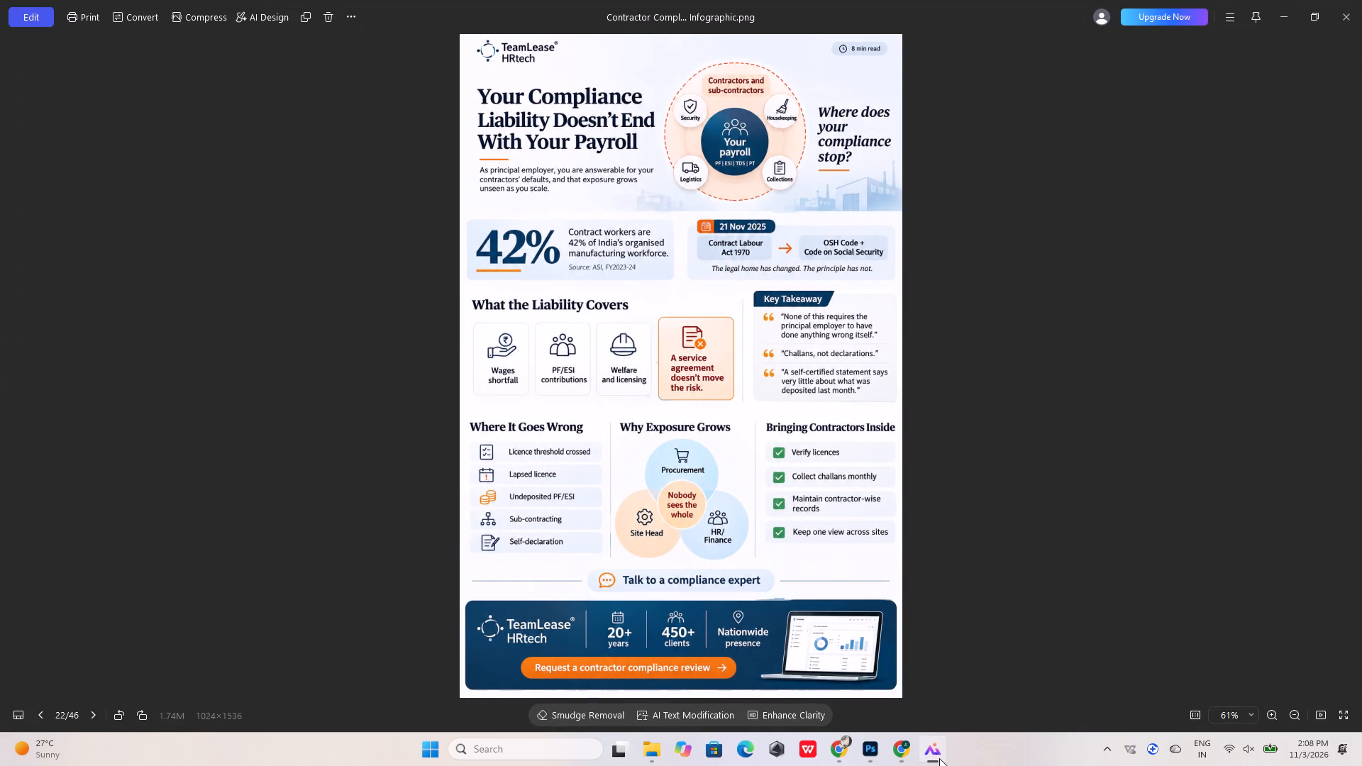
{"action": "left_click", "coordinate": [939, 758]}
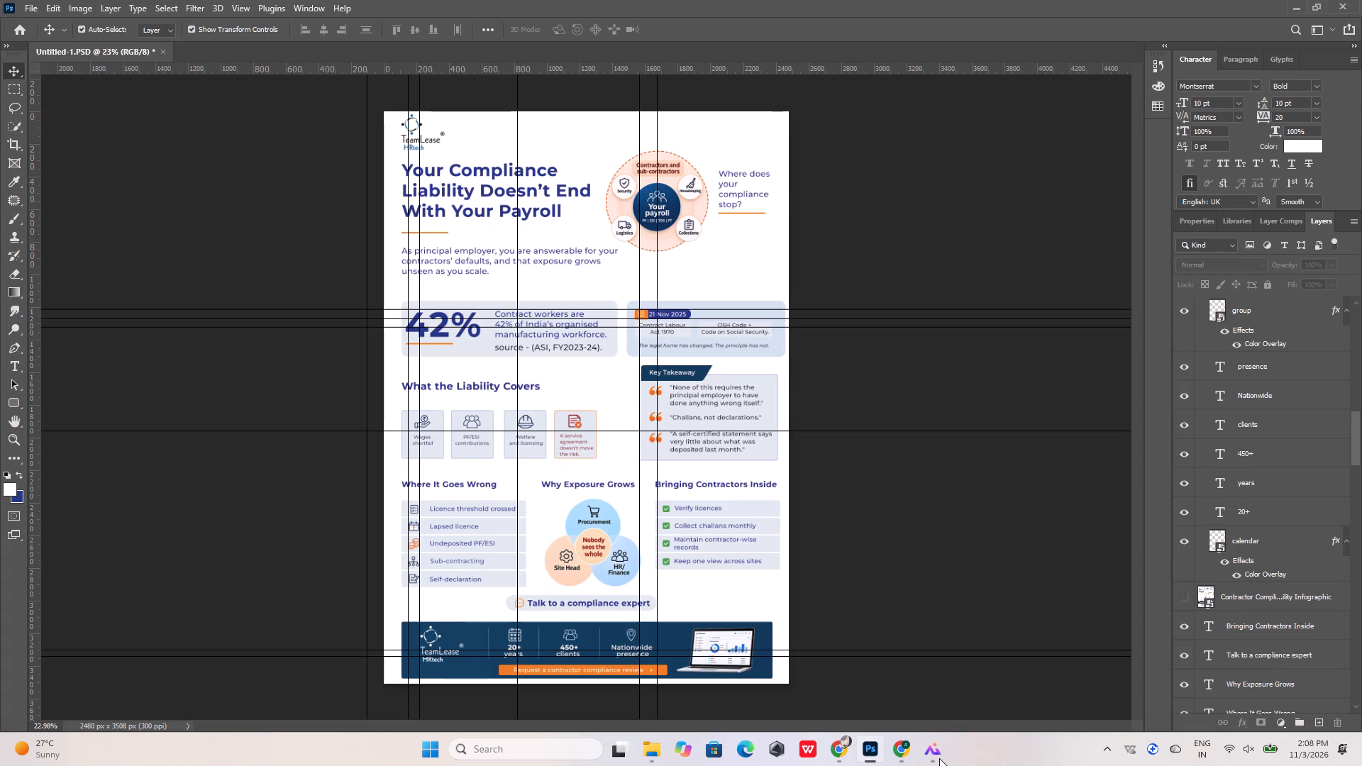
{"action": "left_click", "coordinate": [939, 758]}
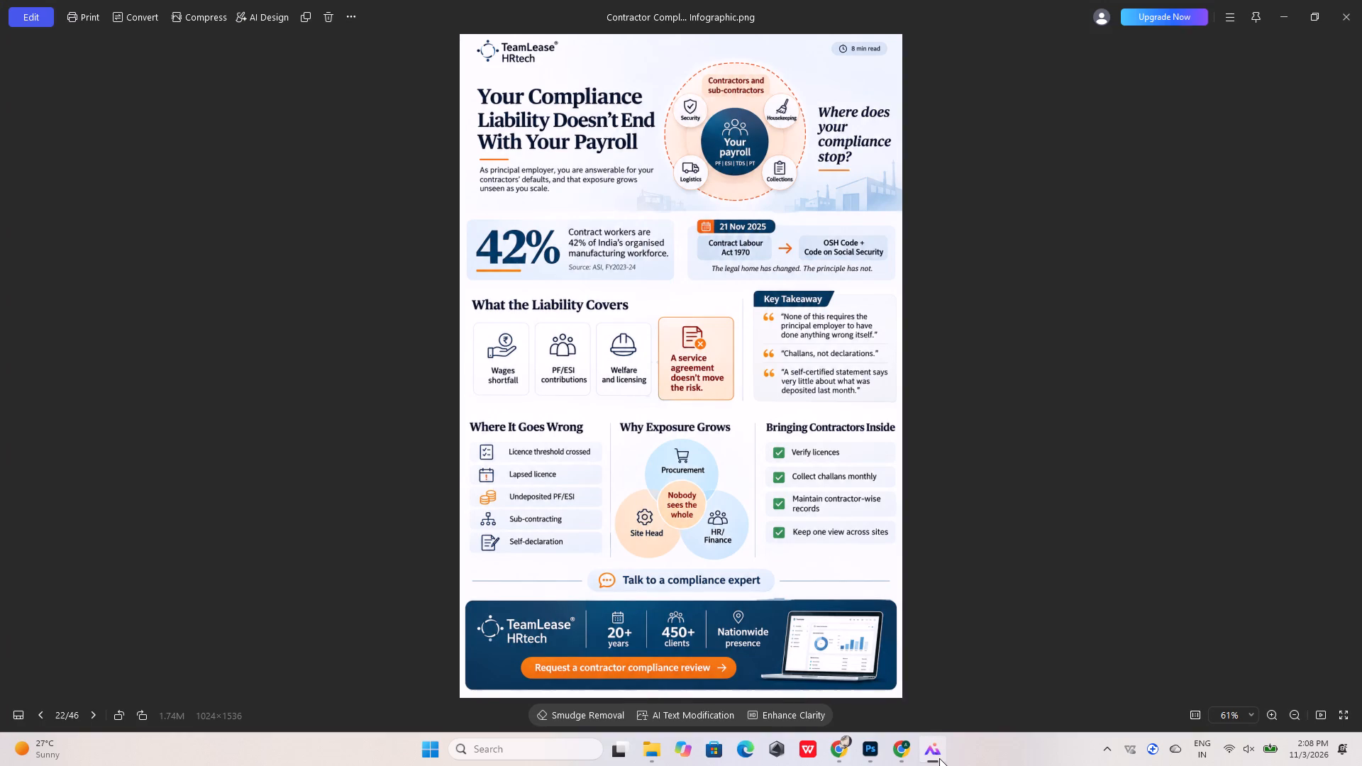
{"action": "left_click", "coordinate": [939, 758]}
{"action": "left_click", "coordinate": [939, 758]}
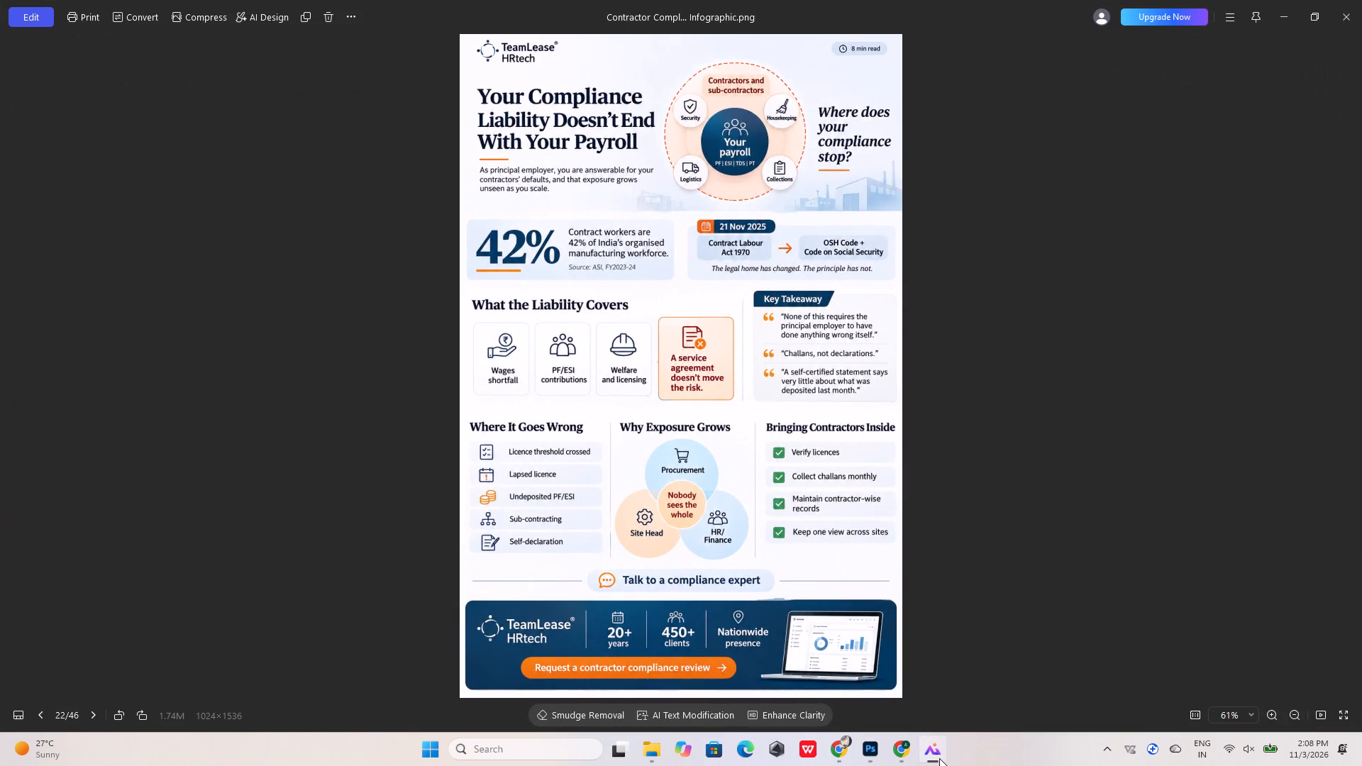
{"action": "left_click", "coordinate": [939, 758]}
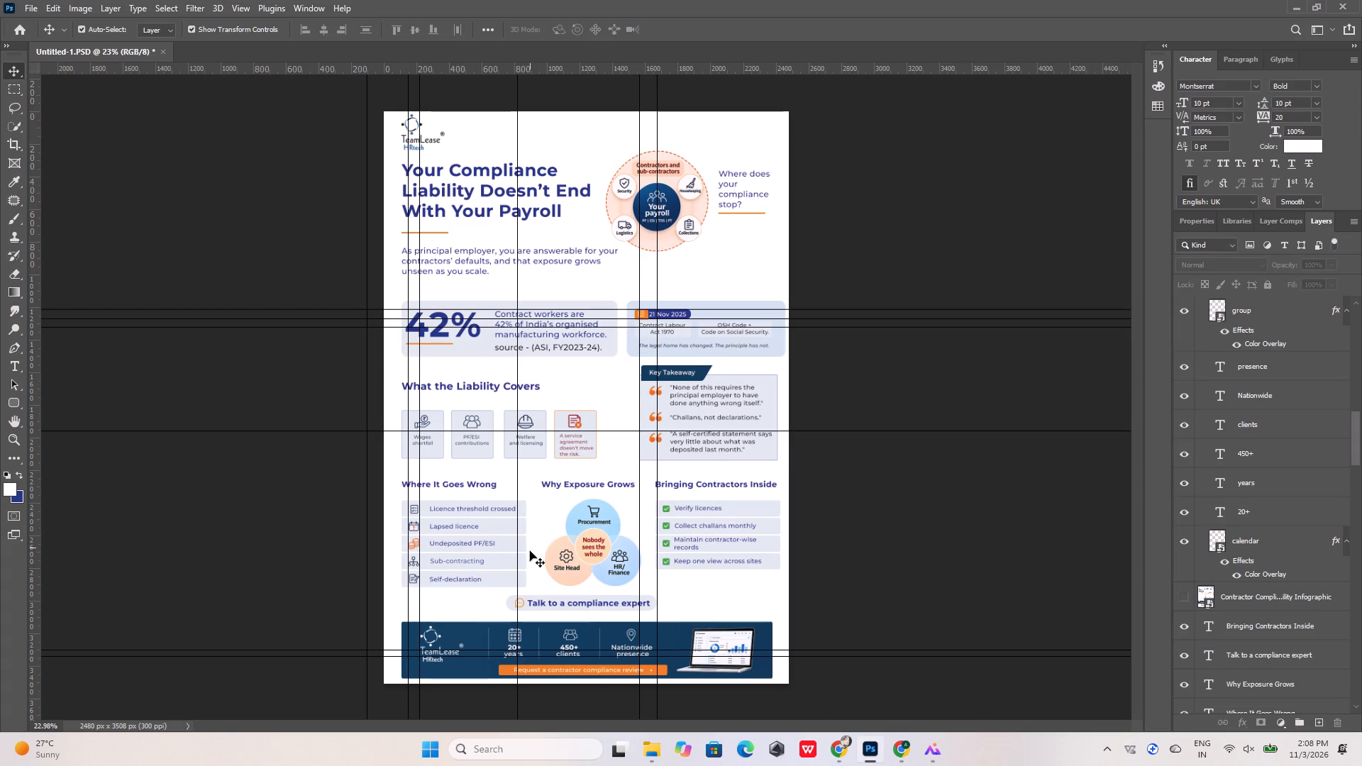
Draw a vertical line about 654 px long between the "Where It Goes Wrong" and "Why Exposure Grows" columns.
{"action": "scroll", "coordinate": [530, 551], "scroll_direction": "up", "scroll_amount": 11, "text": "alt"}
{"action": "left_click_drag", "start_coordinate": [9, 396], "coordinate": [10, 396]}
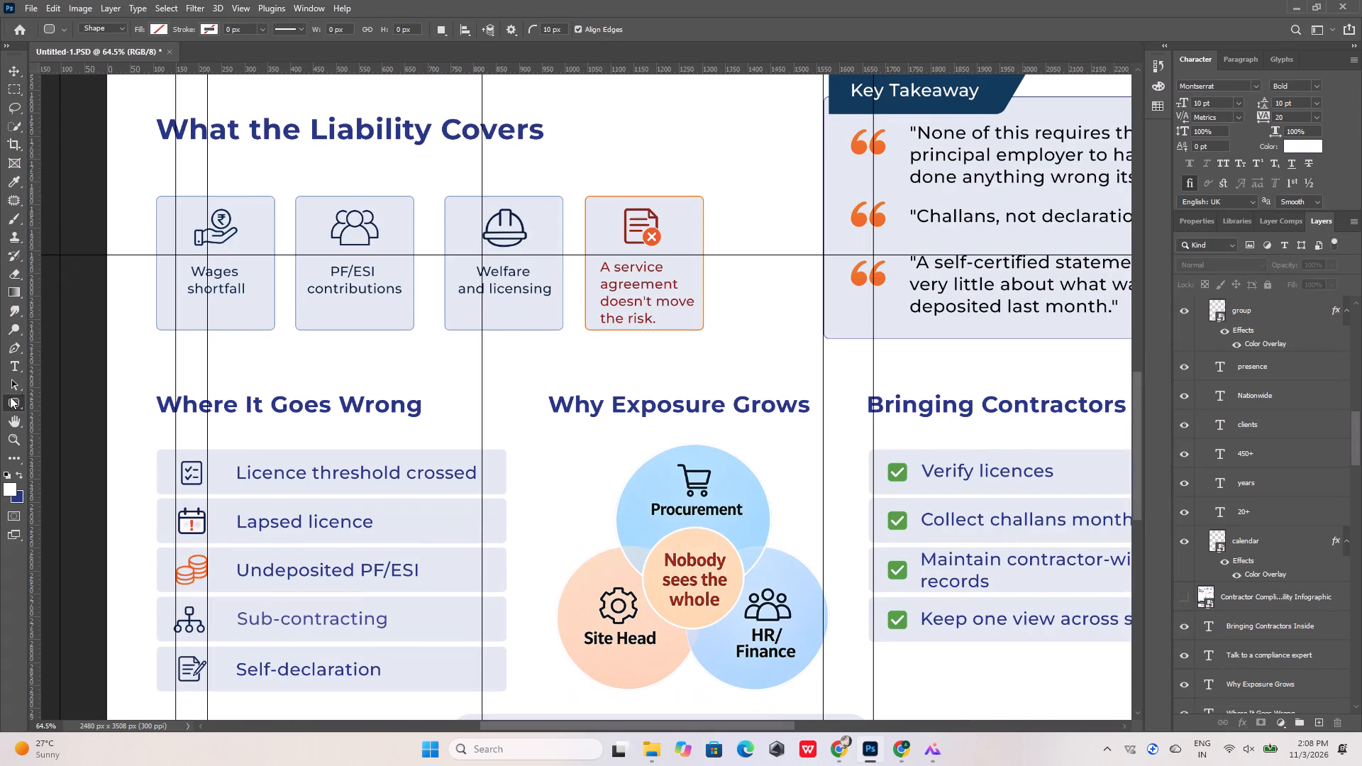
{"action": "left_click_drag", "start_coordinate": [10, 396], "coordinate": [58, 458]}
{"action": "scroll", "coordinate": [519, 350], "scroll_direction": "down", "scroll_amount": 11}
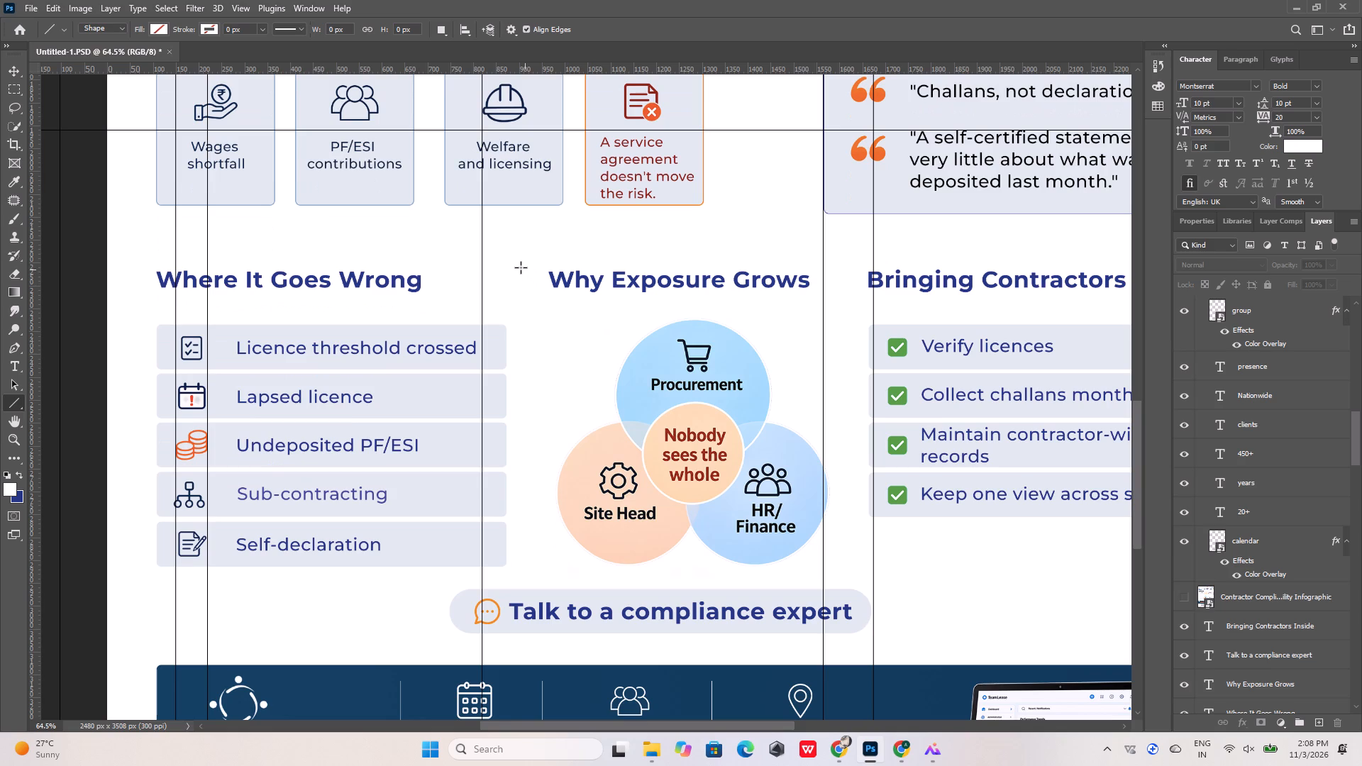
{"action": "left_click_drag", "start_coordinate": [521, 267], "coordinate": [509, 565], "text": "shift"}
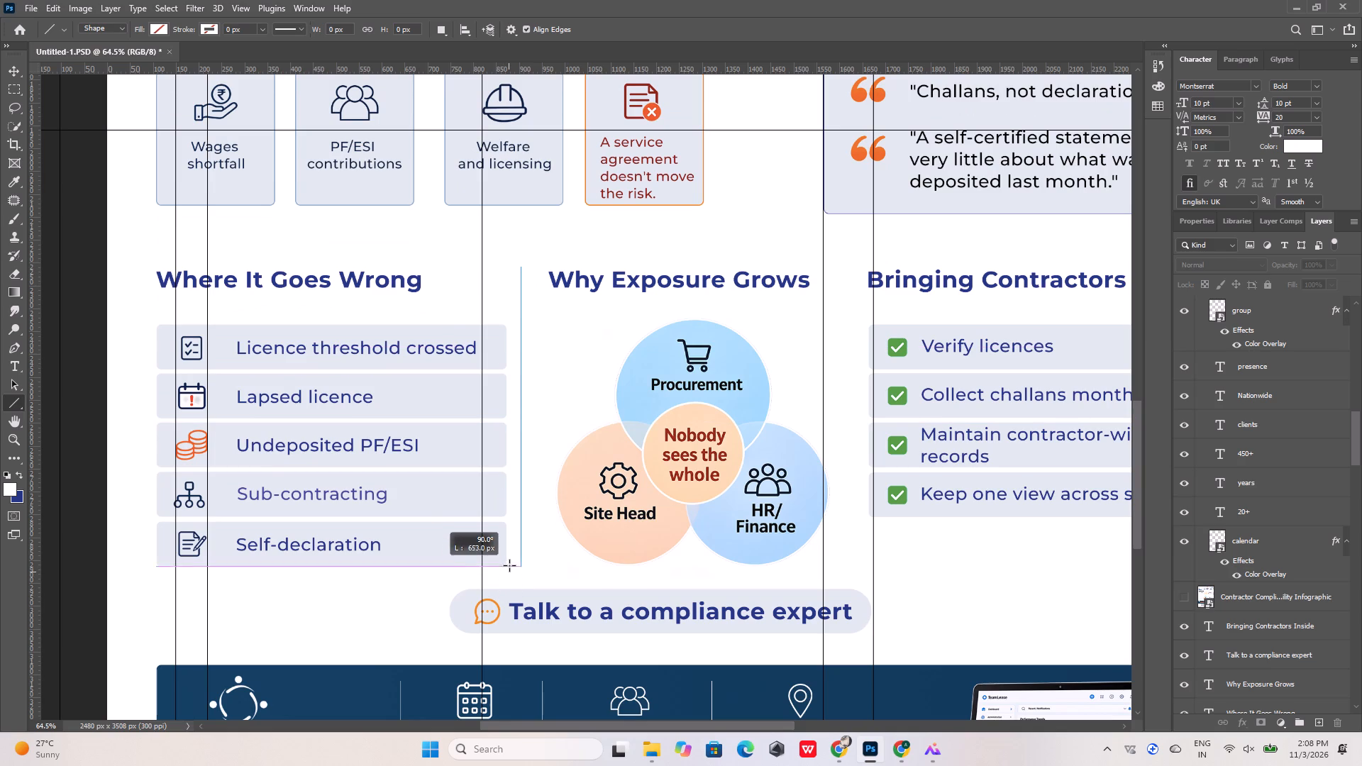
{"action": "left_click_drag", "start_coordinate": [509, 565], "coordinate": [510, 567], "text": "shift"}
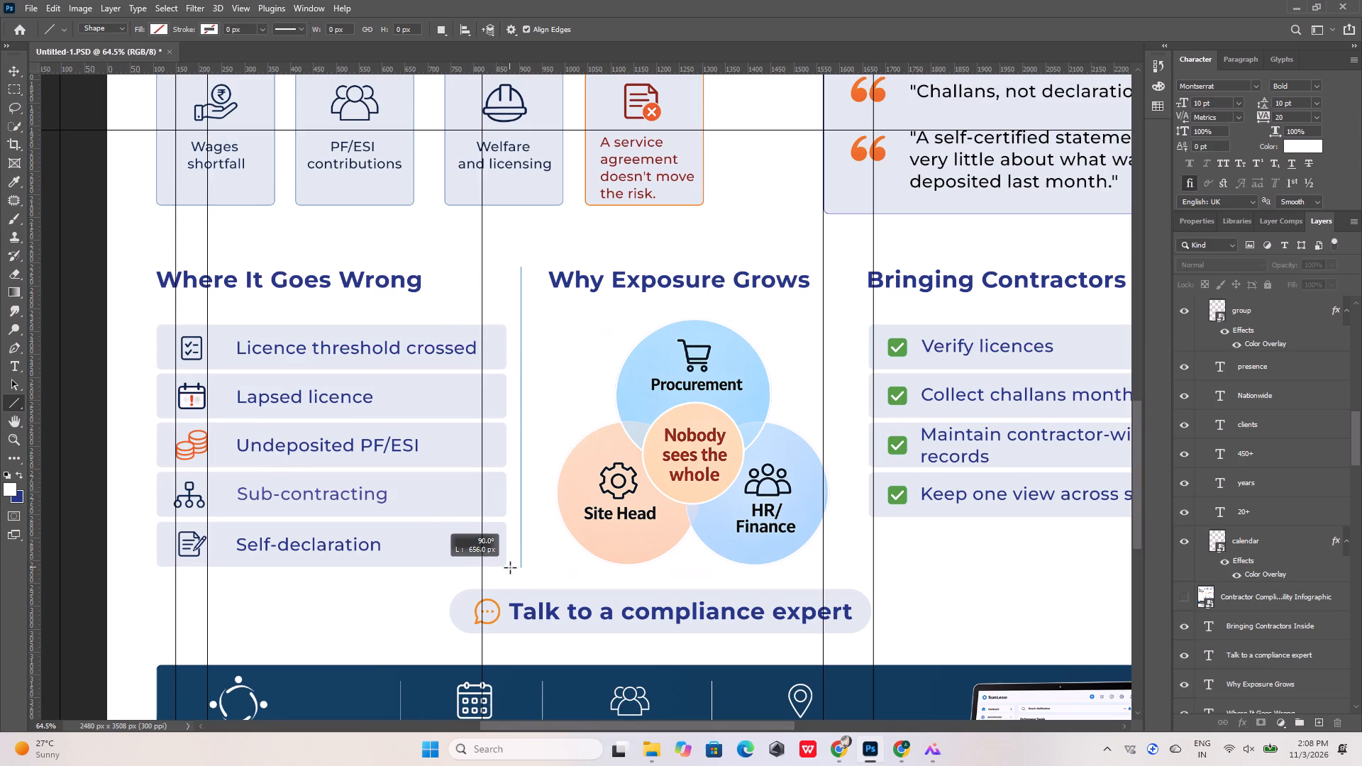
{"action": "left_click_drag", "start_coordinate": [510, 567], "coordinate": [510, 567], "text": "shift"}
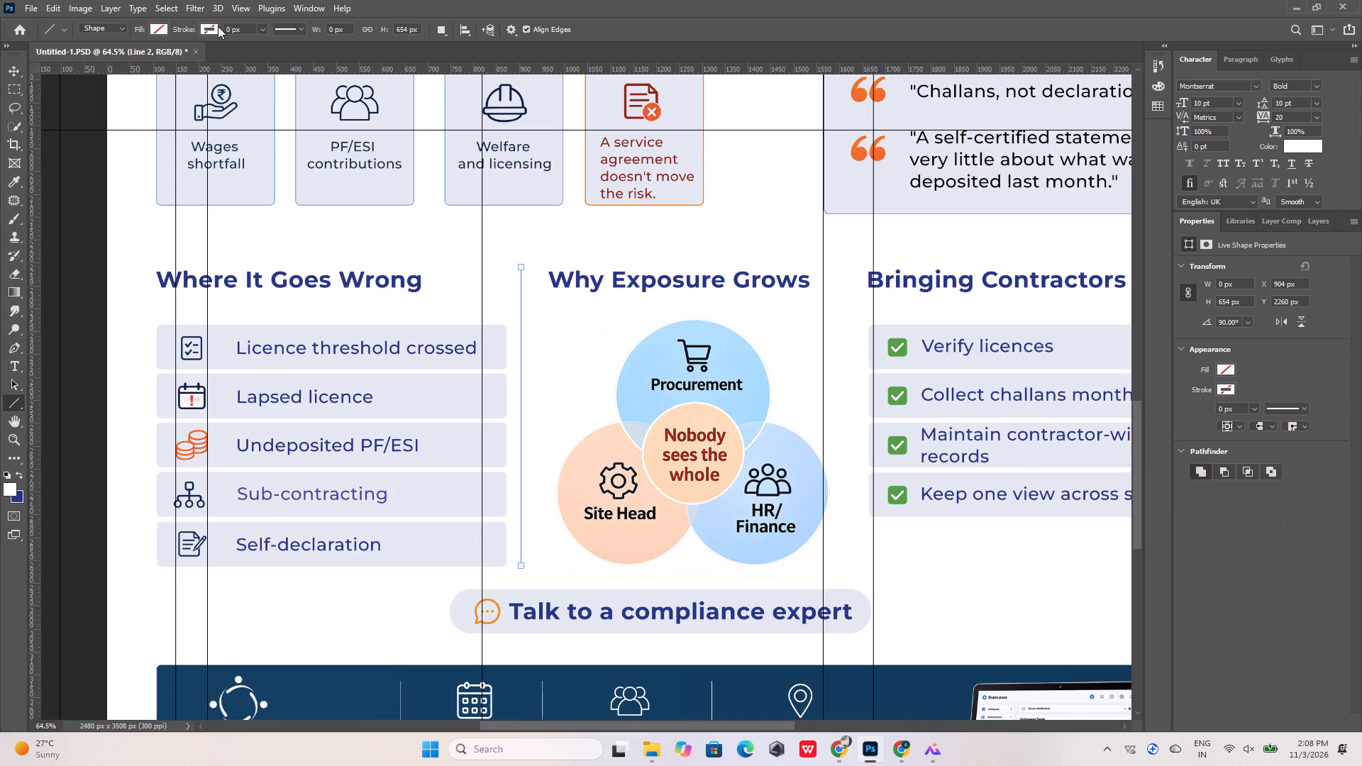
Give the new vertical line a pale lavender stroke from the recently used colours, 2 px wide.
{"action": "left_click", "coordinate": [217, 26]}
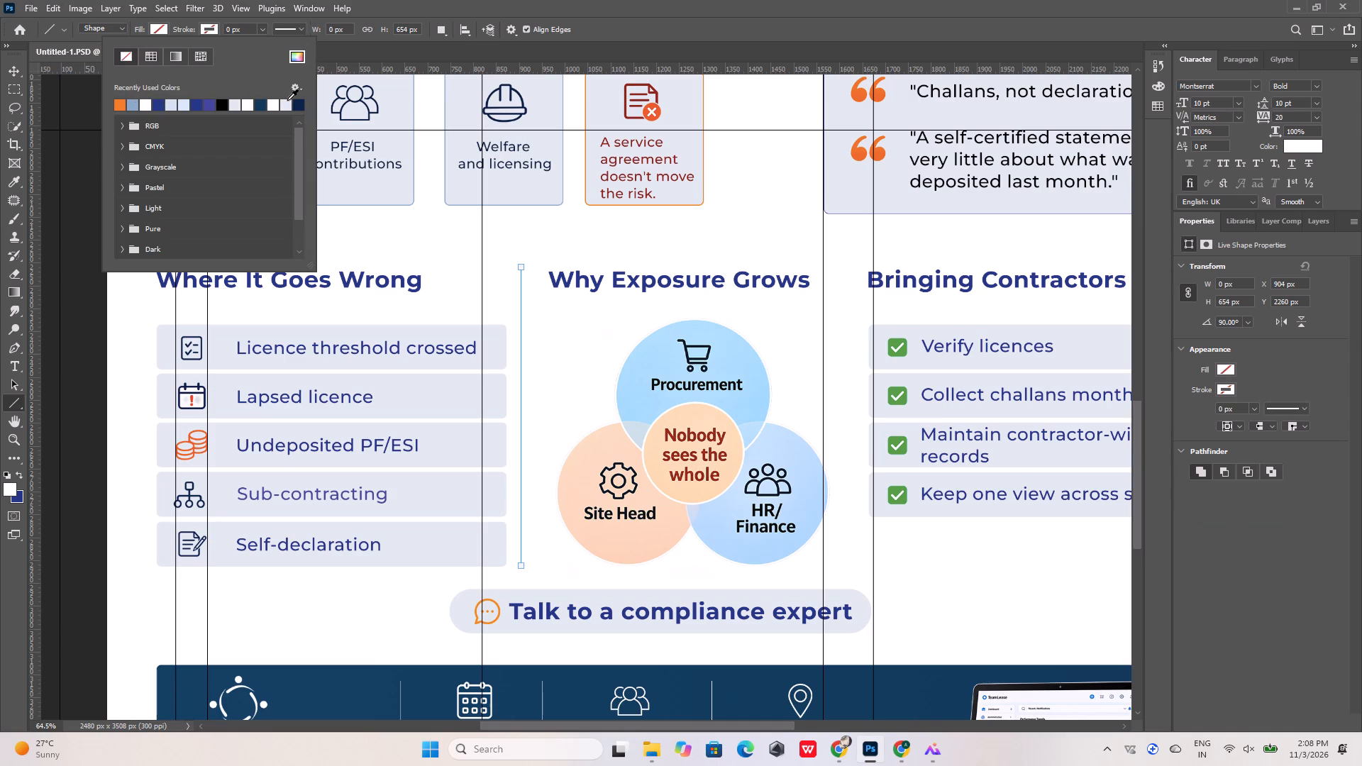
{"action": "left_click", "coordinate": [287, 100]}
{"action": "left_click_drag", "start_coordinate": [248, 28], "coordinate": [243, 27]}
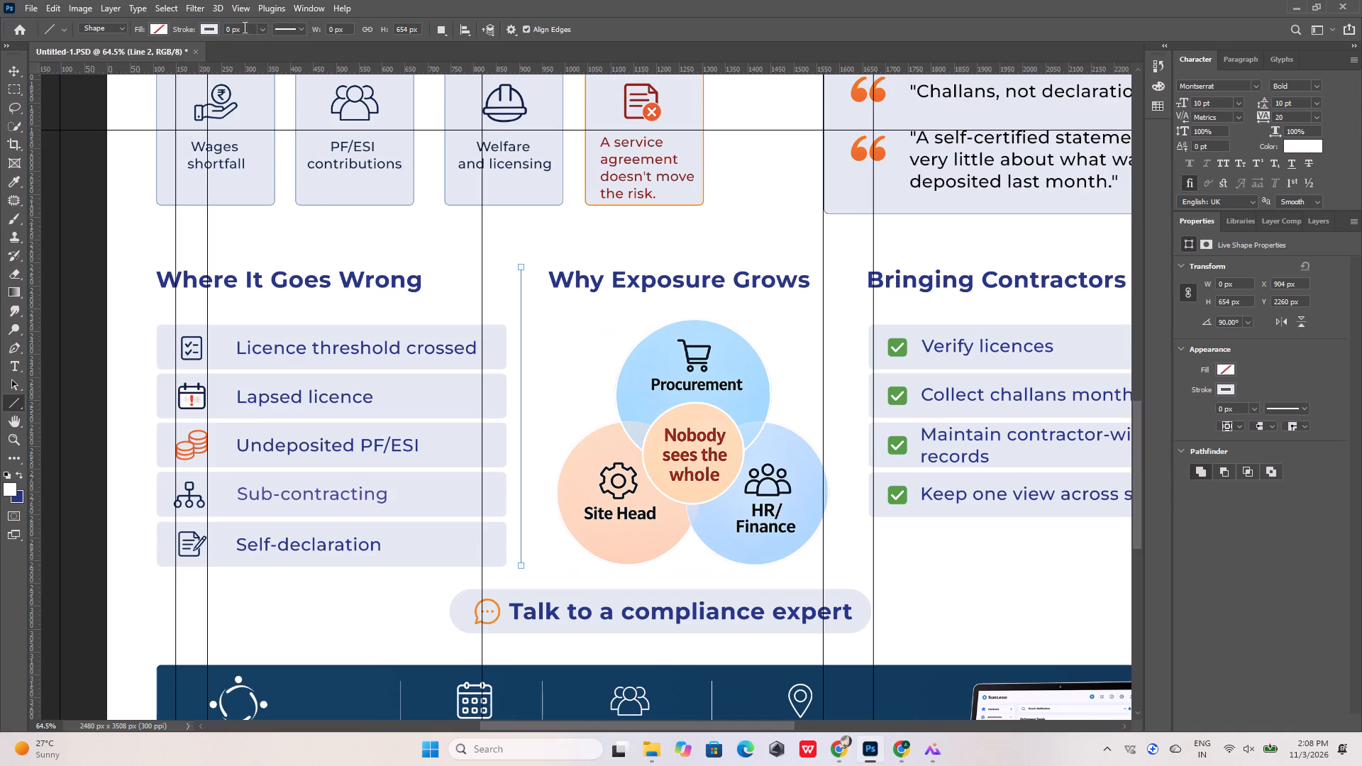
{"action": "left_click_drag", "start_coordinate": [243, 27], "coordinate": [222, 26]}
{"action": "key", "text": "2"}
{"action": "key", "text": "Return"}
Set the vertical divider's stroke width to 3 px and clear the selection.
{"action": "scroll", "coordinate": [505, 317], "scroll_direction": "up", "scroll_amount": 15, "text": "alt"}
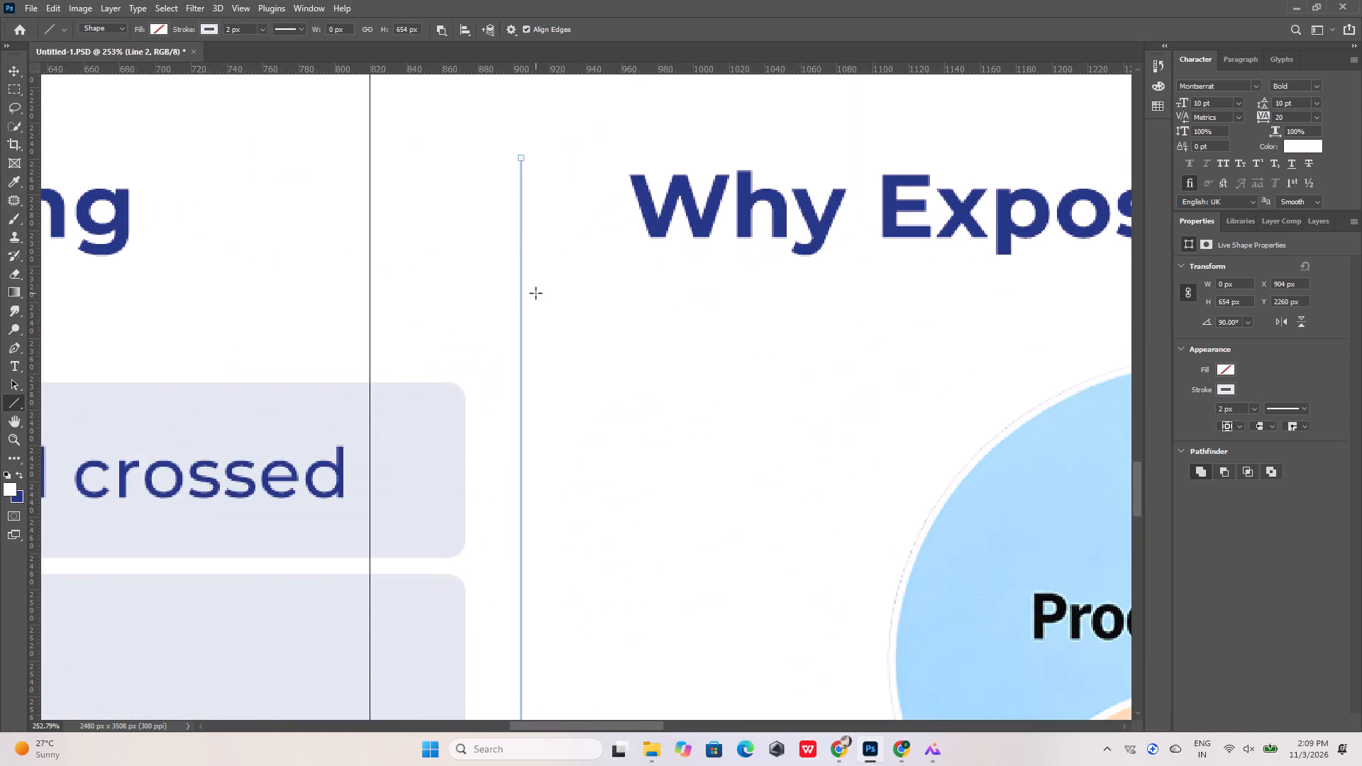
{"action": "left_click_drag", "start_coordinate": [243, 28], "coordinate": [214, 33]}
{"action": "key", "text": "3"}
{"action": "key", "text": "Return"}
{"action": "left_click", "coordinate": [12, 64]}
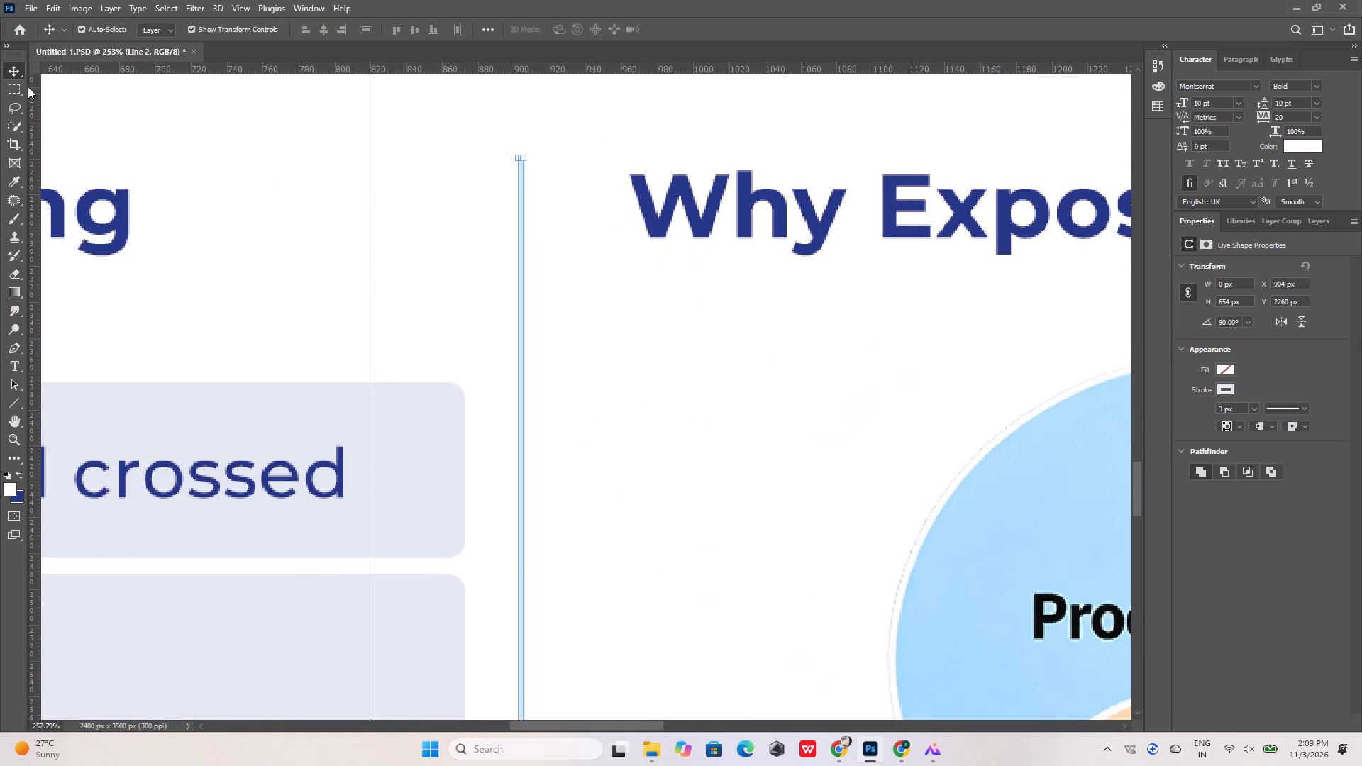
{"action": "left_click", "coordinate": [119, 138]}
Duplicate the vertical divider and shift the copy about 720 px right, between the "Why Exposure Grows" and "Bringing Contractors Inside" columns.
{"action": "scroll", "coordinate": [399, 245], "scroll_direction": "down", "scroll_amount": 18, "text": "alt"}
{"action": "scroll", "coordinate": [419, 326], "scroll_direction": "up", "scroll_amount": 5, "text": "alt"}
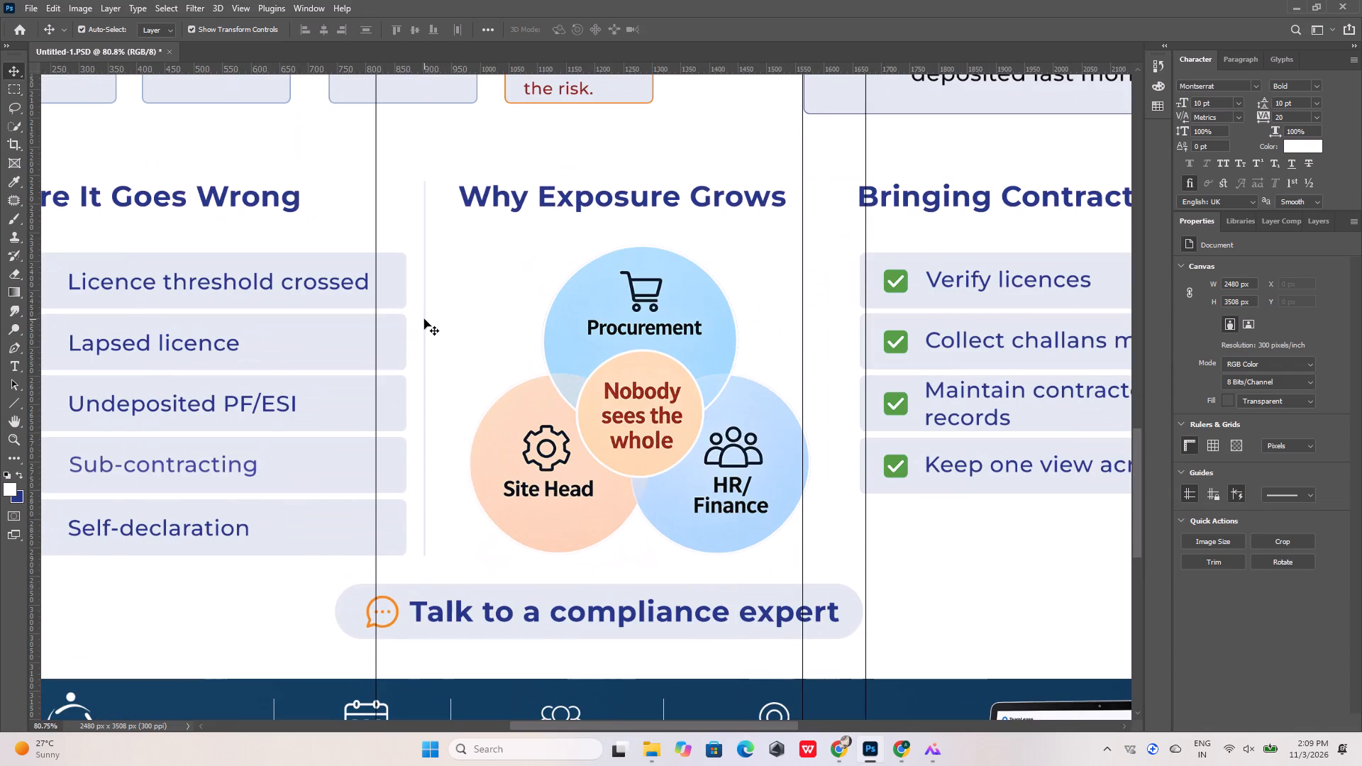
{"action": "left_click", "coordinate": [424, 318]}
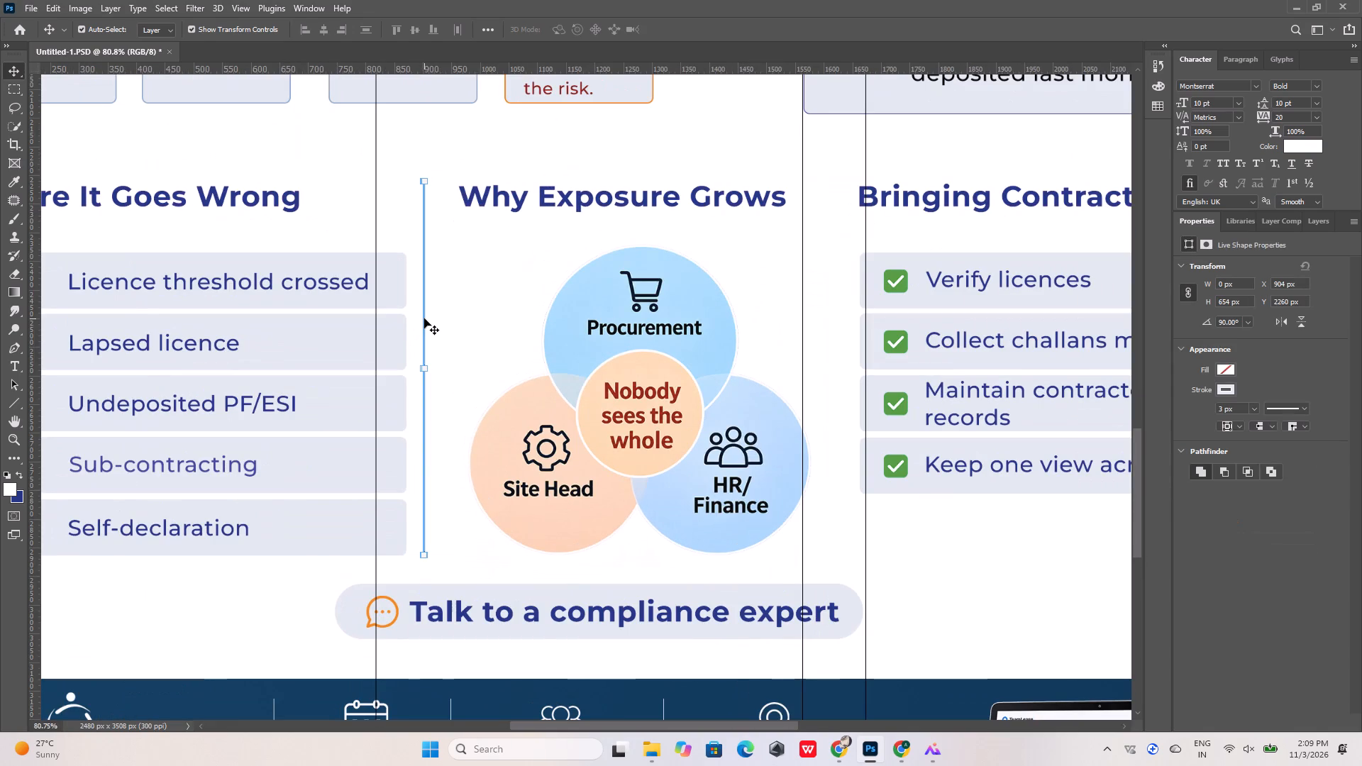
{"action": "key", "text": "ctrl+j"}
{"action": "key", "text": "shift+Right"}
{"action": "key", "text": "shift+Right"}
{"action": "key", "text": "shift+Right"}
{"action": "key", "text": "shift+Right"}
{"action": "key", "text": "shift+Right"}
{"action": "key", "text": "shift+Right"}
{"action": "key", "text": "shift+Right"}
{"action": "key", "text": "shift+Right"}
{"action": "key", "text": "shift+Right"}
{"action": "key", "text": "shift+Right"}
{"action": "key", "text": "shift+Right"}
{"action": "key", "text": "shift+Right"}
{"action": "key", "text": "shift+Right"}
{"action": "key", "text": "shift+Right"}
{"action": "key", "text": "shift+Right"}
{"action": "key", "text": "shift+Right"}
{"action": "key", "text": "shift+Right"}
{"action": "key", "text": "shift+Right"}
{"action": "key", "text": "shift+Right"}
{"action": "key", "text": "shift+Right"}
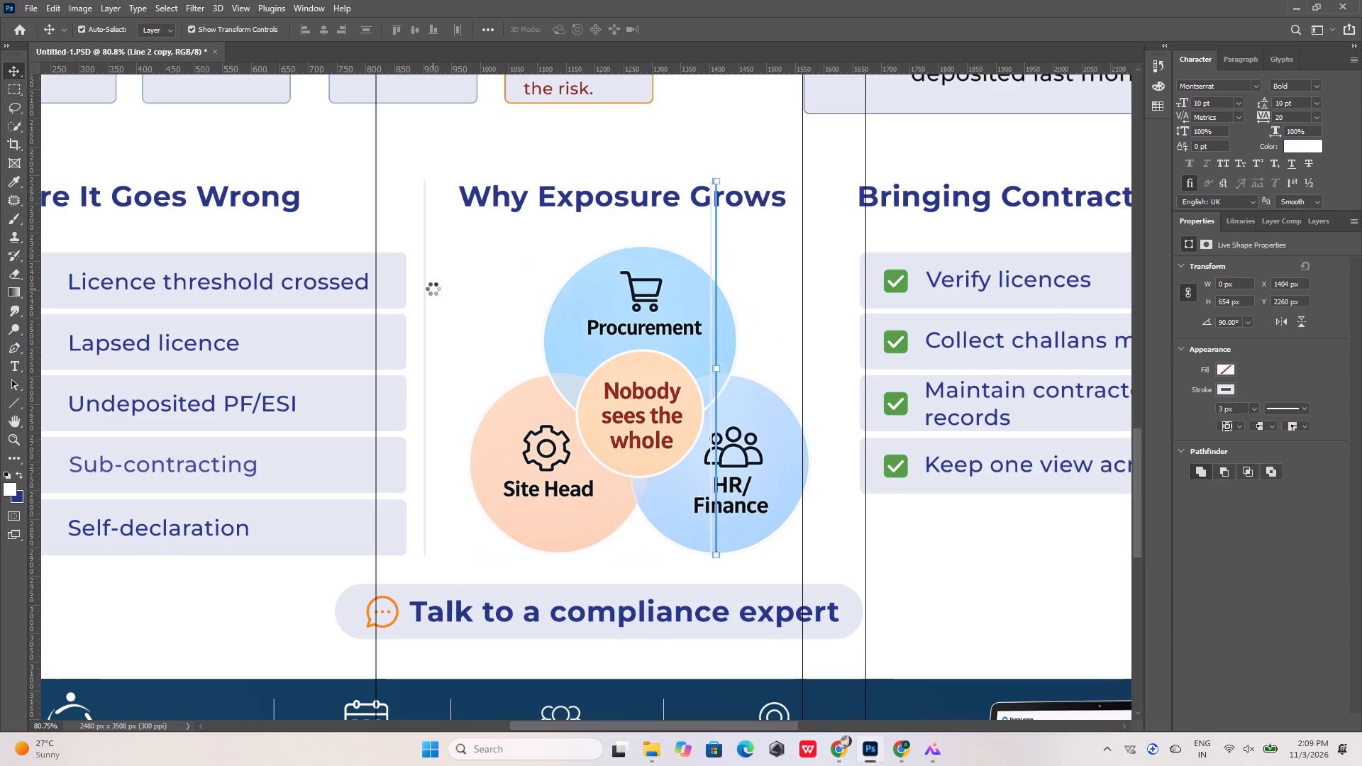
{"action": "key", "text": "shift+Right"}
{"action": "key", "text": "shift+Right"}
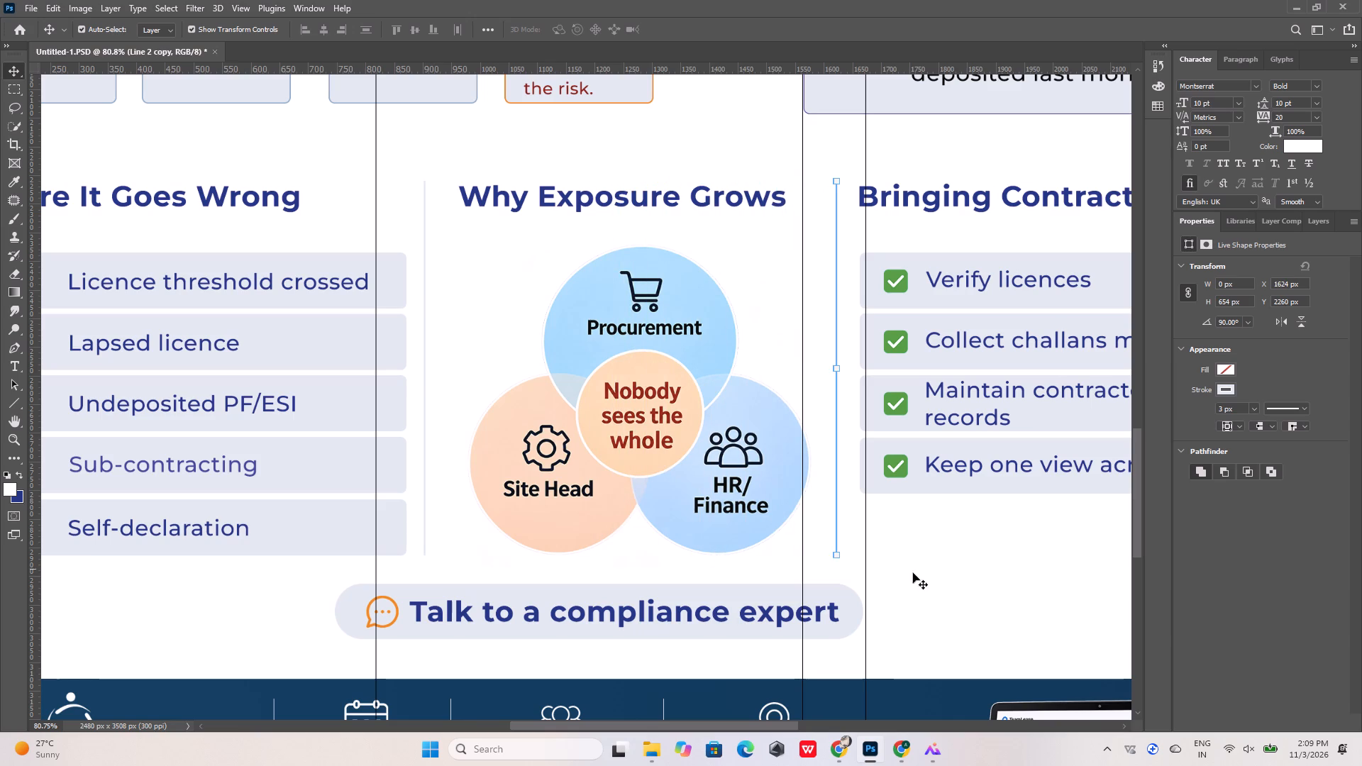
{"action": "left_click", "coordinate": [977, 579]}
Duplicate the divider beside "Bringing Contractors Inside" and shift the copy about 380 px down, across the end of the "Talk to a compliance expert" pill.
{"action": "scroll", "coordinate": [698, 500], "scroll_direction": "down", "scroll_amount": 9, "text": "alt"}
{"action": "scroll", "coordinate": [719, 540], "scroll_direction": "up", "scroll_amount": 5, "text": "alt"}
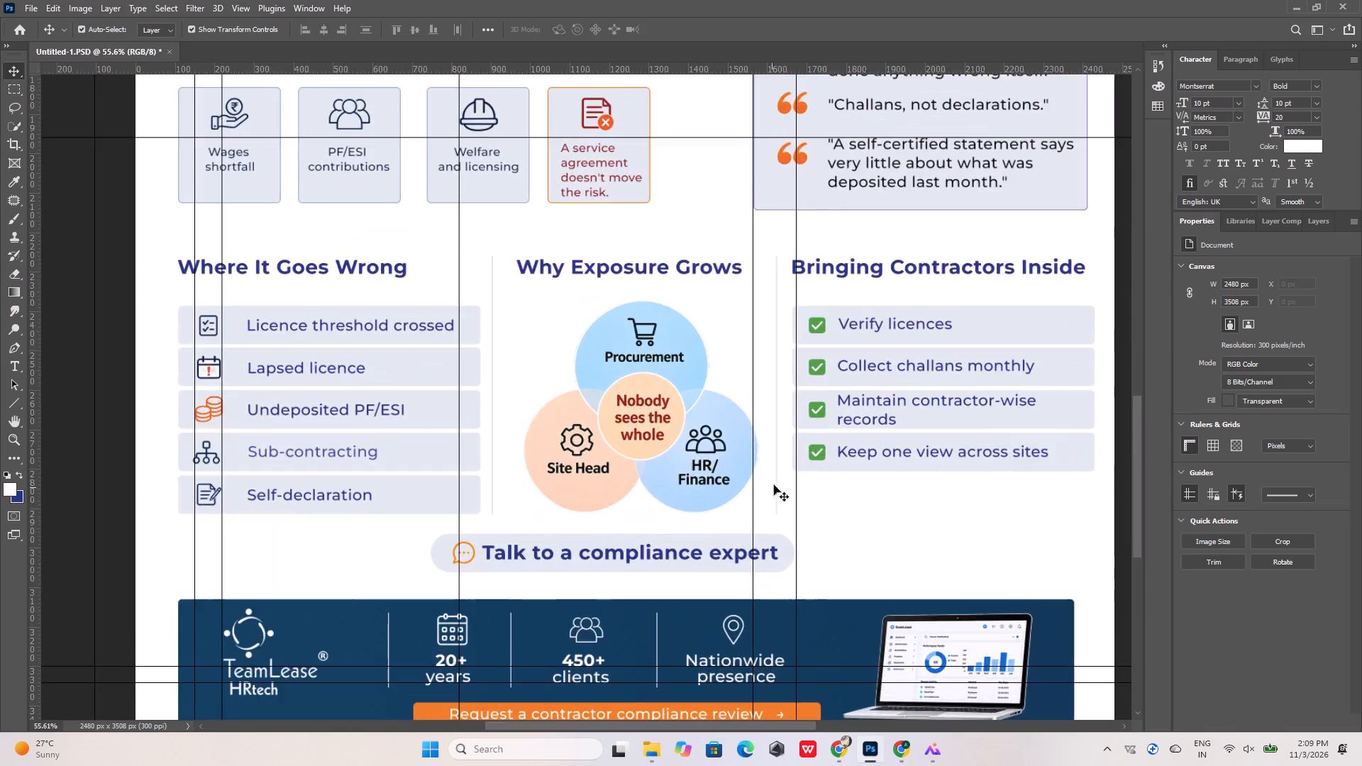
{"action": "left_click", "coordinate": [778, 474]}
{"action": "left_click", "coordinate": [778, 467]}
{"action": "left_click", "coordinate": [778, 461]}
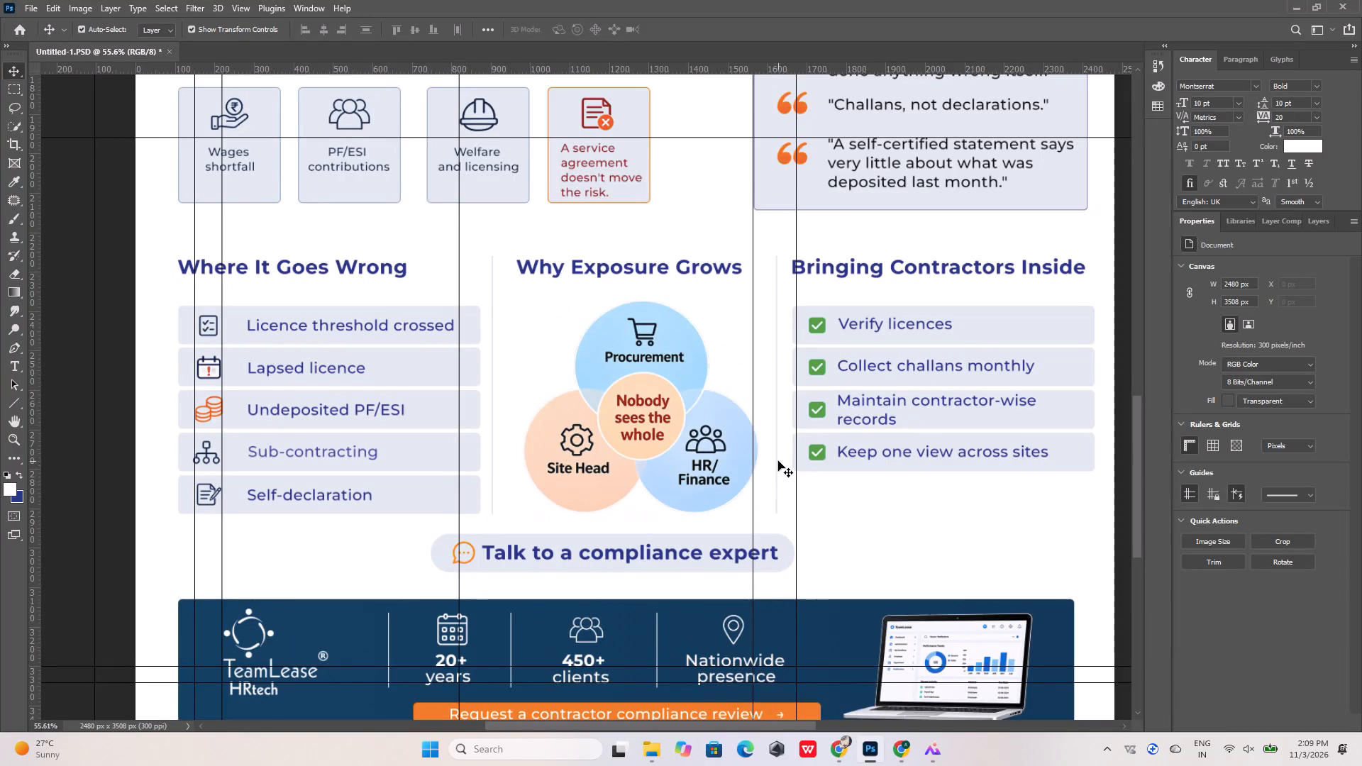
{"action": "left_click", "coordinate": [777, 458]}
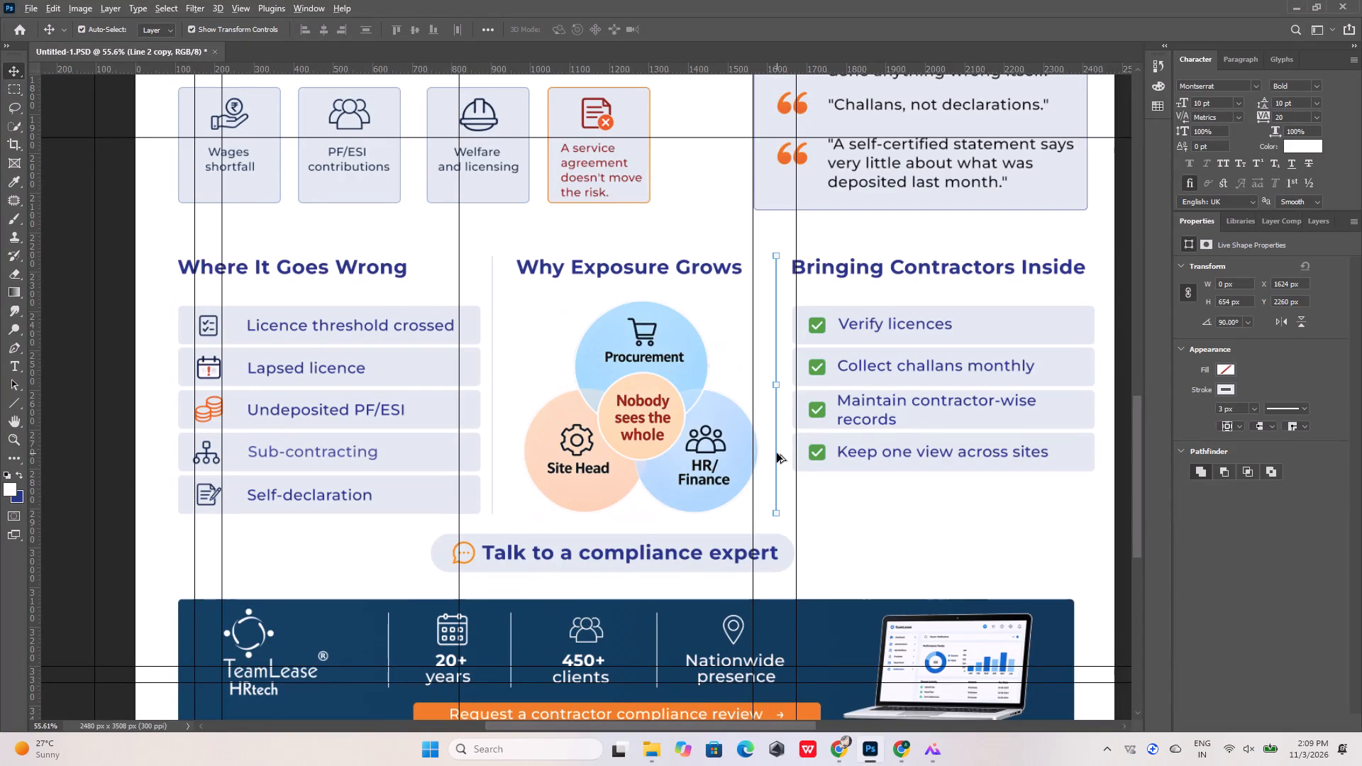
{"action": "key", "text": "ctrl+j"}
{"action": "key", "text": "shift+Down"}
{"action": "key", "text": "shift+Down"}
{"action": "key", "text": "shift+Down"}
{"action": "key", "text": "shift+Down"}
{"action": "key", "text": "shift+Down"}
{"action": "key", "text": "shift+Down"}
{"action": "key", "text": "shift+Down"}
{"action": "key", "text": "shift+Down"}
{"action": "key", "text": "shift+Down"}
{"action": "key", "text": "shift+Down"}
{"action": "key", "text": "shift+Down"}
{"action": "key", "text": "shift+Down"}
{"action": "key", "text": "shift+Down"}
{"action": "key", "text": "shift+Down"}
{"action": "key", "text": "shift+Down"}
{"action": "key", "text": "shift+Down"}
{"action": "key", "text": "shift+Down"}
{"action": "key", "text": "shift+Down"}
{"action": "key", "text": "shift+Down"}
{"action": "key", "text": "shift+Down"}
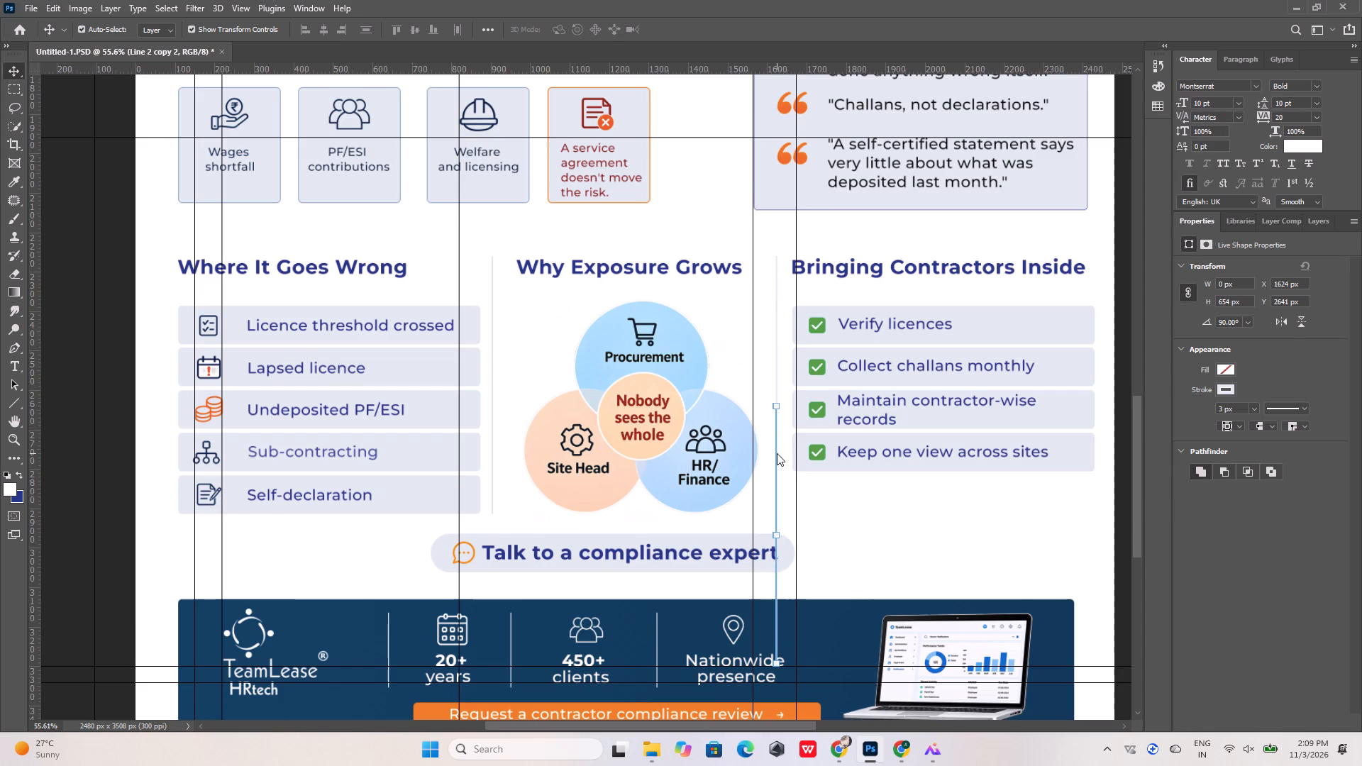
Rotate the lowered line copy 90° so it lies horizontally, and apply the transform.
{"action": "key", "text": "ctrl+t"}
{"action": "right_click", "coordinate": [777, 453]}
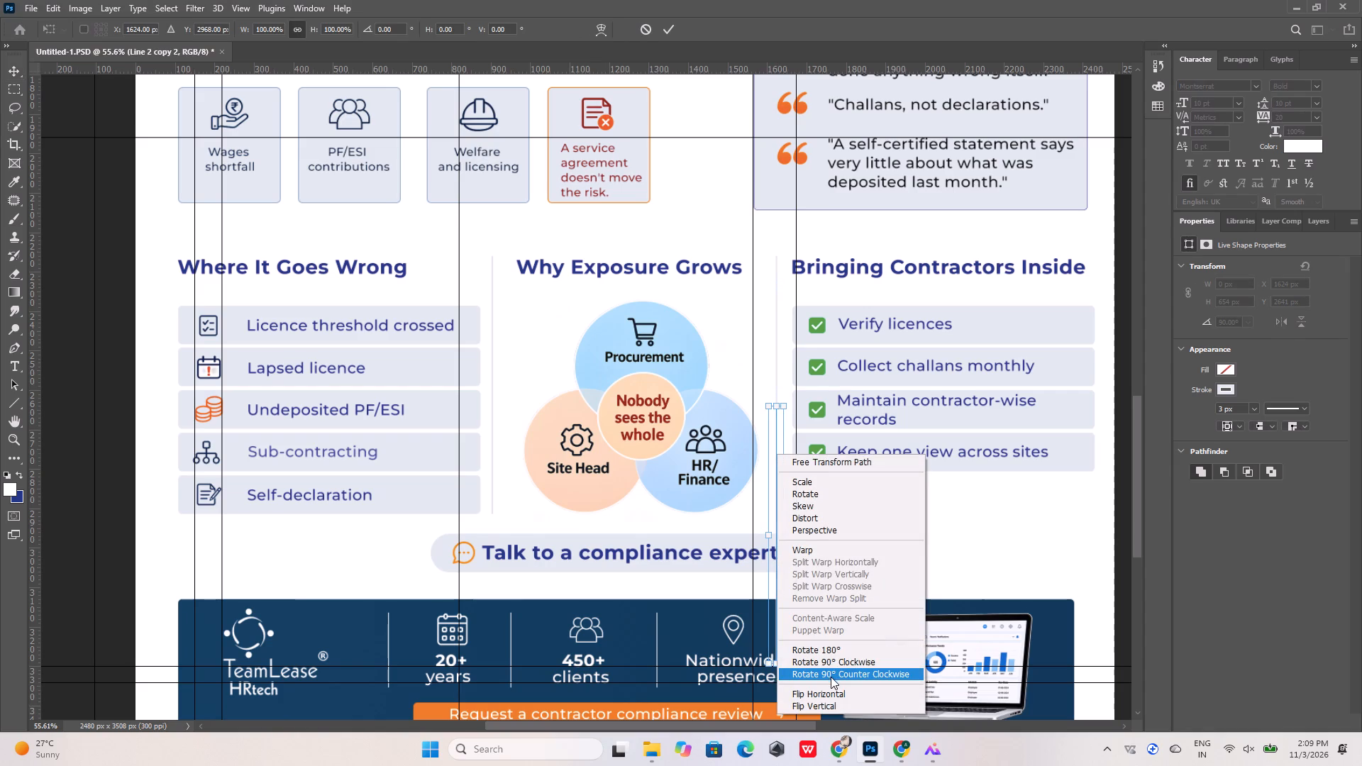
{"action": "left_click", "coordinate": [831, 691]}
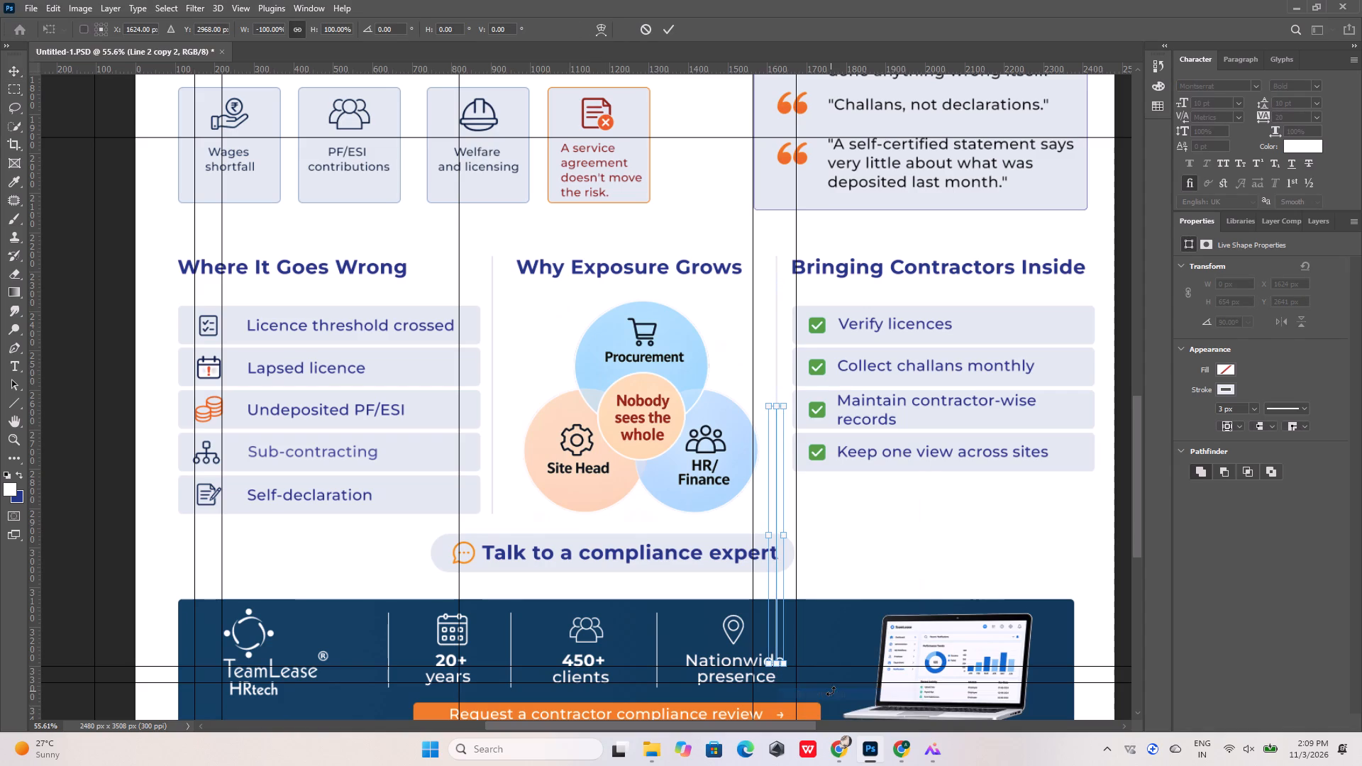
{"action": "right_click", "coordinate": [777, 568]}
{"action": "left_click", "coordinate": [797, 562]}
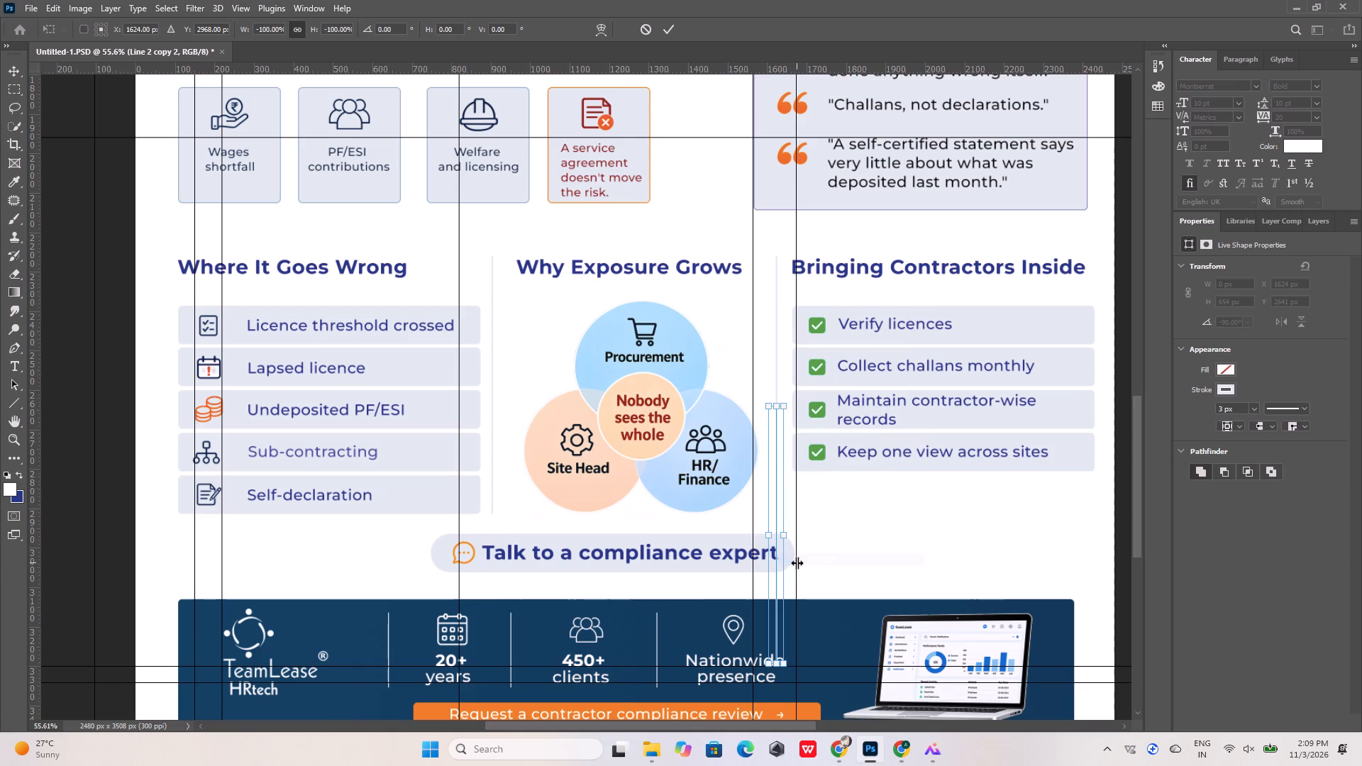
{"action": "right_click", "coordinate": [773, 493]}
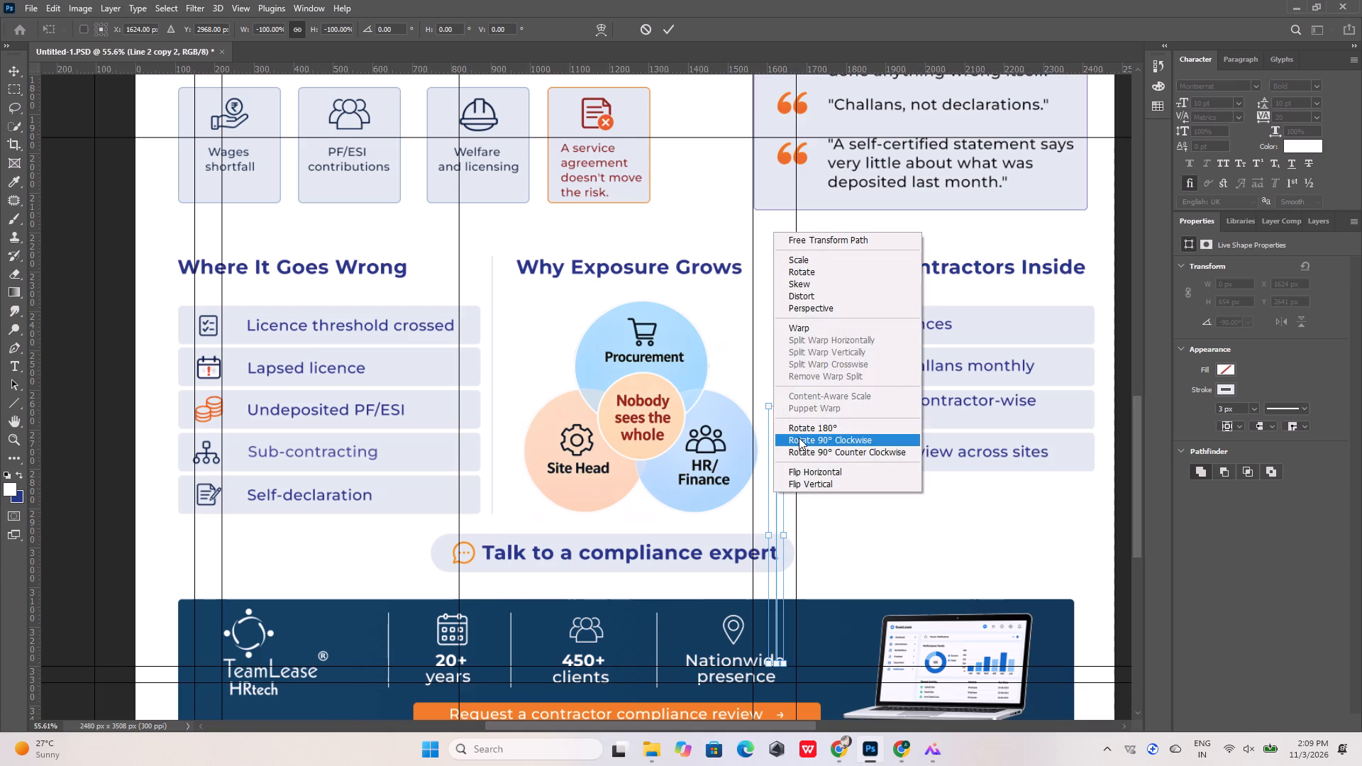
{"action": "left_click", "coordinate": [799, 431]}
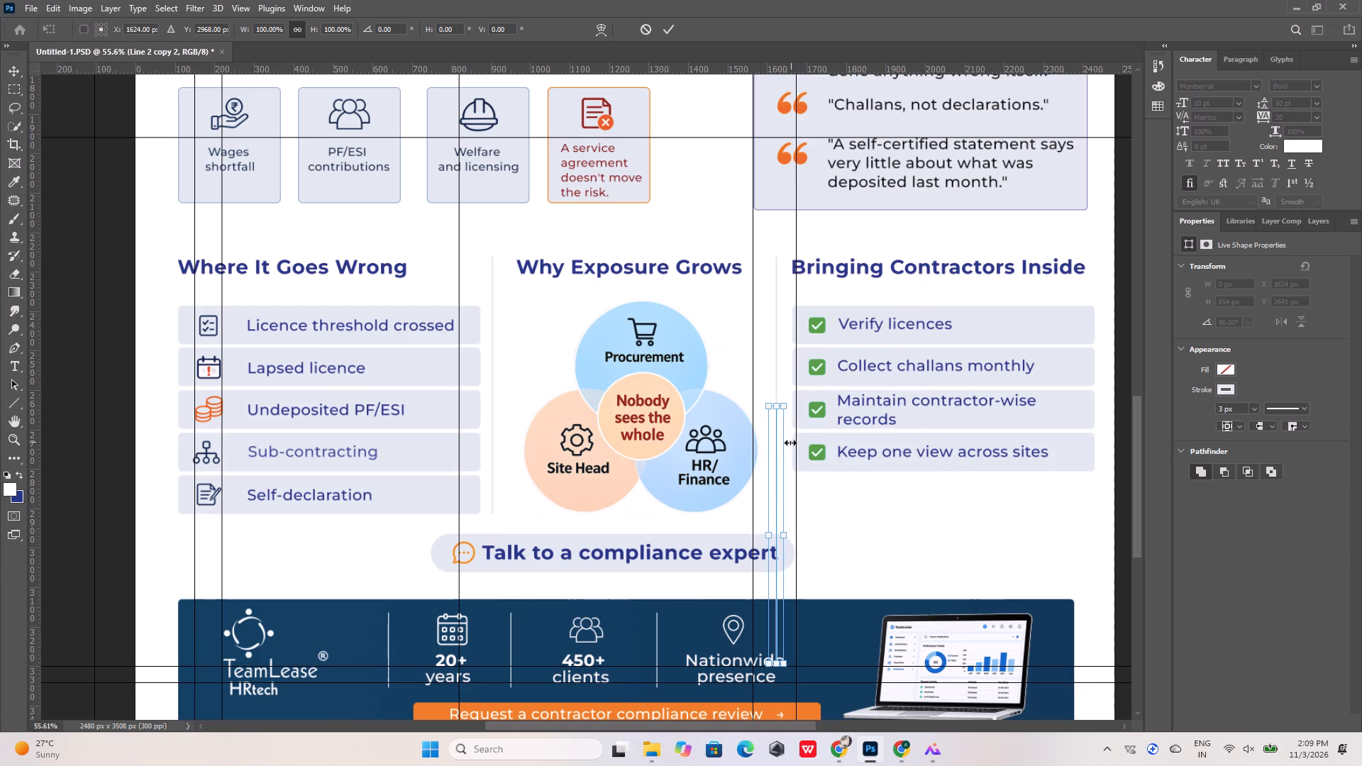
{"action": "left_click_drag", "start_coordinate": [789, 394], "coordinate": [804, 433], "text": "shift"}
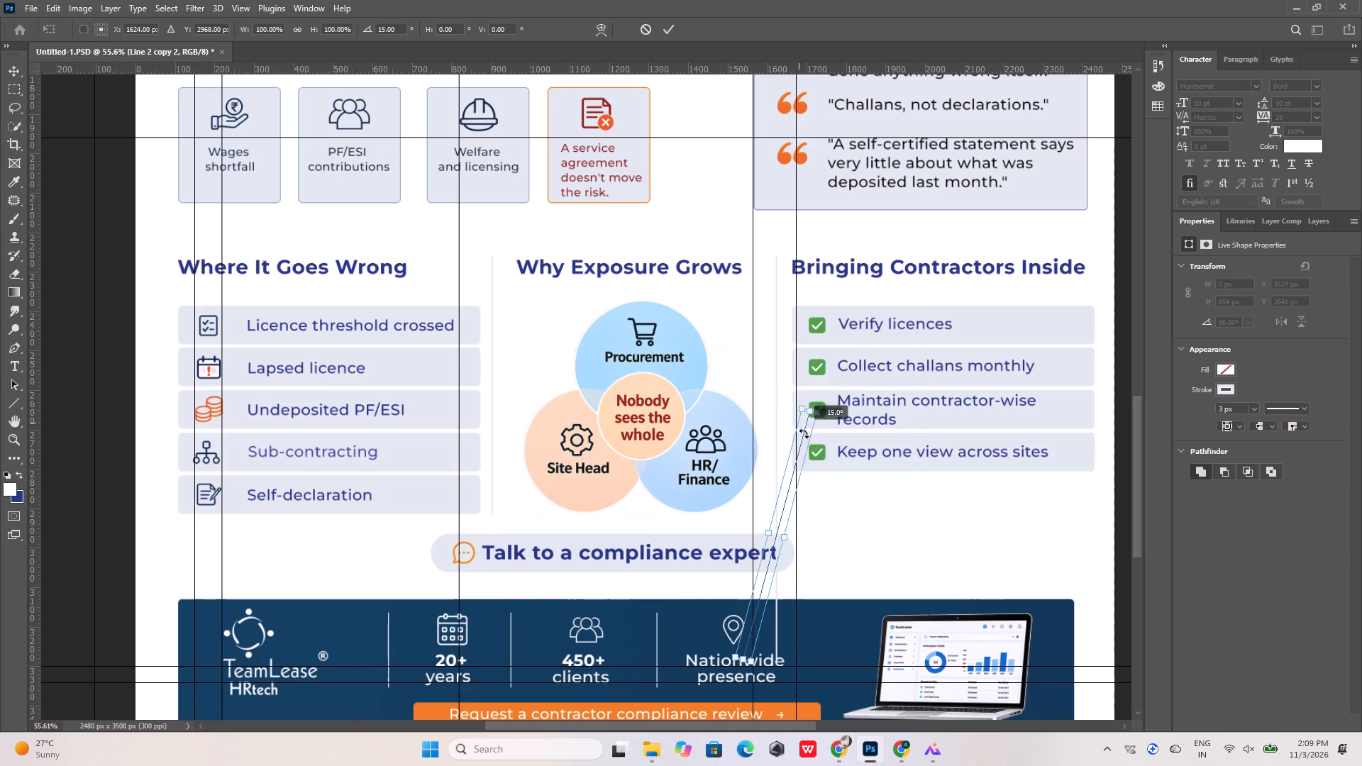
{"action": "left_click_drag", "start_coordinate": [804, 433], "coordinate": [853, 548], "text": "shift"}
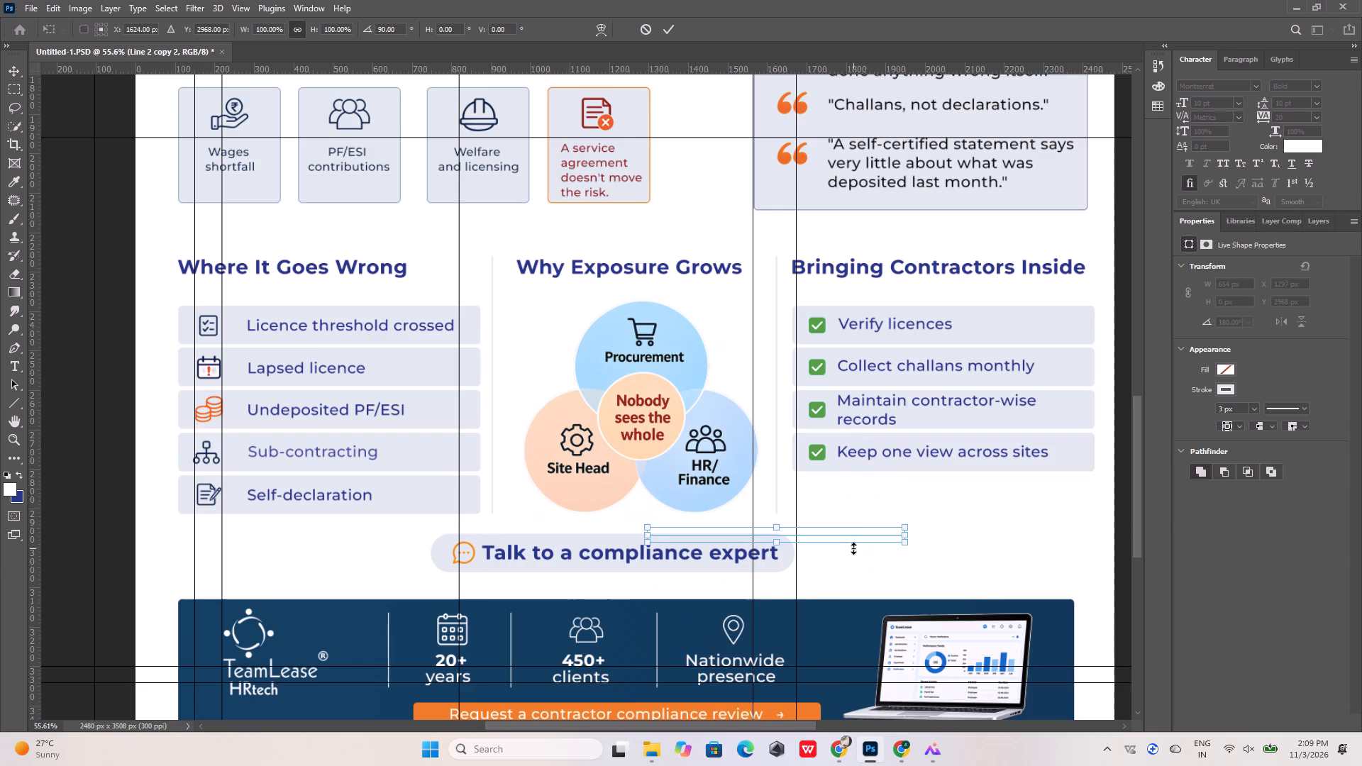
{"action": "left_click", "coordinate": [665, 29]}
Move the horizontal line about 380 px right and 35 px down, starting just beyond the right end of the "Talk to a compliance expert" pill.
{"action": "scroll", "coordinate": [853, 567], "scroll_direction": "up", "scroll_amount": 4, "text": "alt"}
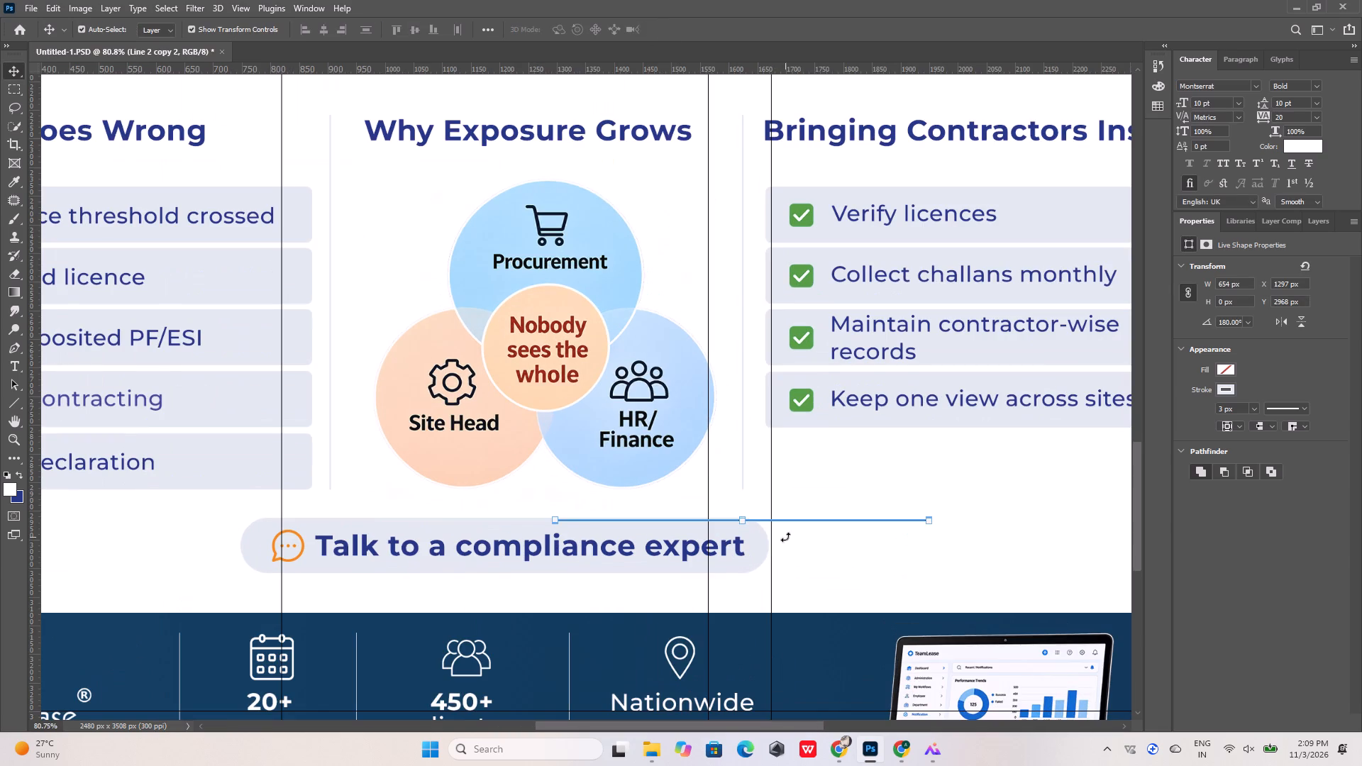
{"action": "scroll", "coordinate": [750, 525], "scroll_direction": "up", "scroll_amount": 7, "text": "alt"}
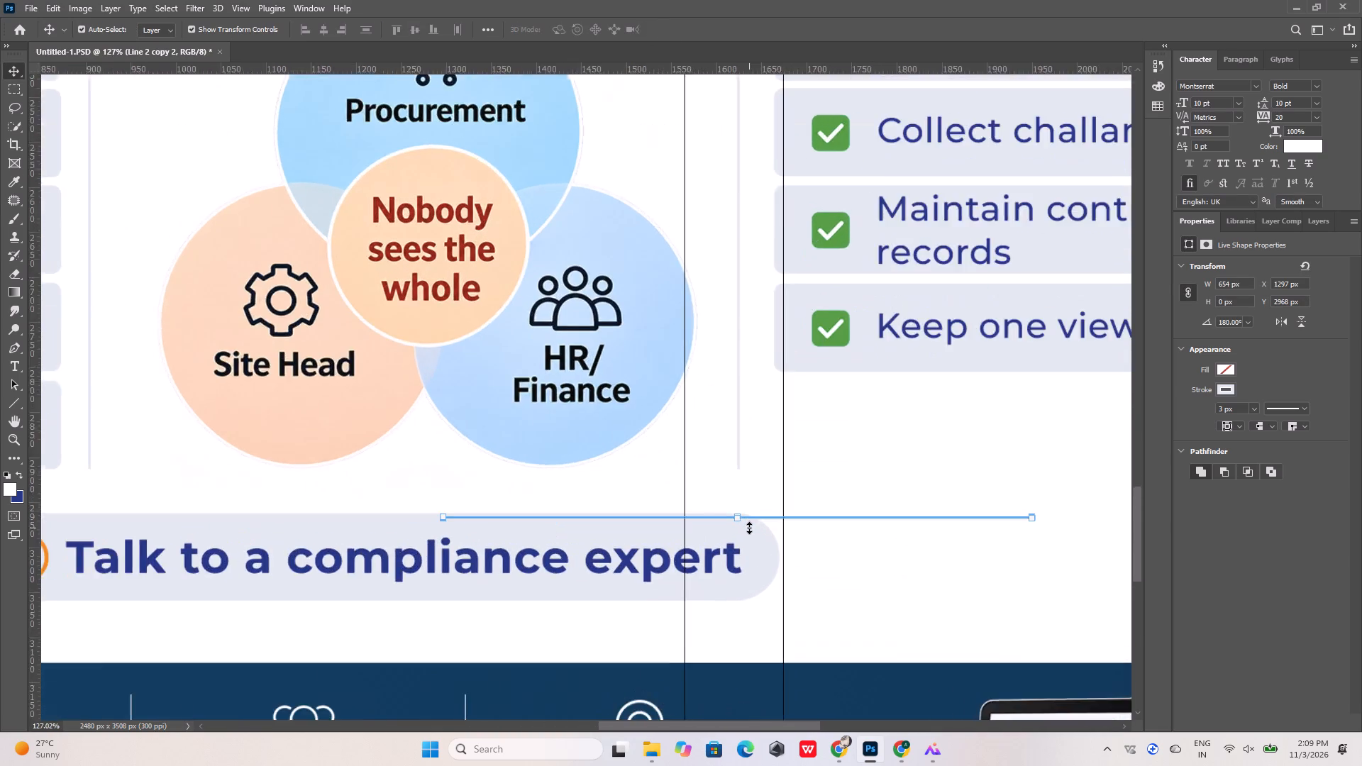
{"action": "scroll", "coordinate": [749, 528], "scroll_direction": "up", "scroll_amount": 2, "text": "alt"}
{"action": "left_click_drag", "start_coordinate": [752, 513], "coordinate": [1061, 554]}
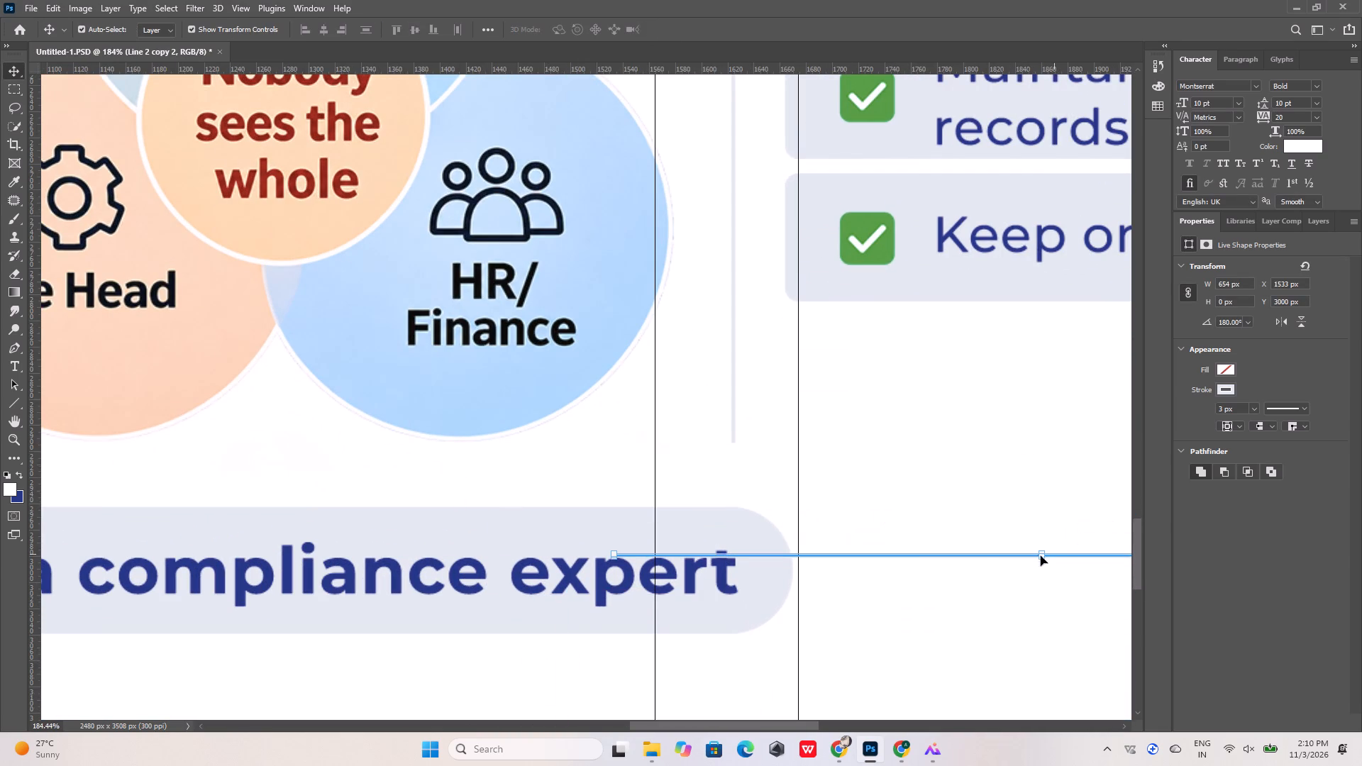
{"action": "left_click_drag", "start_coordinate": [832, 556], "coordinate": [1024, 558]}
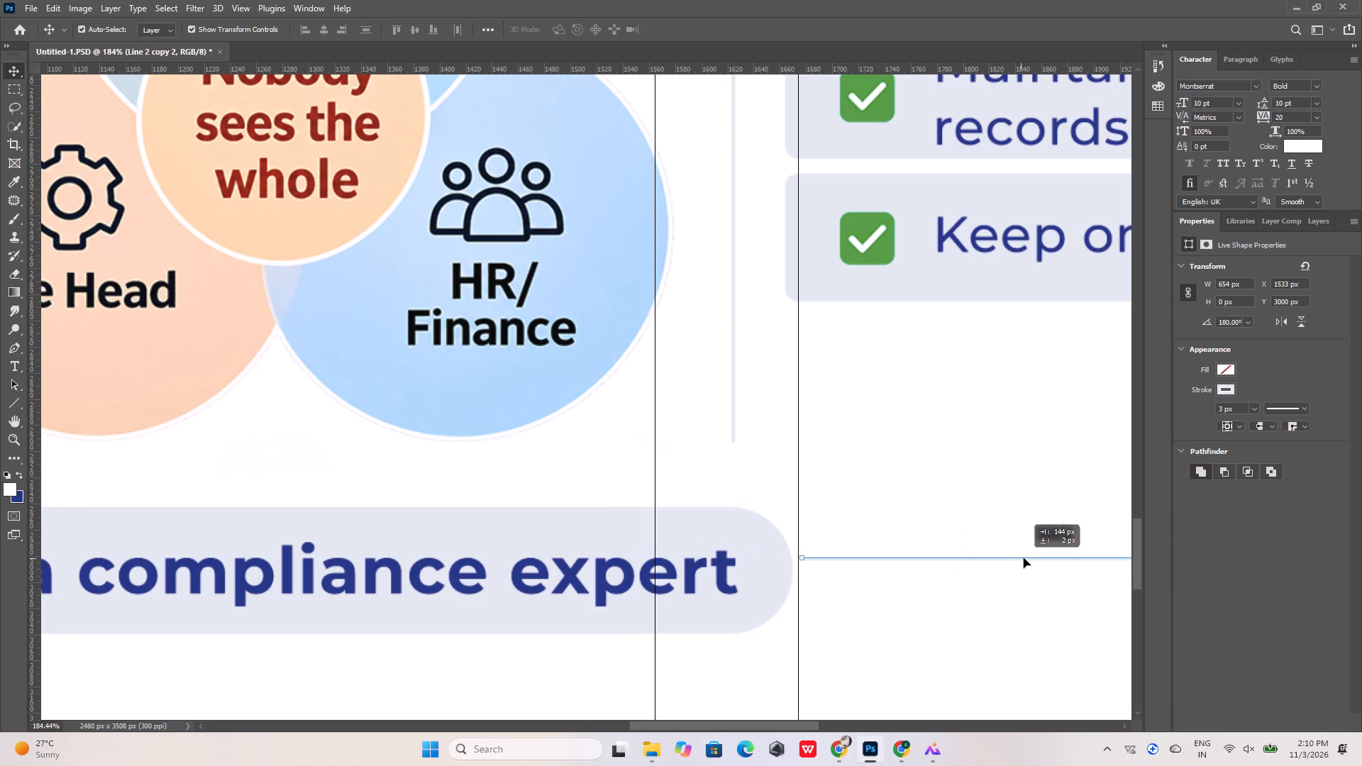
{"action": "left_click_drag", "start_coordinate": [1024, 558], "coordinate": [1021, 560]}
Shorten the horizontal line beside the pill to about 51% of its length, keeping its left end in place, and clear the selection.
{"action": "scroll", "coordinate": [602, 562], "scroll_direction": "down", "scroll_amount": 2, "text": "alt"}
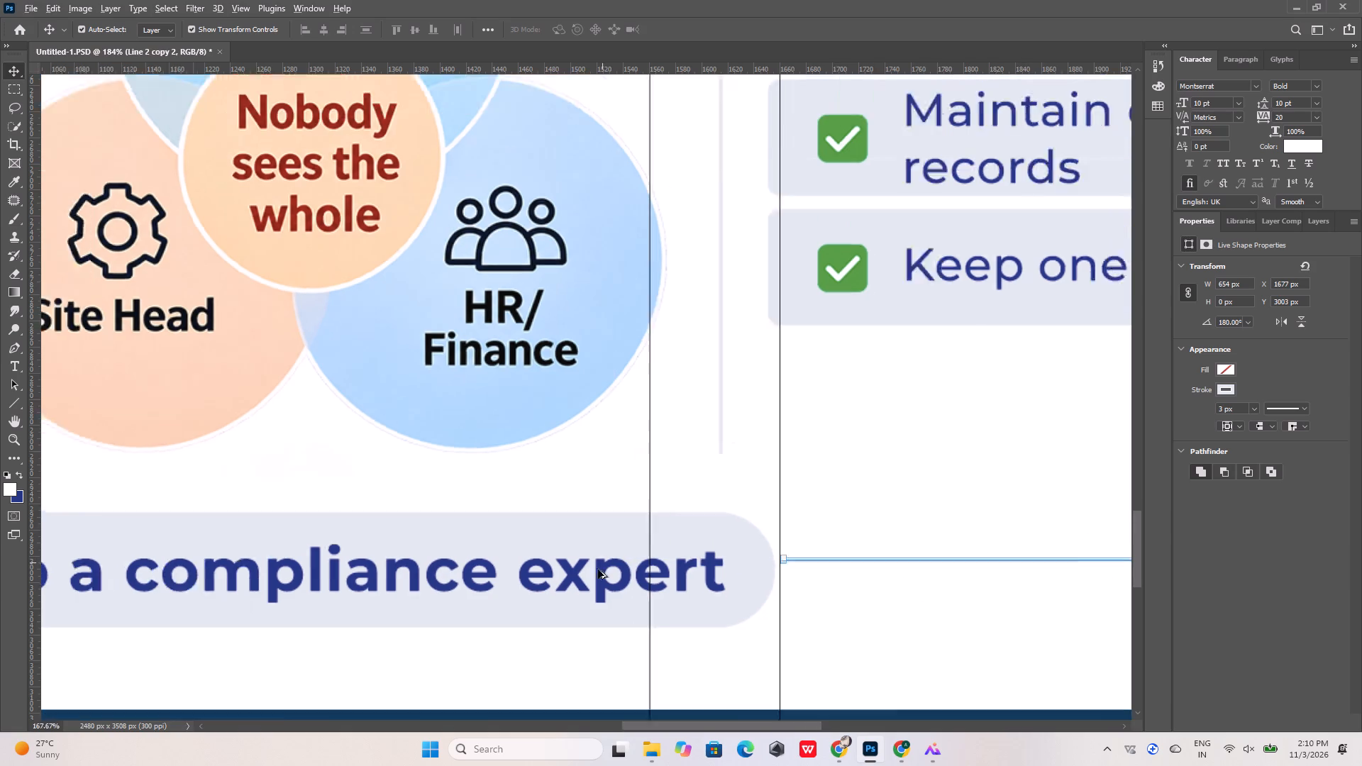
{"action": "scroll", "coordinate": [598, 570], "scroll_direction": "down", "scroll_amount": 6, "text": "alt"}
{"action": "left_click_drag", "start_coordinate": [1102, 564], "coordinate": [1051, 575], "text": "shift"}
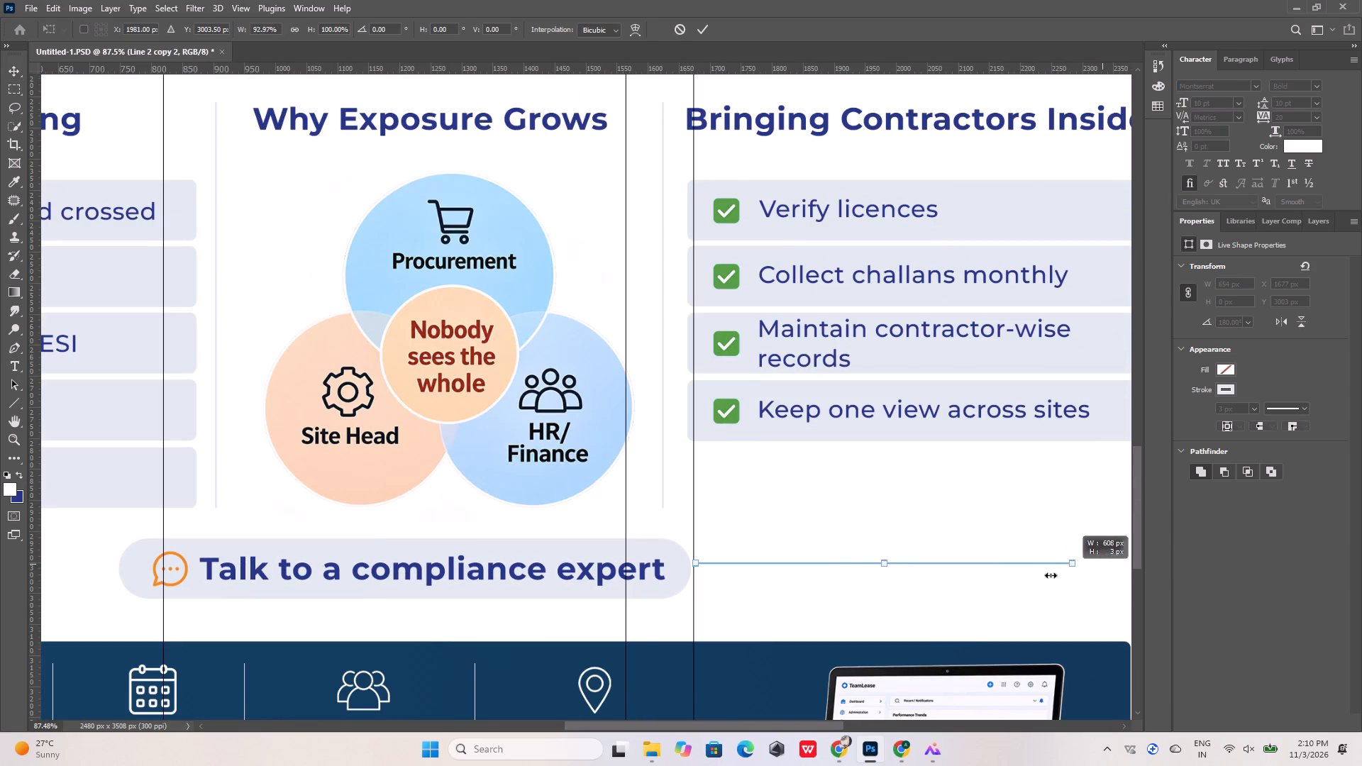
{"action": "left_click_drag", "start_coordinate": [1051, 575], "coordinate": [904, 607], "text": "shift"}
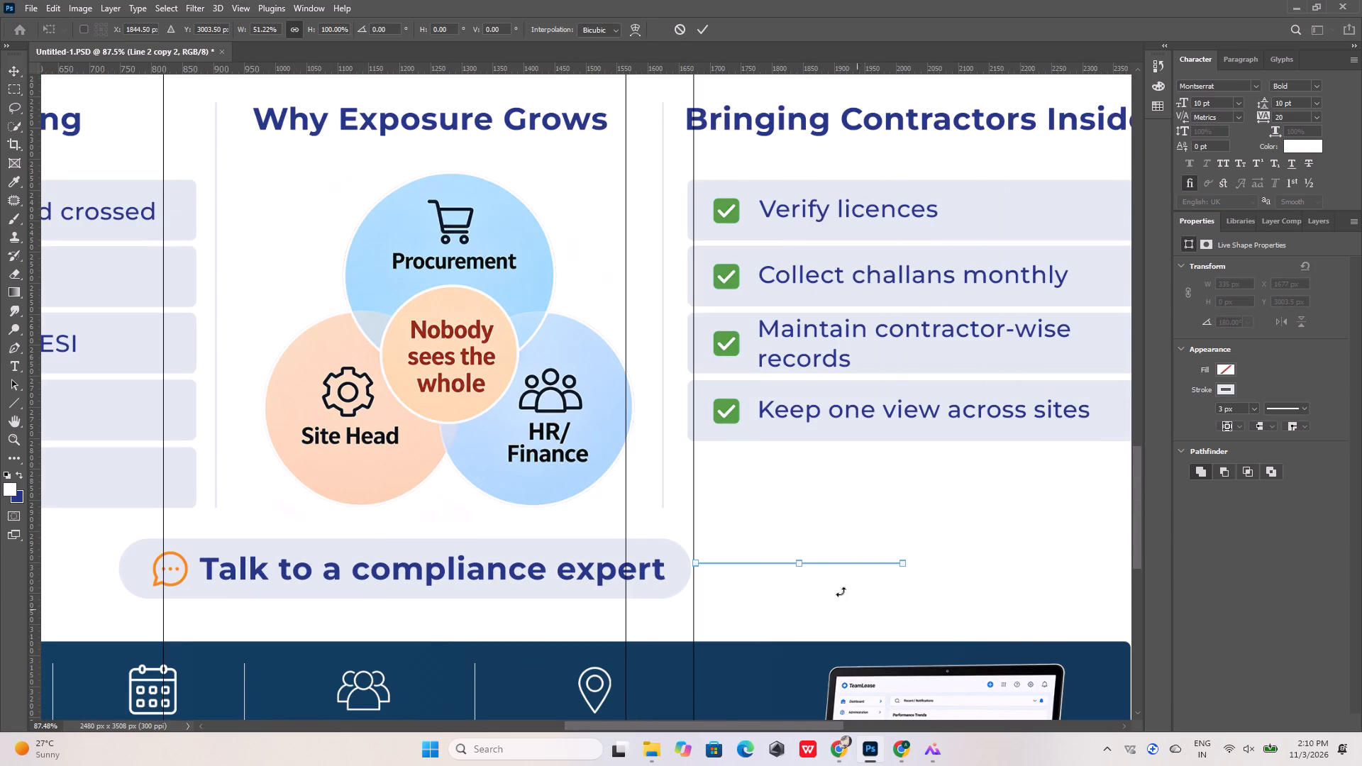
{"action": "left_click", "coordinate": [701, 30]}
{"action": "left_click", "coordinate": [757, 479]}
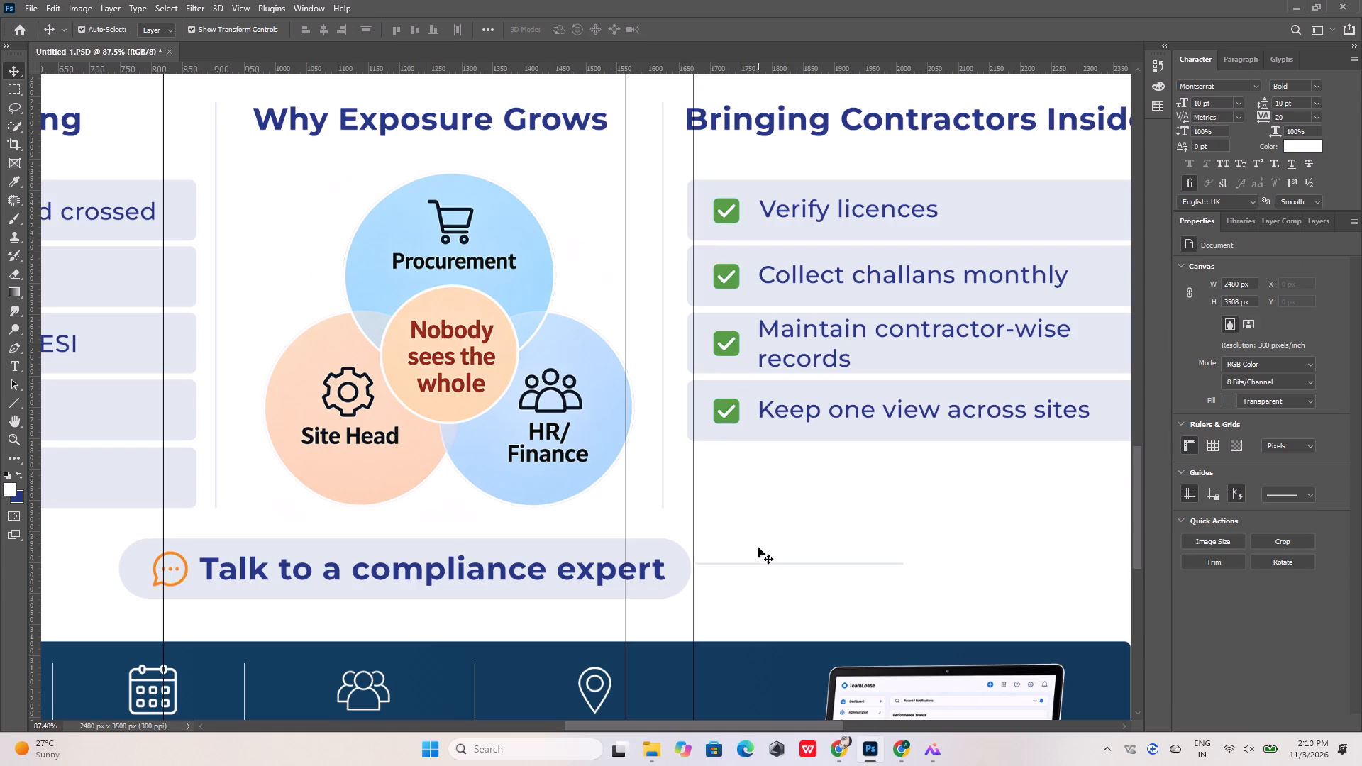
Nudge the horizontal line beyond the right end of the "Talk to a compliance expert" pill down by 3 px.
{"action": "scroll", "coordinate": [757, 565], "scroll_direction": "up", "scroll_amount": 4, "text": "alt"}
{"action": "left_click", "coordinate": [758, 565]}
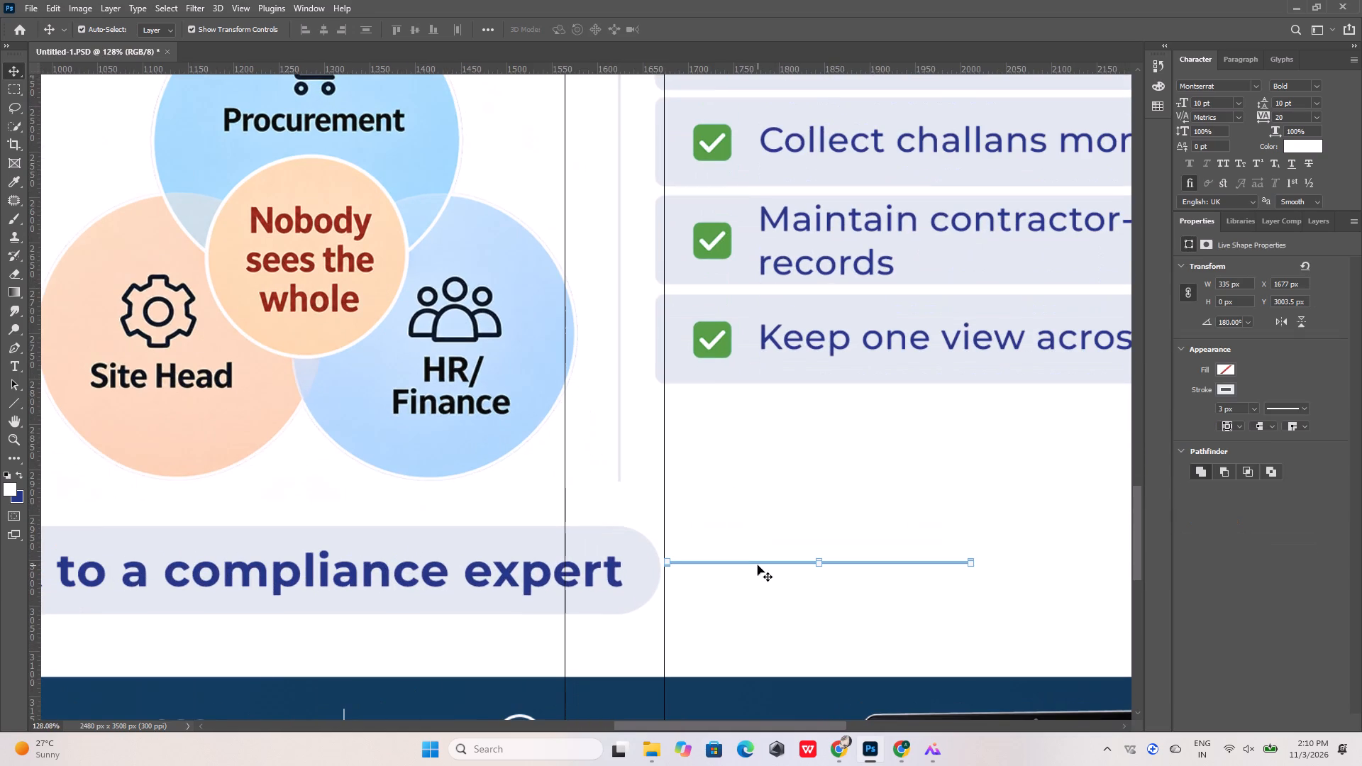
{"action": "key", "text": "Down"}
{"action": "key", "text": "Down"}
{"action": "key", "text": "Down"}
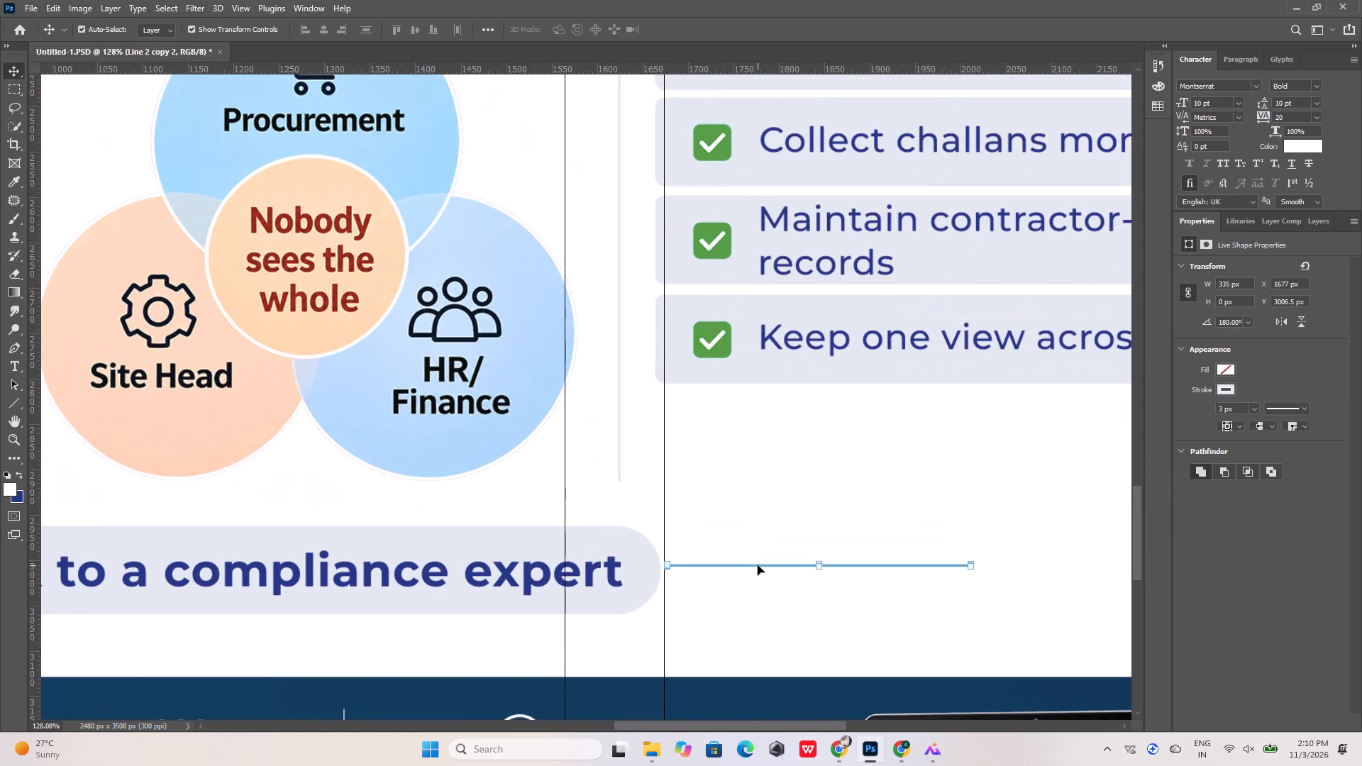
Duplicate the horizontal line and move the copy left to X 395 px, just before the left end of the "Talk to a compliance expert" pill.
{"action": "key", "text": "ctrl+j"}
{"action": "key", "text": "shift+Left"}
{"action": "key", "text": "shift+Left"}
{"action": "key", "text": "shift+Left"}
{"action": "key", "text": "shift+Left"}
{"action": "key", "text": "shift+Left"}
{"action": "key", "text": "shift+Left"}
{"action": "key", "text": "shift+Left"}
{"action": "key", "text": "shift+Left"}
{"action": "key", "text": "shift+Left"}
{"action": "key", "text": "shift+Left"}
{"action": "key", "text": "shift+Left"}
{"action": "key", "text": "shift+Left"}
{"action": "key", "text": "shift+Left"}
{"action": "key", "text": "shift+Left"}
{"action": "key", "text": "shift+Left"}
{"action": "key", "text": "shift+Left"}
{"action": "key", "text": "shift+Left"}
{"action": "key", "text": "shift+Left"}
{"action": "key", "text": "shift+Left"}
{"action": "key", "text": "shift+Left"}
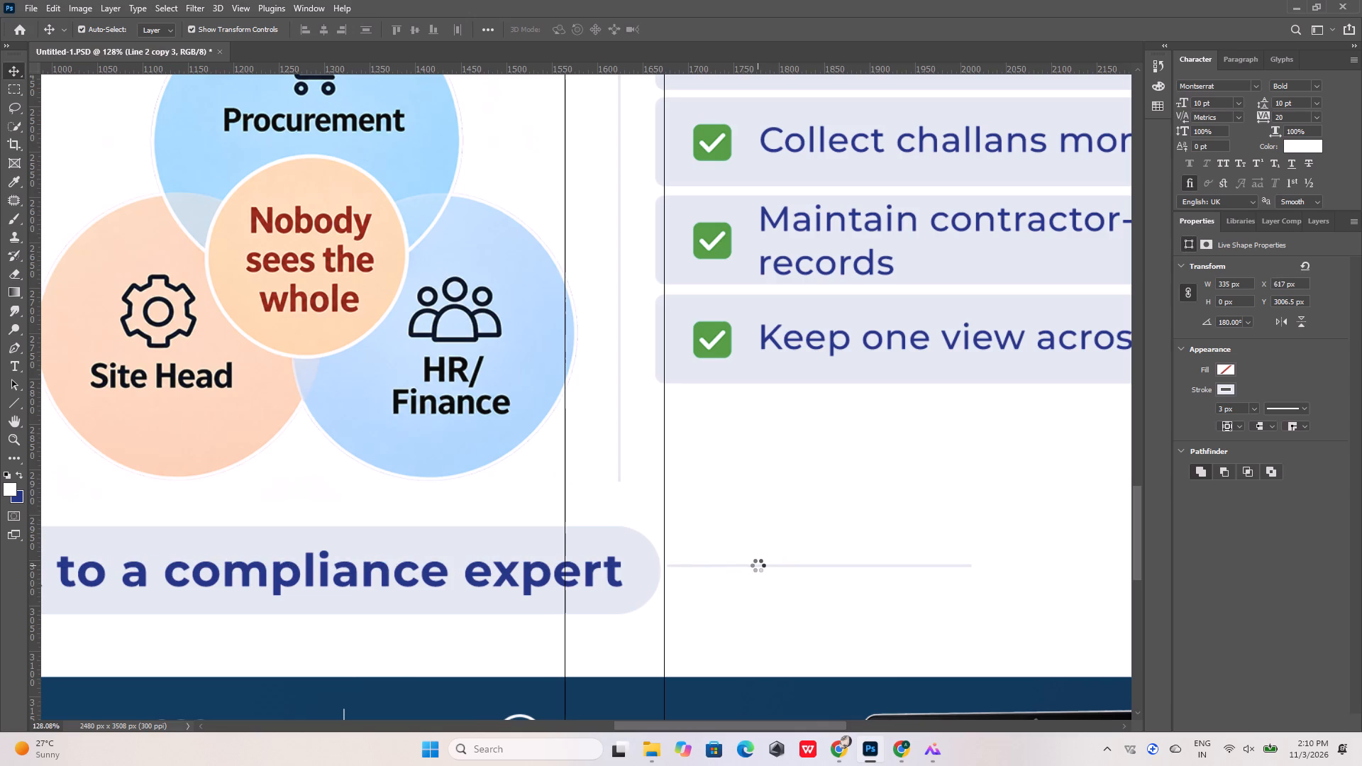
{"action": "scroll", "coordinate": [758, 565], "scroll_direction": "down", "scroll_amount": 12, "text": "alt"}
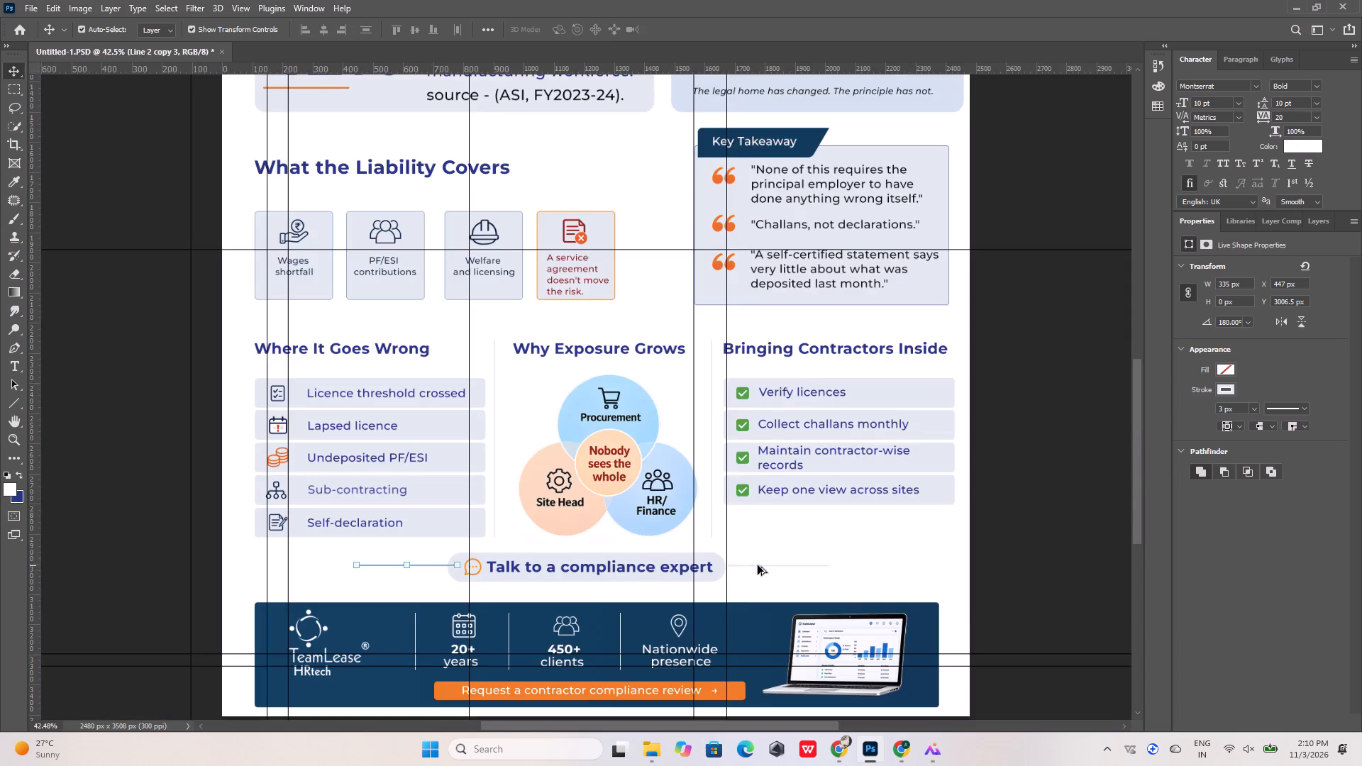
{"action": "scroll", "coordinate": [307, 565], "scroll_direction": "up", "scroll_amount": 6, "text": "alt"}
{"action": "key", "text": "shift+Left"}
{"action": "key", "text": "shift+Left"}
{"action": "key", "text": "shift+Left"}
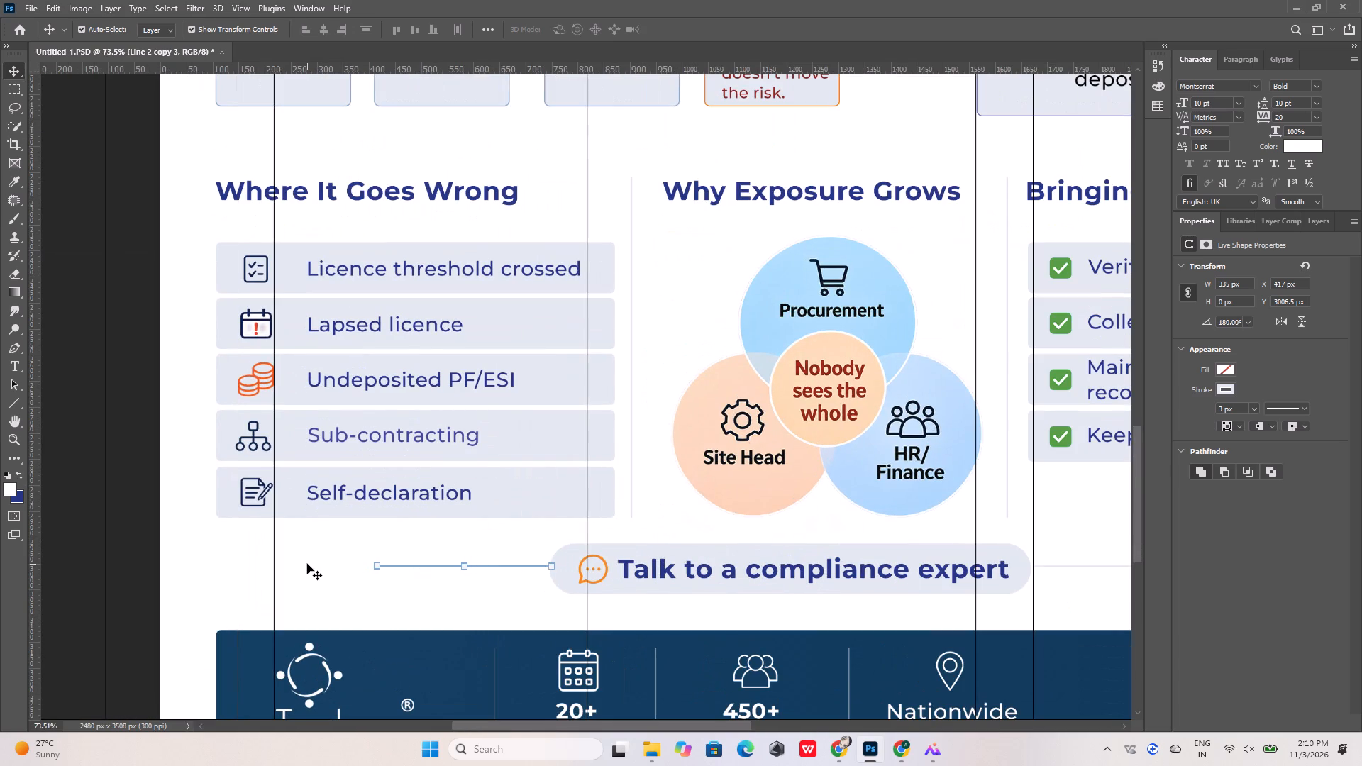
{"action": "key", "text": "shift+Left"}
{"action": "key", "text": "shift+Left"}
{"action": "key", "text": "Left"}
Select both horizontal lines flanking the "Talk to a compliance expert" pill and move them down 3 px together.
{"action": "left_click", "coordinate": [1075, 565], "text": "shift"}
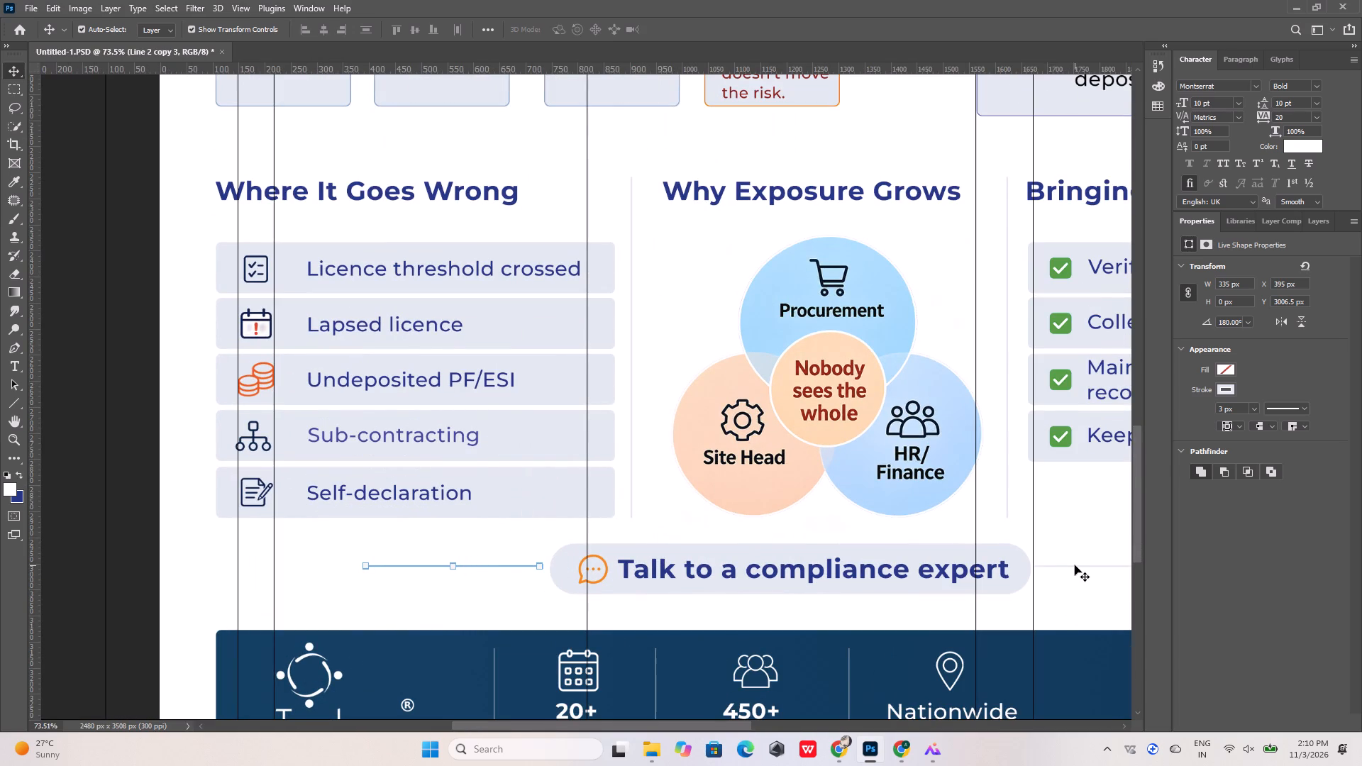
{"action": "scroll", "coordinate": [1075, 565], "scroll_direction": "up", "scroll_amount": 15, "text": "alt"}
{"action": "left_click", "coordinate": [1075, 570], "text": "shift"}
{"action": "scroll", "coordinate": [1071, 570], "scroll_direction": "down", "scroll_amount": 3, "text": "alt"}
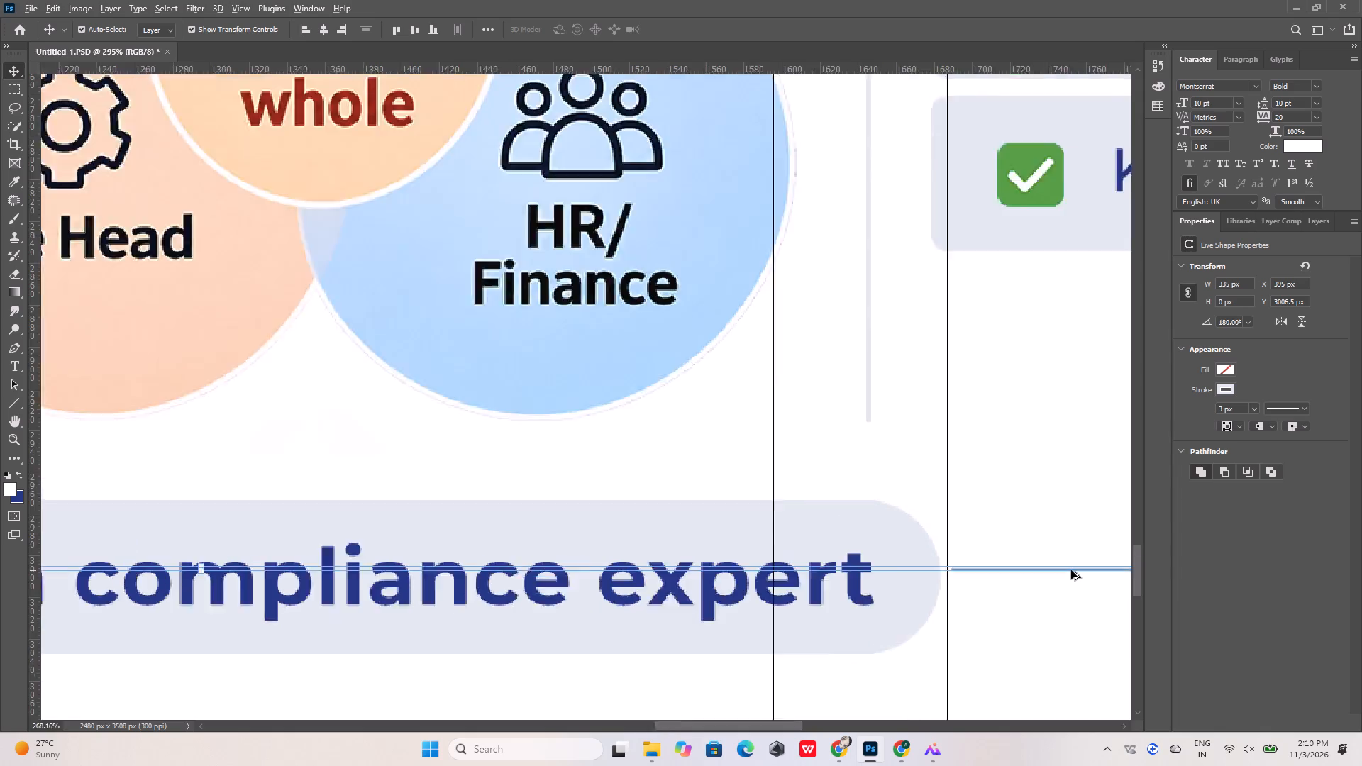
{"action": "scroll", "coordinate": [1071, 570], "scroll_direction": "down", "scroll_amount": 12, "text": "alt"}
{"action": "key", "text": "Down"}
{"action": "key", "text": "Down"}
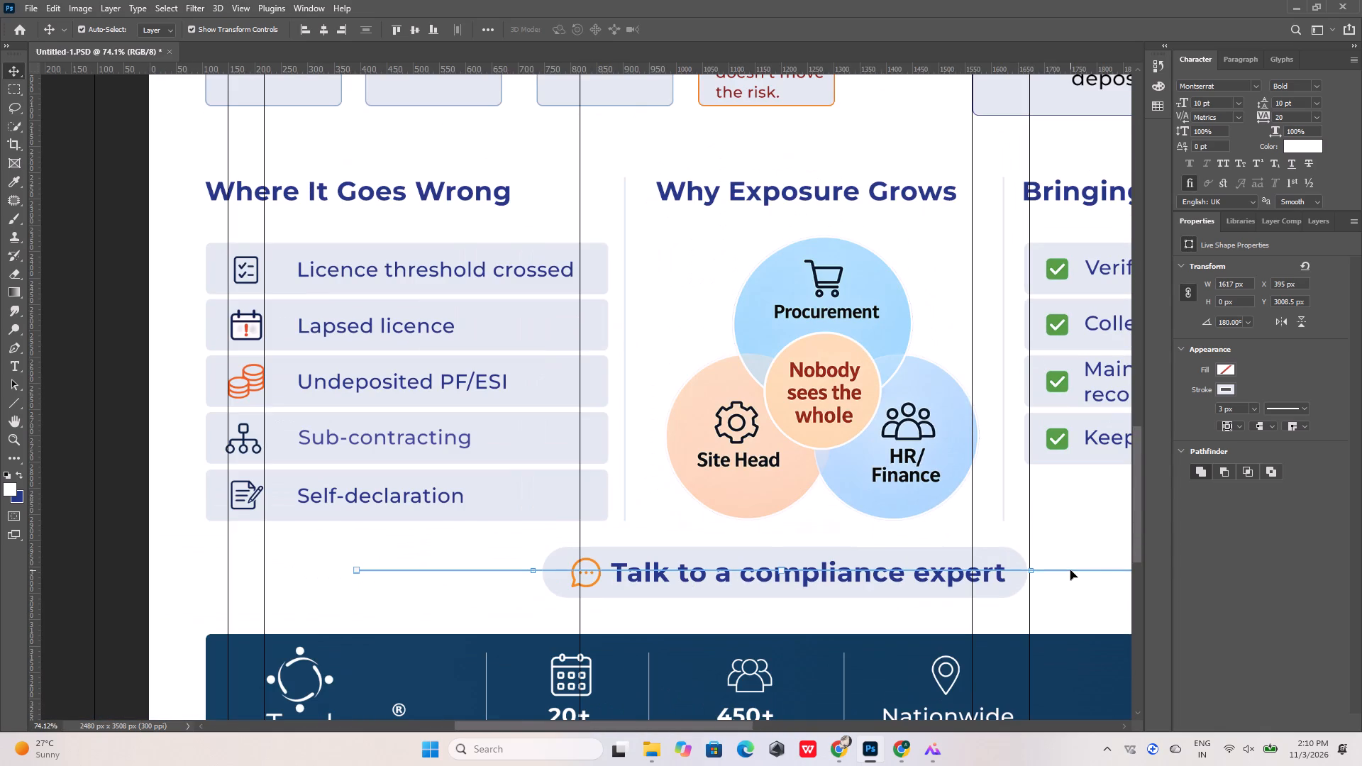
{"action": "key", "text": "Down"}
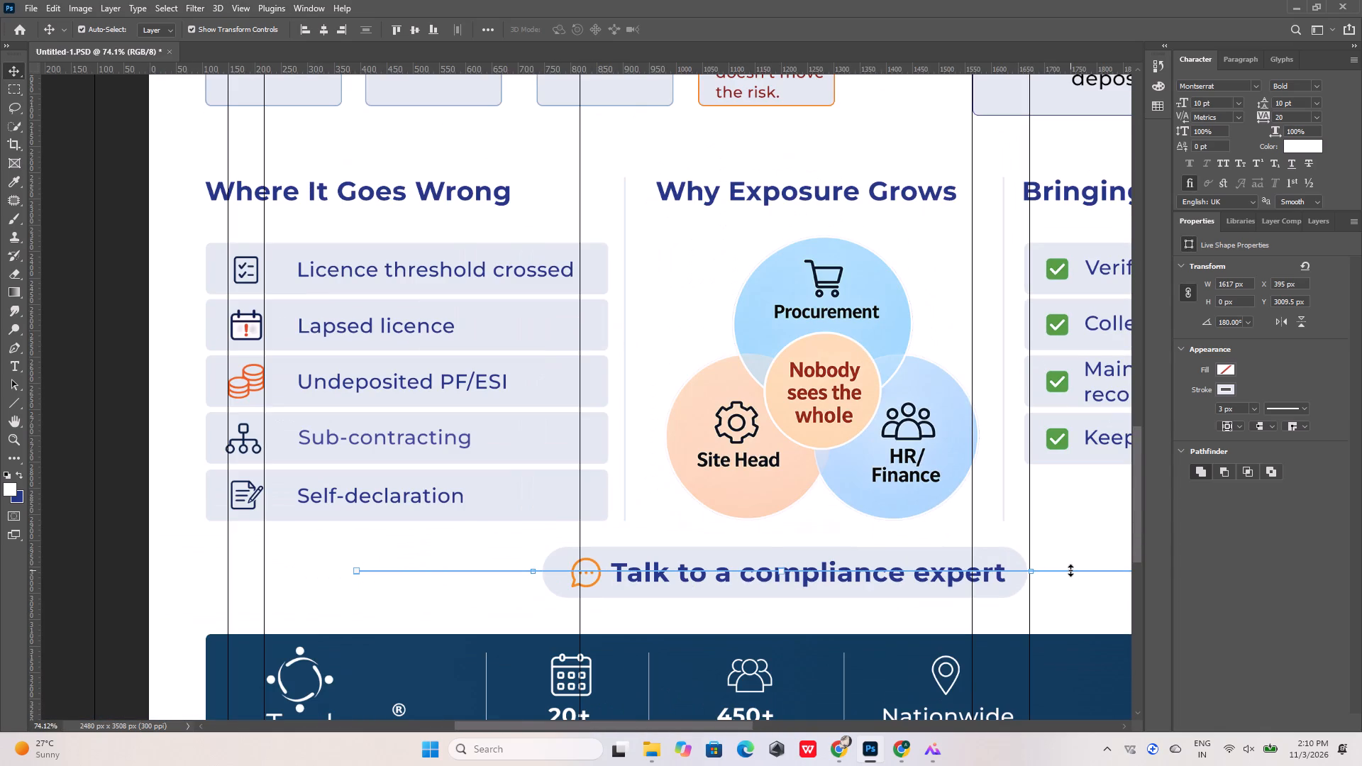
Remove the five vertical guides crossing the poster's columns and clear the line selection.
{"action": "left_click_drag", "start_coordinate": [971, 368], "coordinate": [0, 306]}
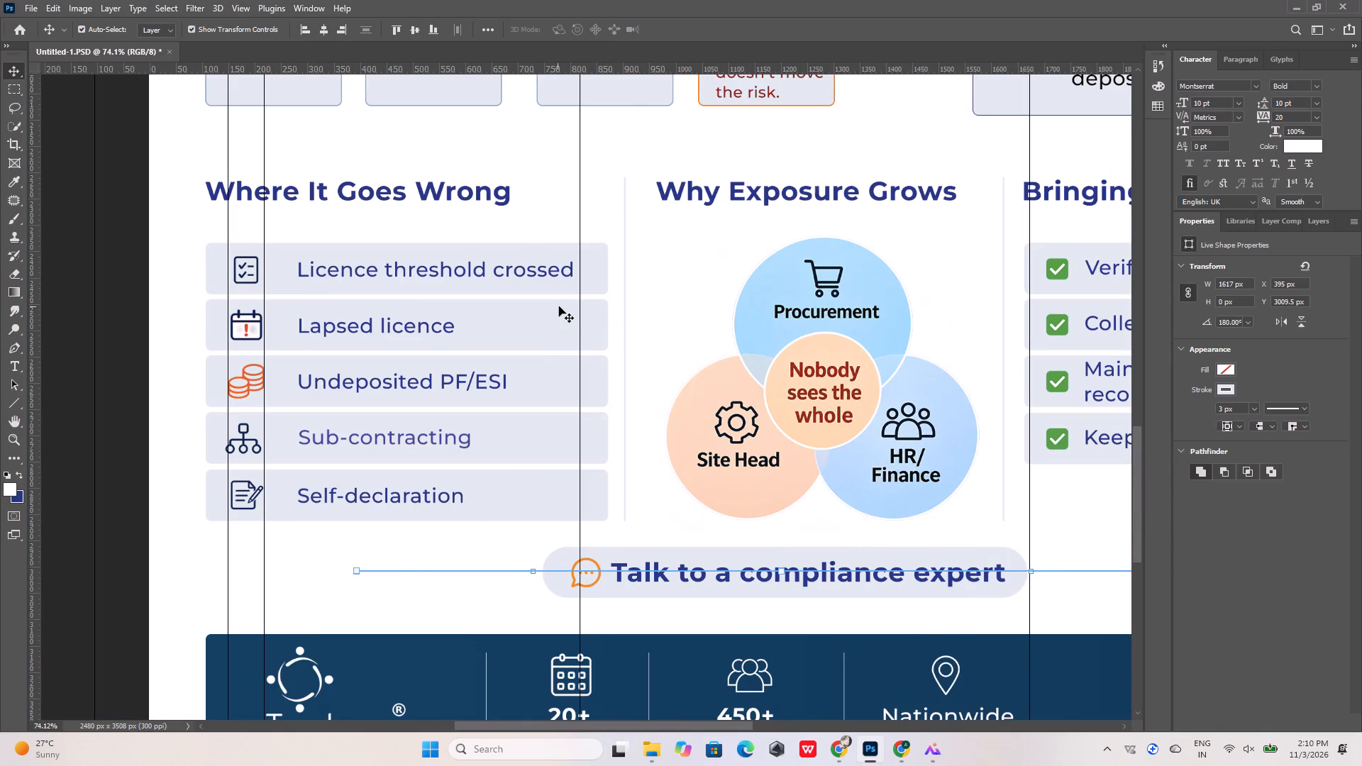
{"action": "left_click_drag", "start_coordinate": [580, 323], "coordinate": [0, 281]}
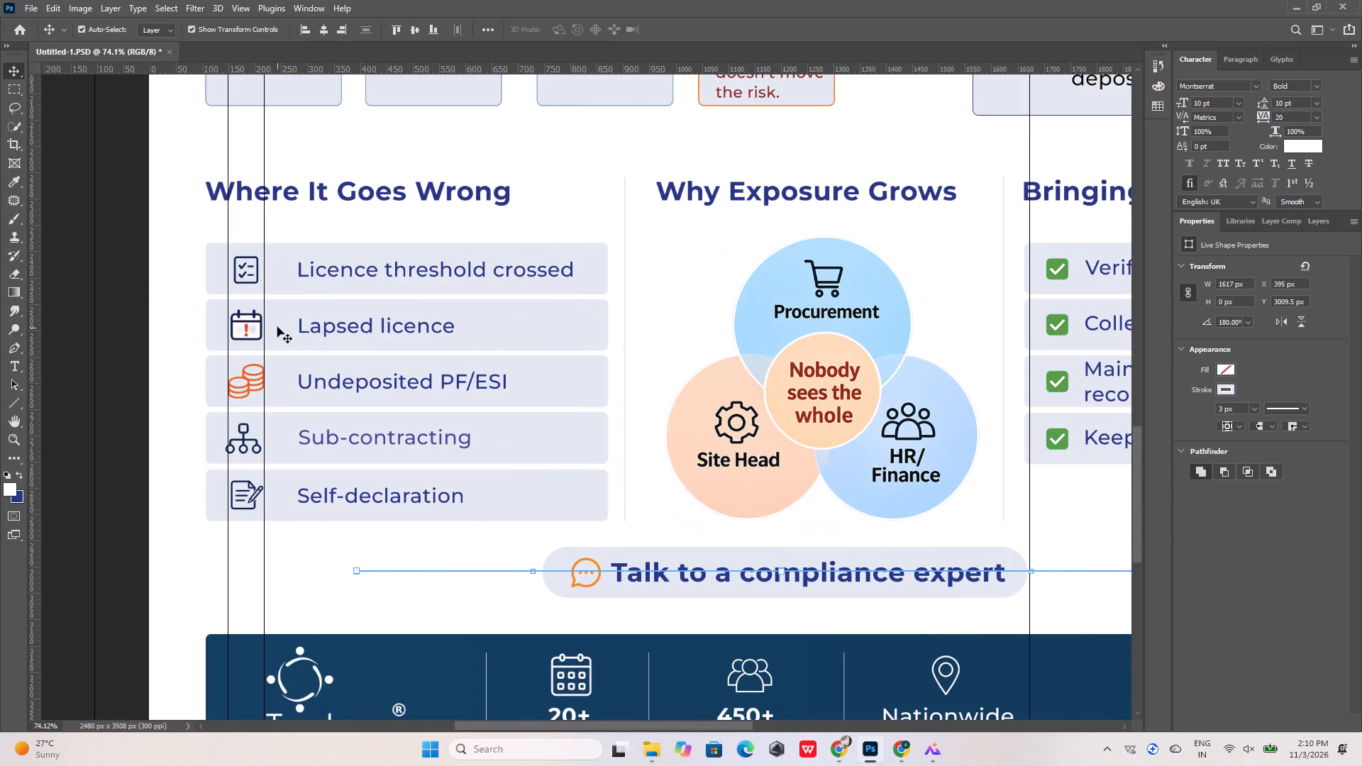
{"action": "left_click_drag", "start_coordinate": [262, 316], "coordinate": [0, 262]}
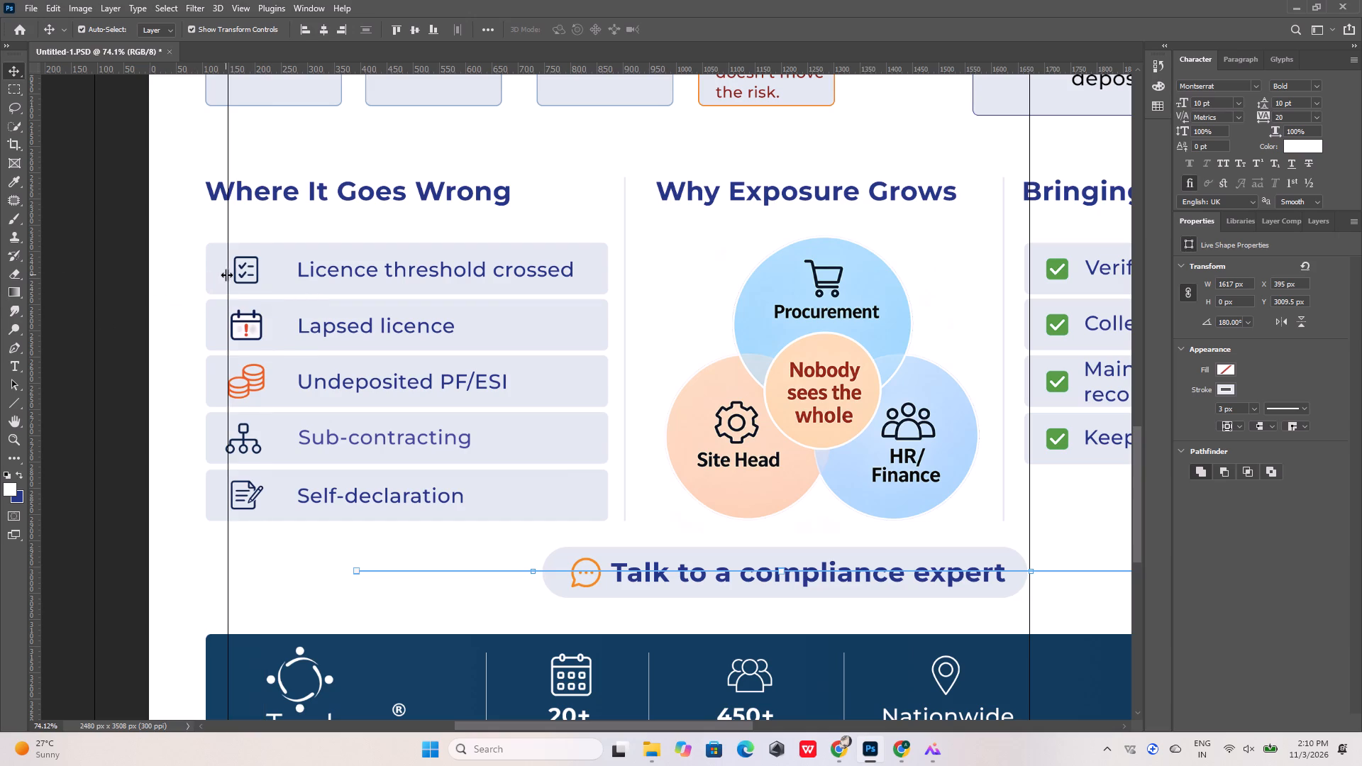
{"action": "left_click_drag", "start_coordinate": [229, 275], "coordinate": [0, 238]}
{"action": "left_click_drag", "start_coordinate": [1031, 482], "coordinate": [0, 218]}
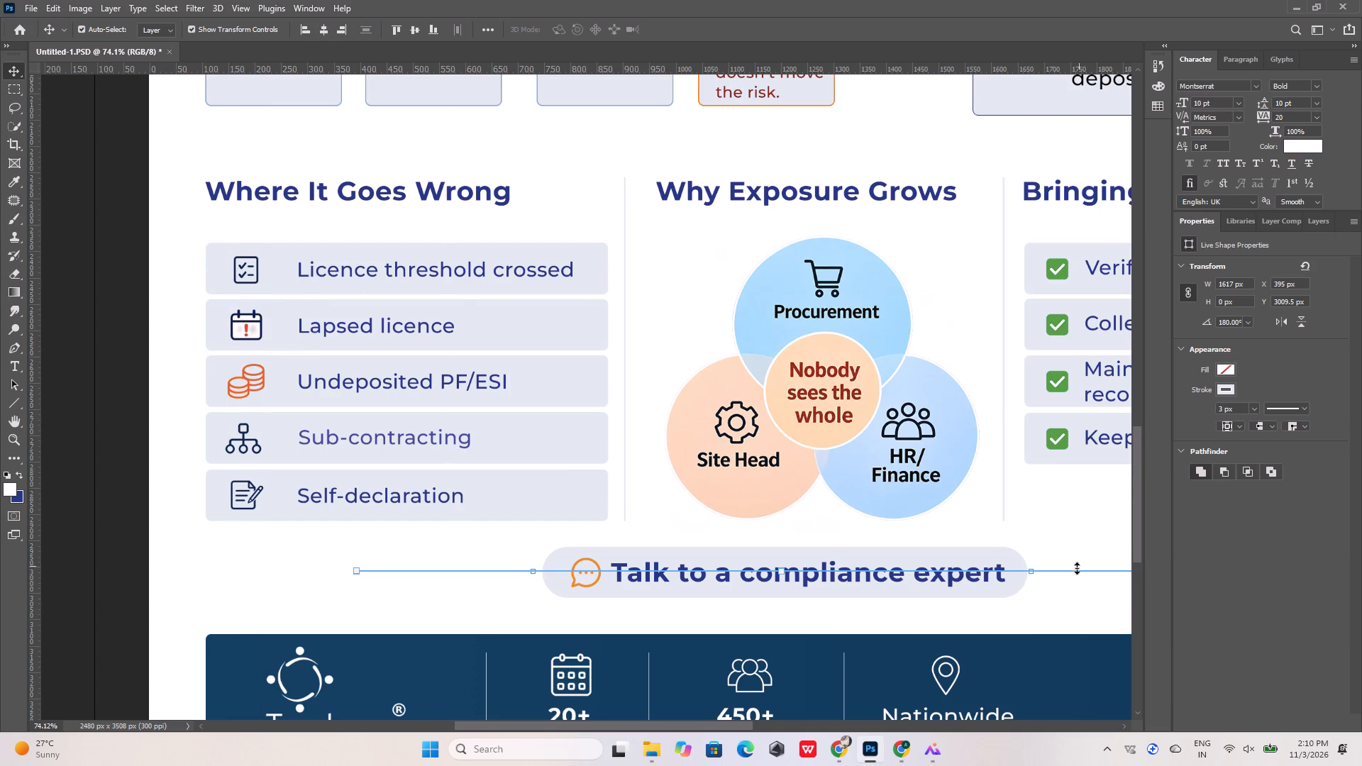
{"action": "left_click", "coordinate": [978, 523]}
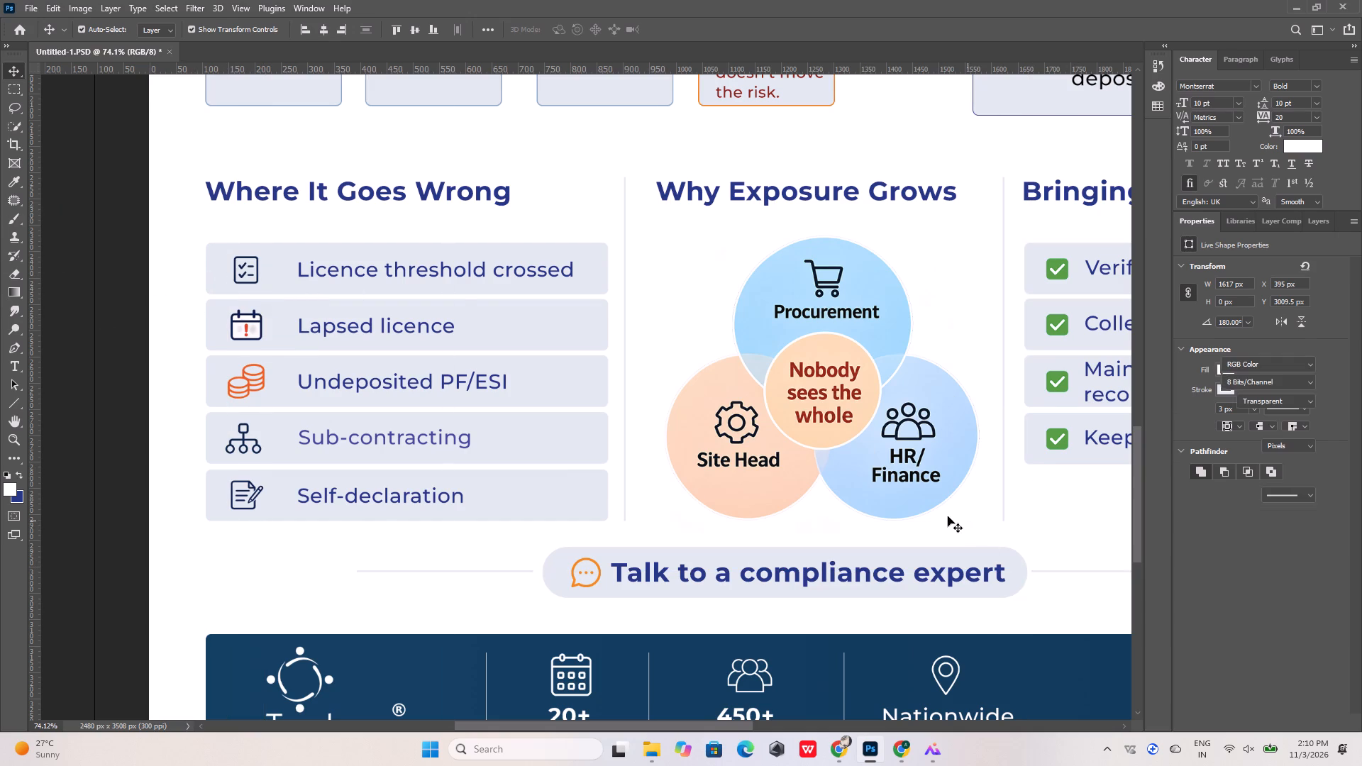
Check the left alignment of the 42% card's text lines with a temporary vertical guide at about 681 px, and remove it.
{"action": "scroll", "coordinate": [504, 486], "scroll_direction": "down", "scroll_amount": 6, "text": "alt"}
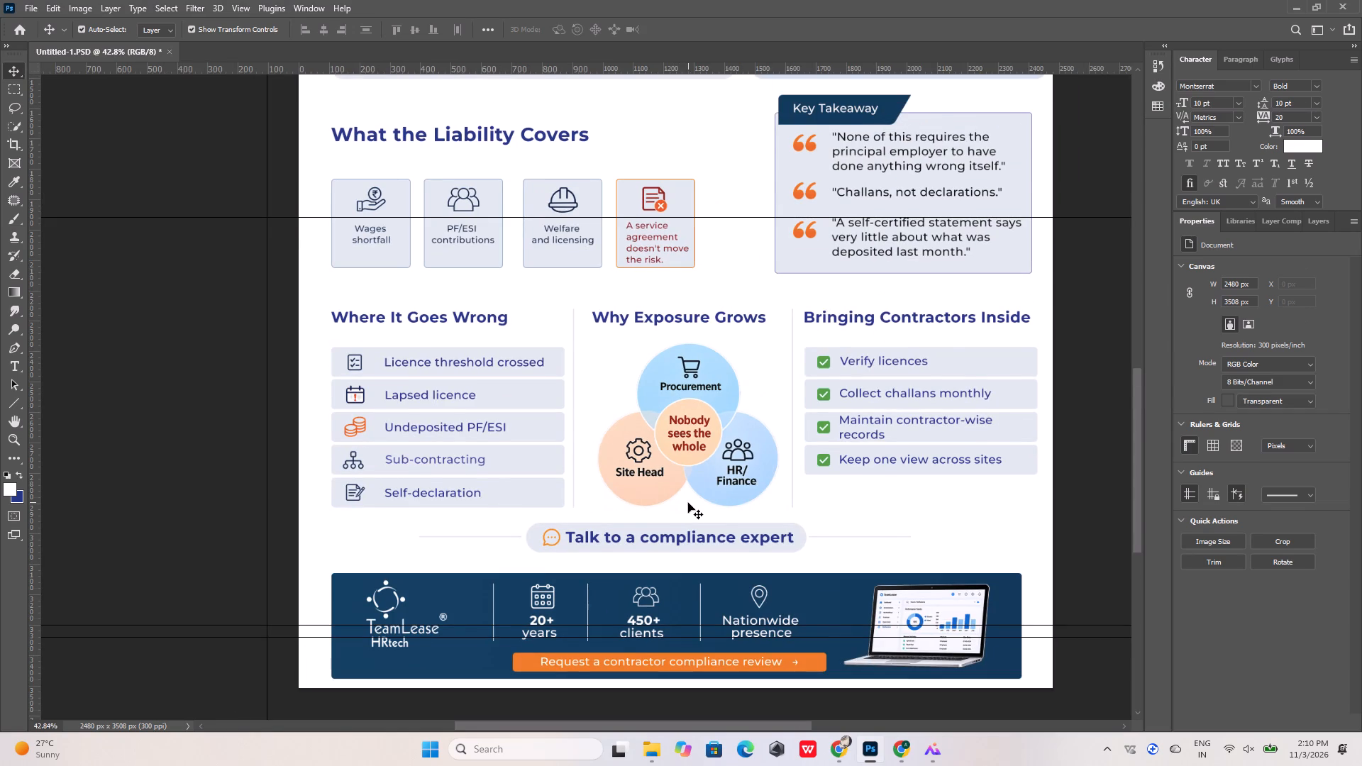
{"action": "scroll", "coordinate": [688, 504], "scroll_direction": "up", "scroll_amount": 20}
{"action": "scroll", "coordinate": [688, 504], "scroll_direction": "up", "scroll_amount": 7}
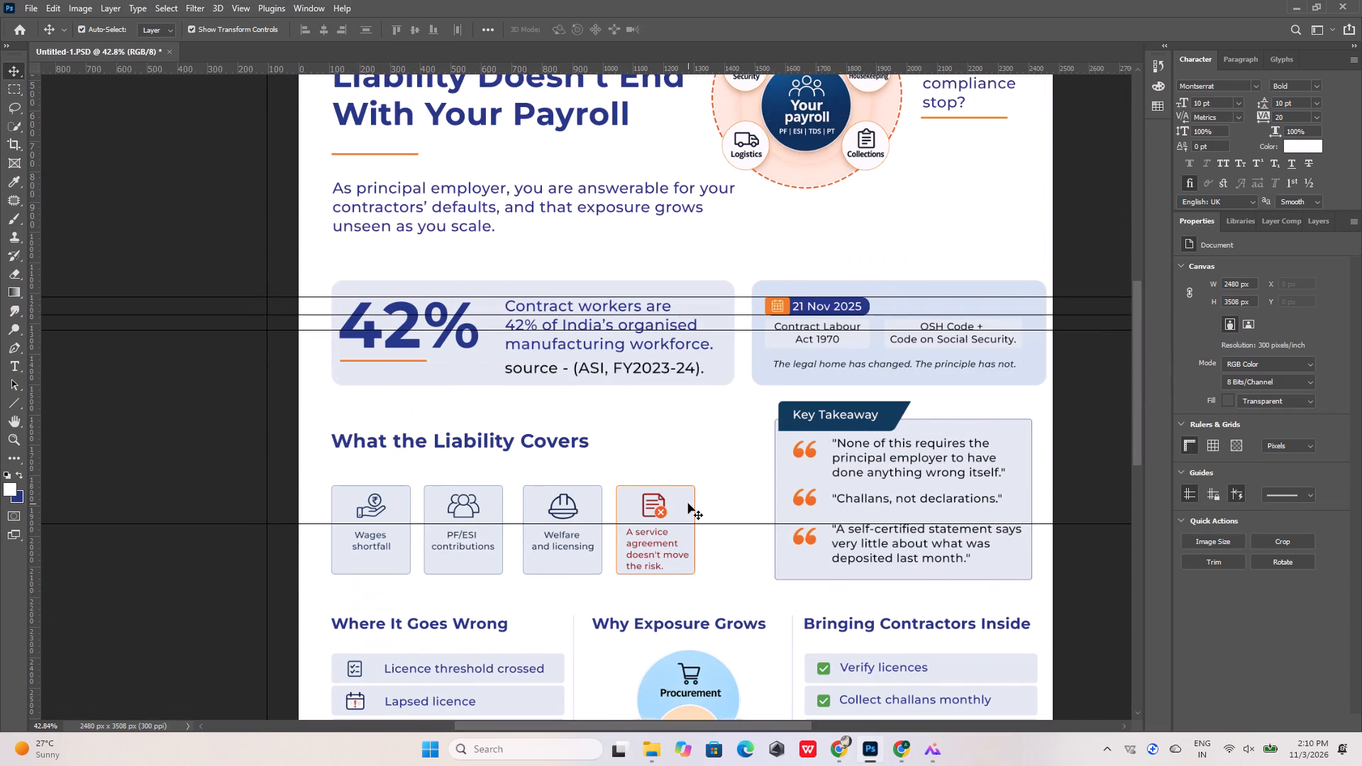
{"action": "scroll", "coordinate": [688, 504], "scroll_direction": "up", "scroll_amount": 5}
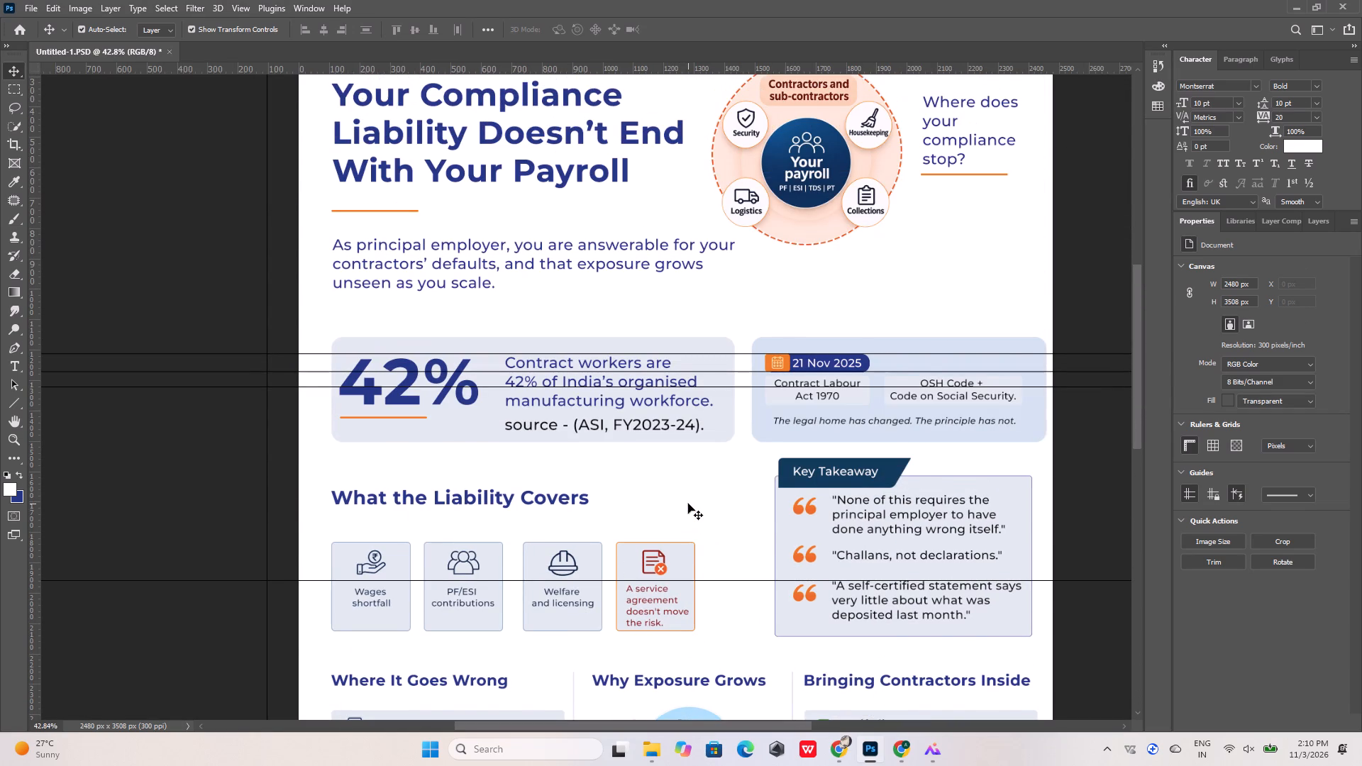
{"action": "scroll", "coordinate": [688, 504], "scroll_direction": "up", "scroll_amount": 1}
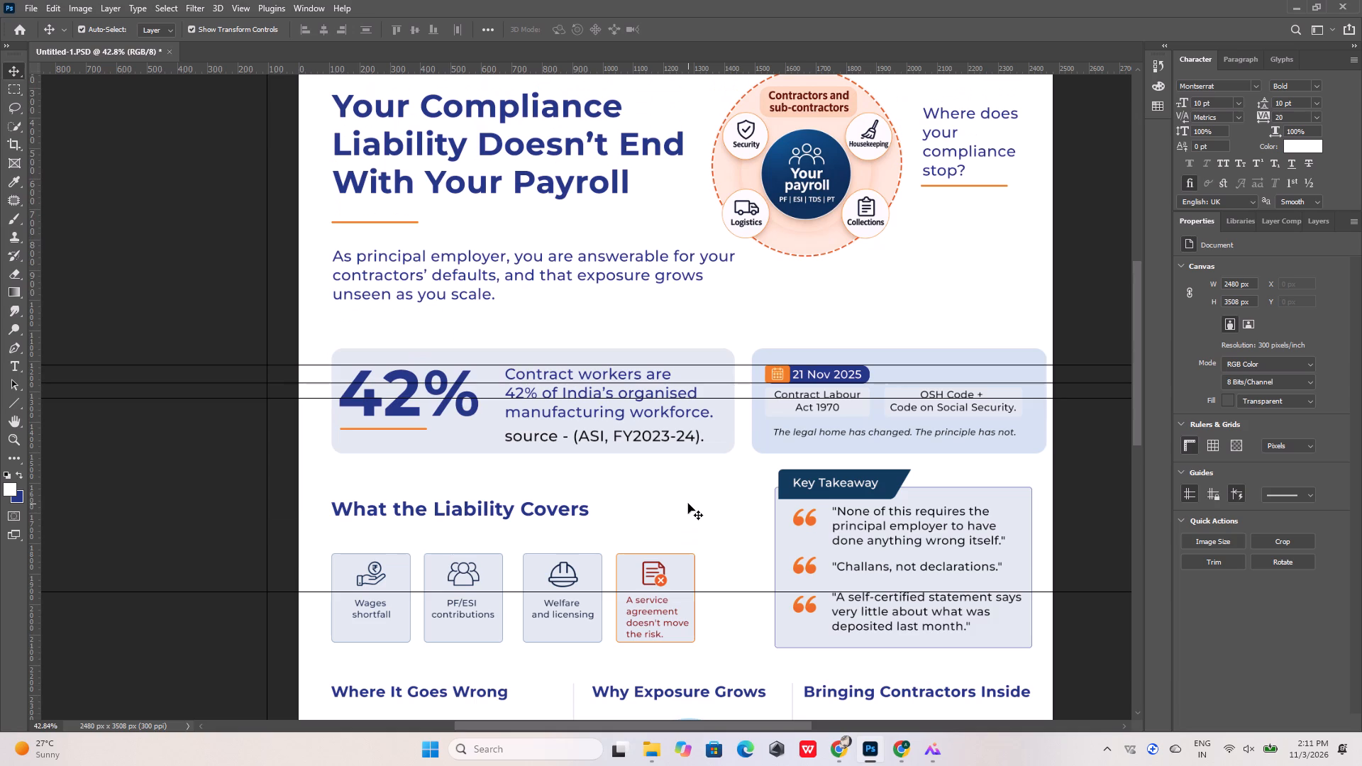
{"action": "scroll", "coordinate": [515, 396], "scroll_direction": "up", "scroll_amount": 4, "text": "alt"}
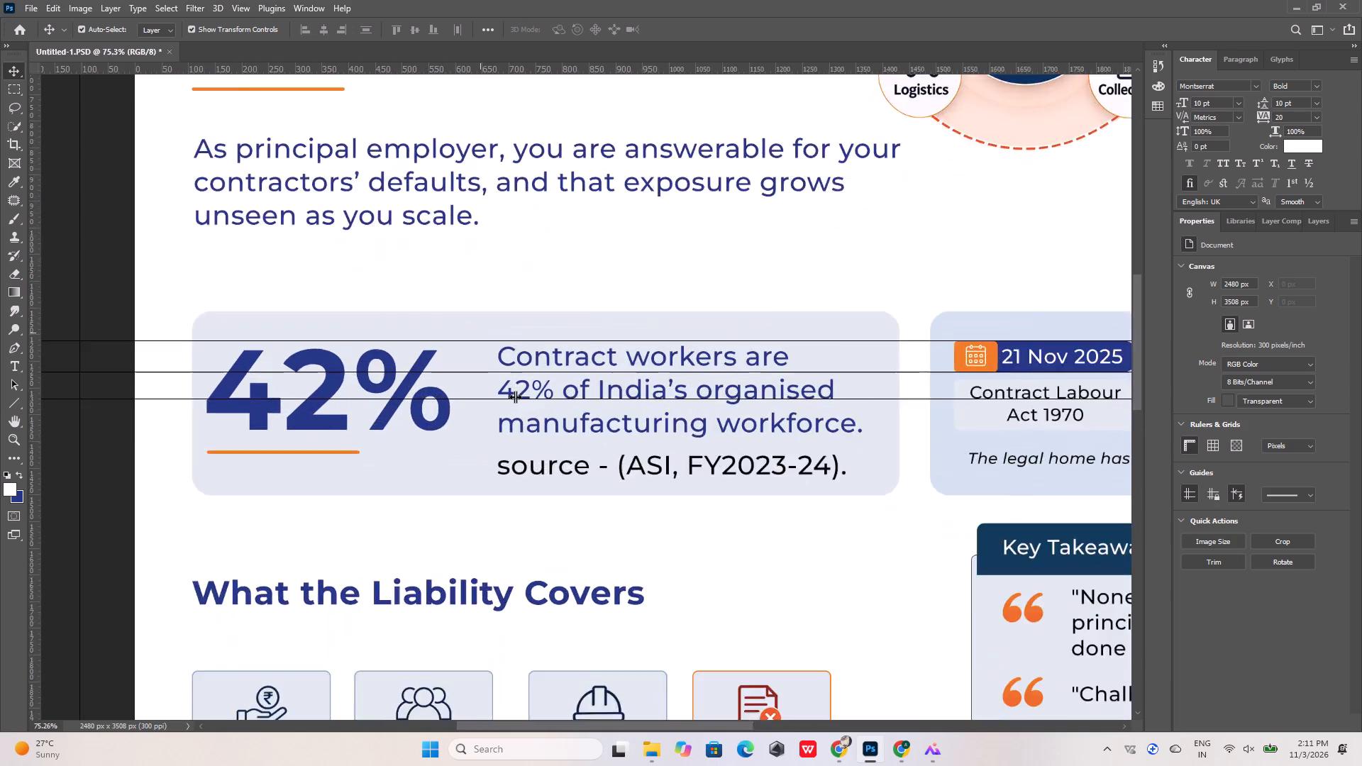
{"action": "scroll", "coordinate": [515, 396], "scroll_direction": "up", "scroll_amount": 16, "text": "alt"}
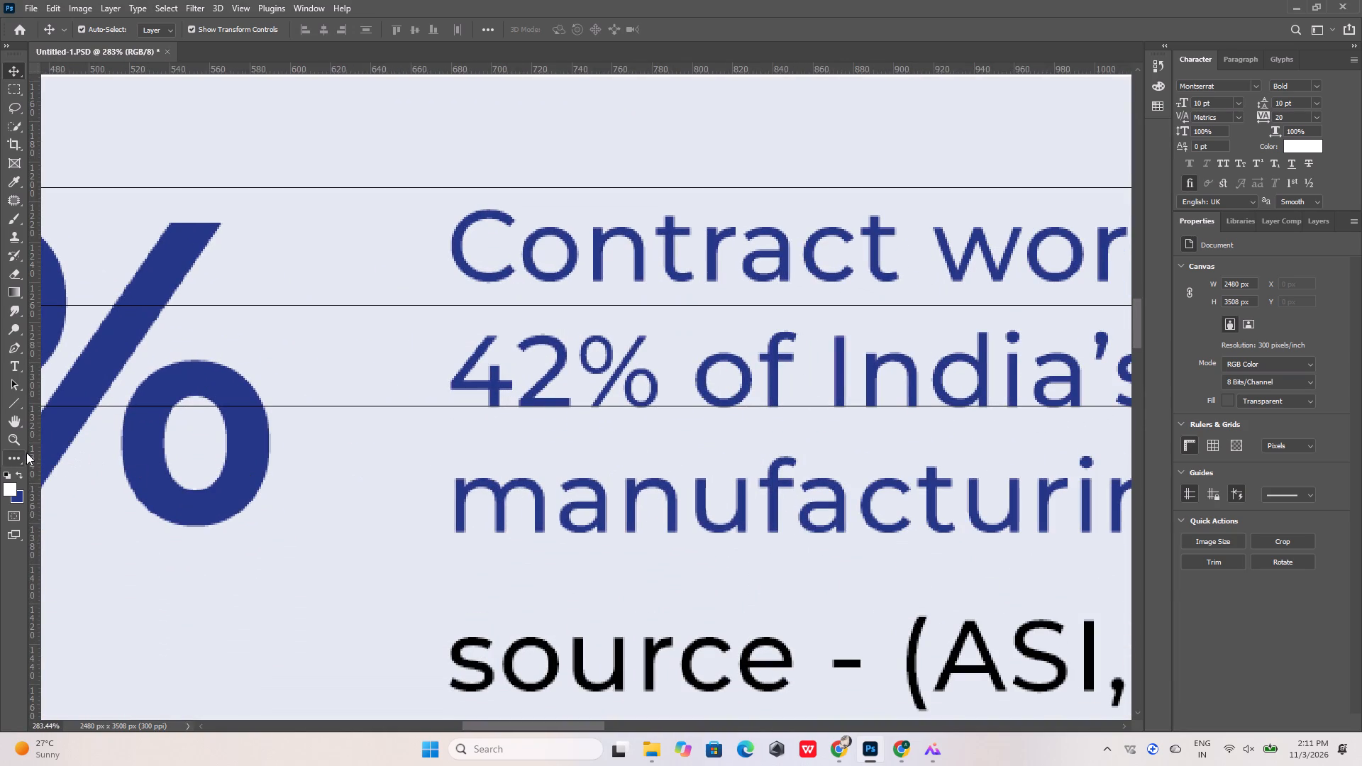
{"action": "left_click_drag", "start_coordinate": [33, 451], "coordinate": [453, 449]}
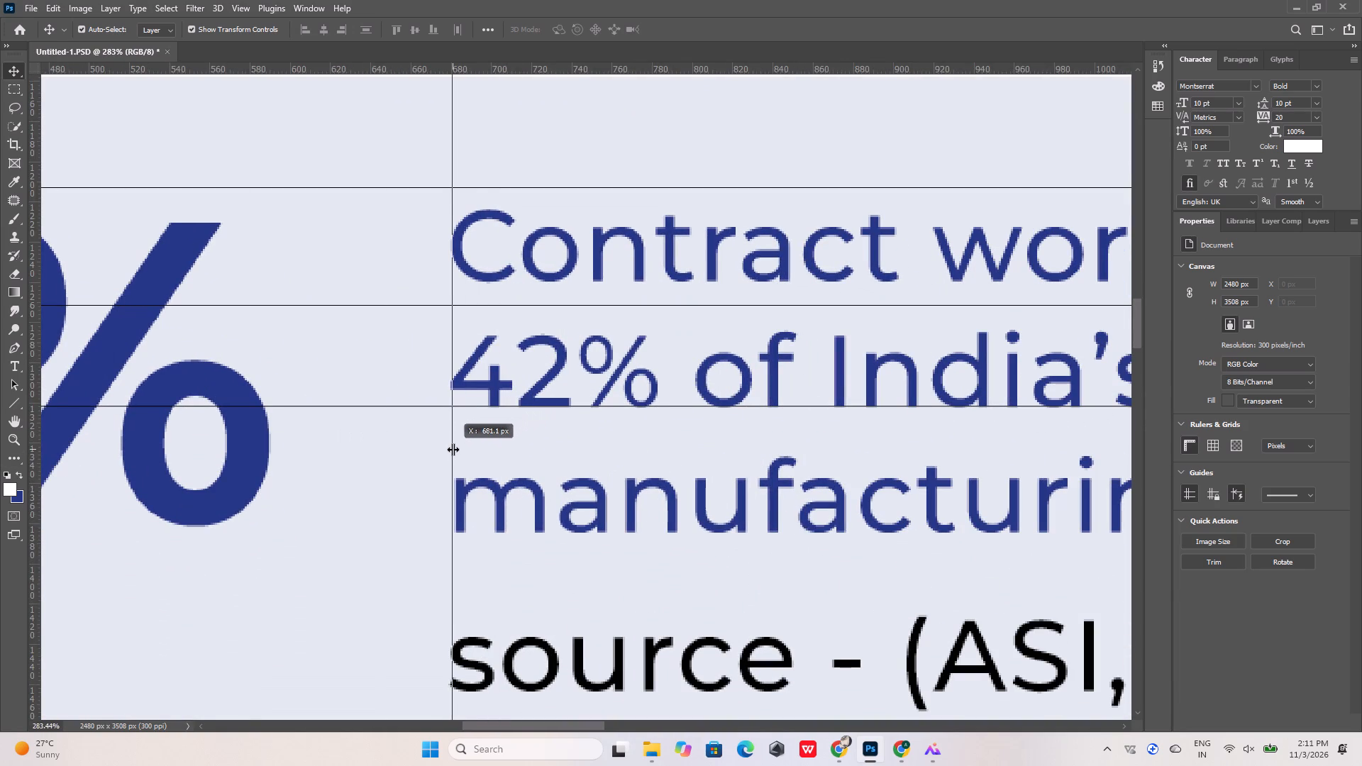
{"action": "left_click_drag", "start_coordinate": [453, 449], "coordinate": [0, 364]}
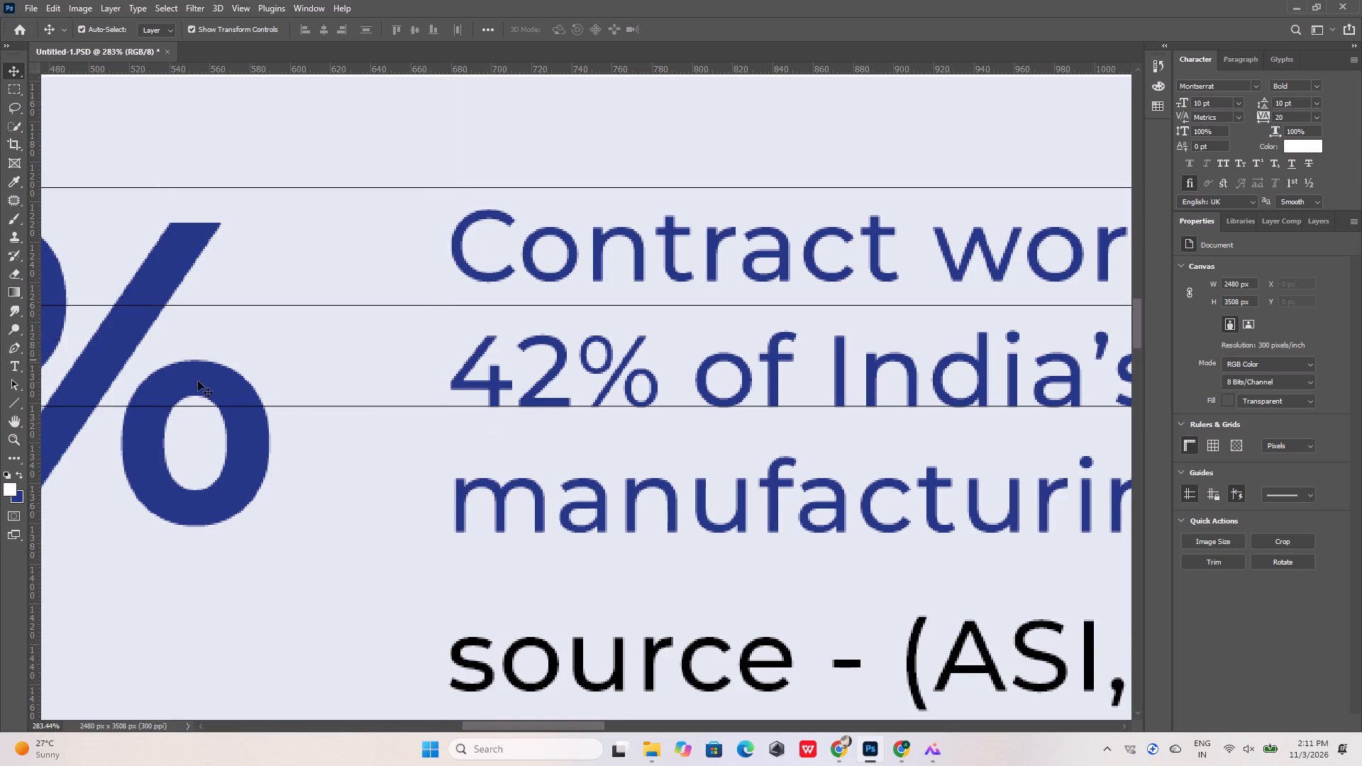
{"action": "scroll", "coordinate": [384, 374], "scroll_direction": "down", "scroll_amount": 20, "text": "alt"}
{"action": "scroll", "coordinate": [384, 374], "scroll_direction": "down", "scroll_amount": 4, "text": "alt"}
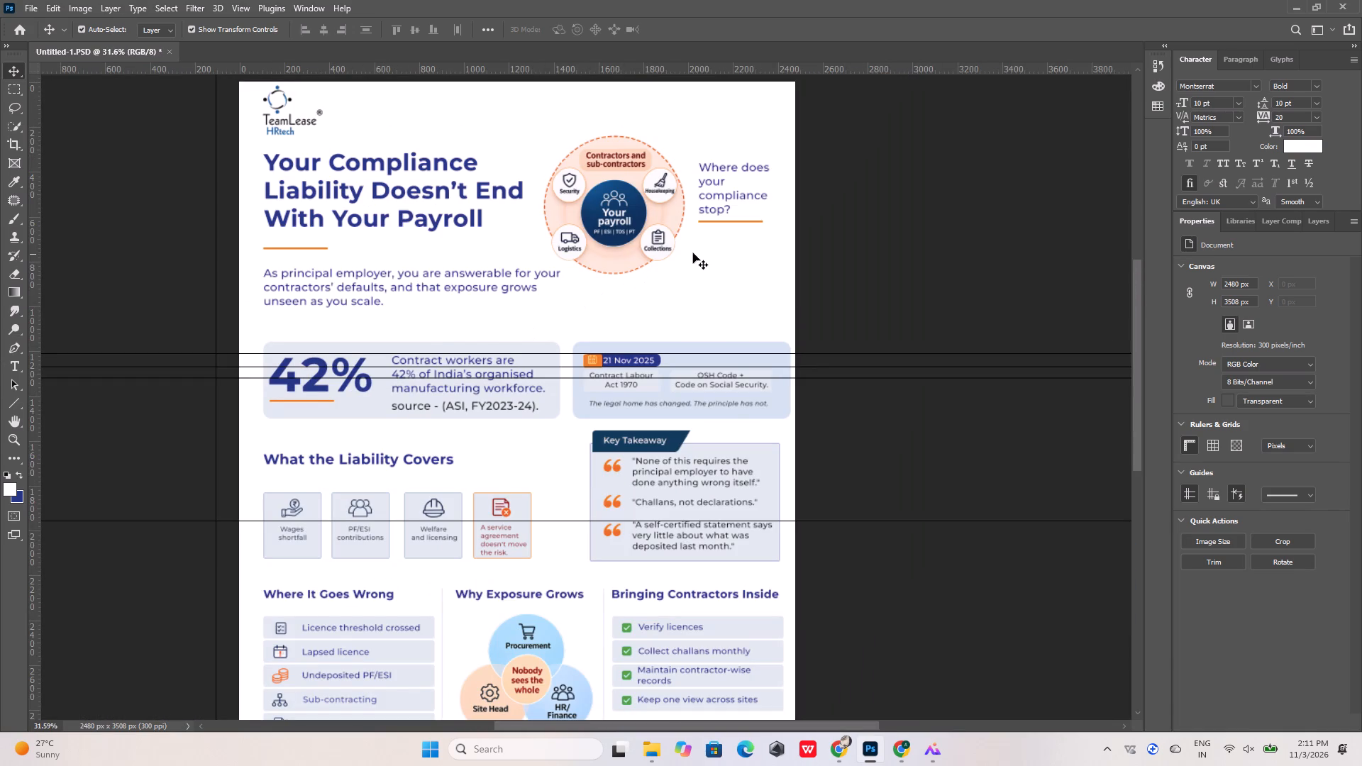
Switch to the reference poster image and capture a screenshot of its header illustration area, from the payroll circle to the "8 min read" badge.
{"action": "left_click", "coordinate": [930, 753]}
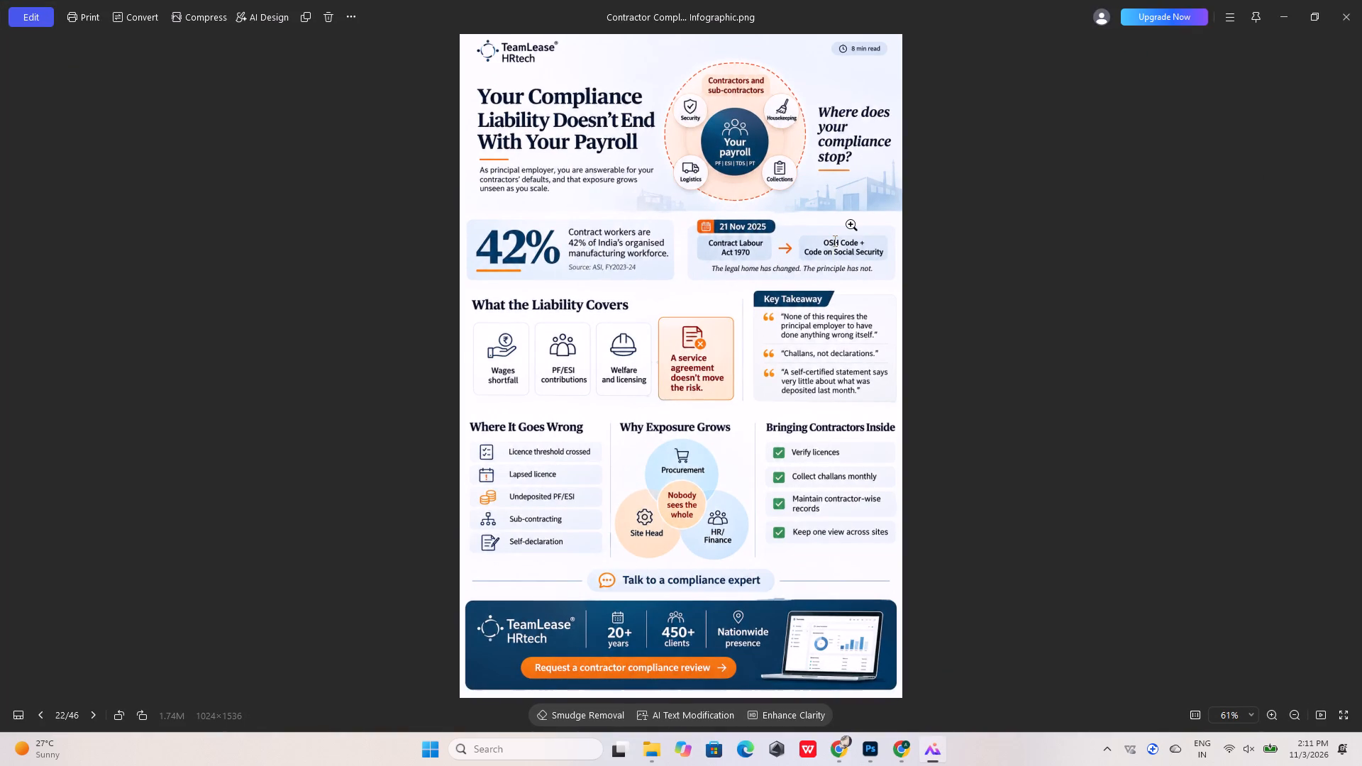
{"action": "key", "text": "Print"}
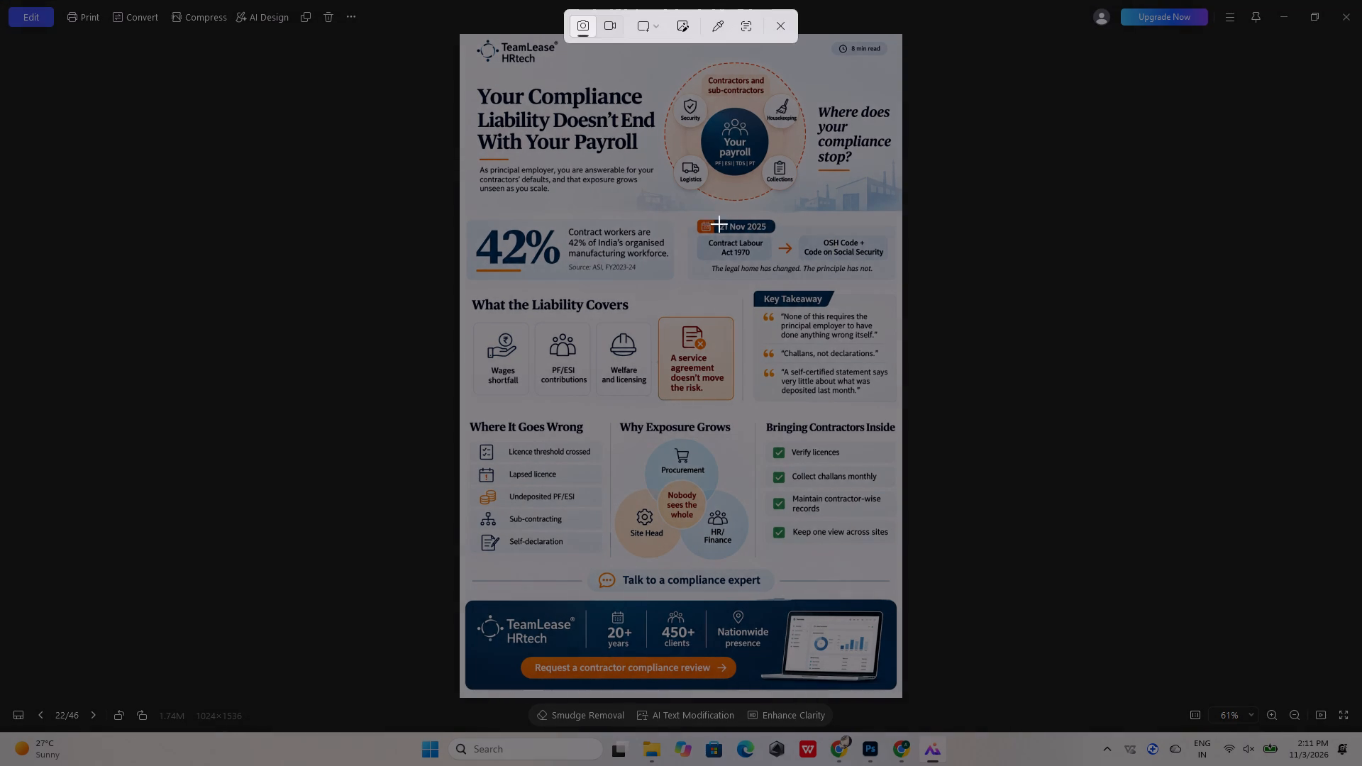
{"action": "left_click_drag", "start_coordinate": [639, 211], "coordinate": [906, 32]}
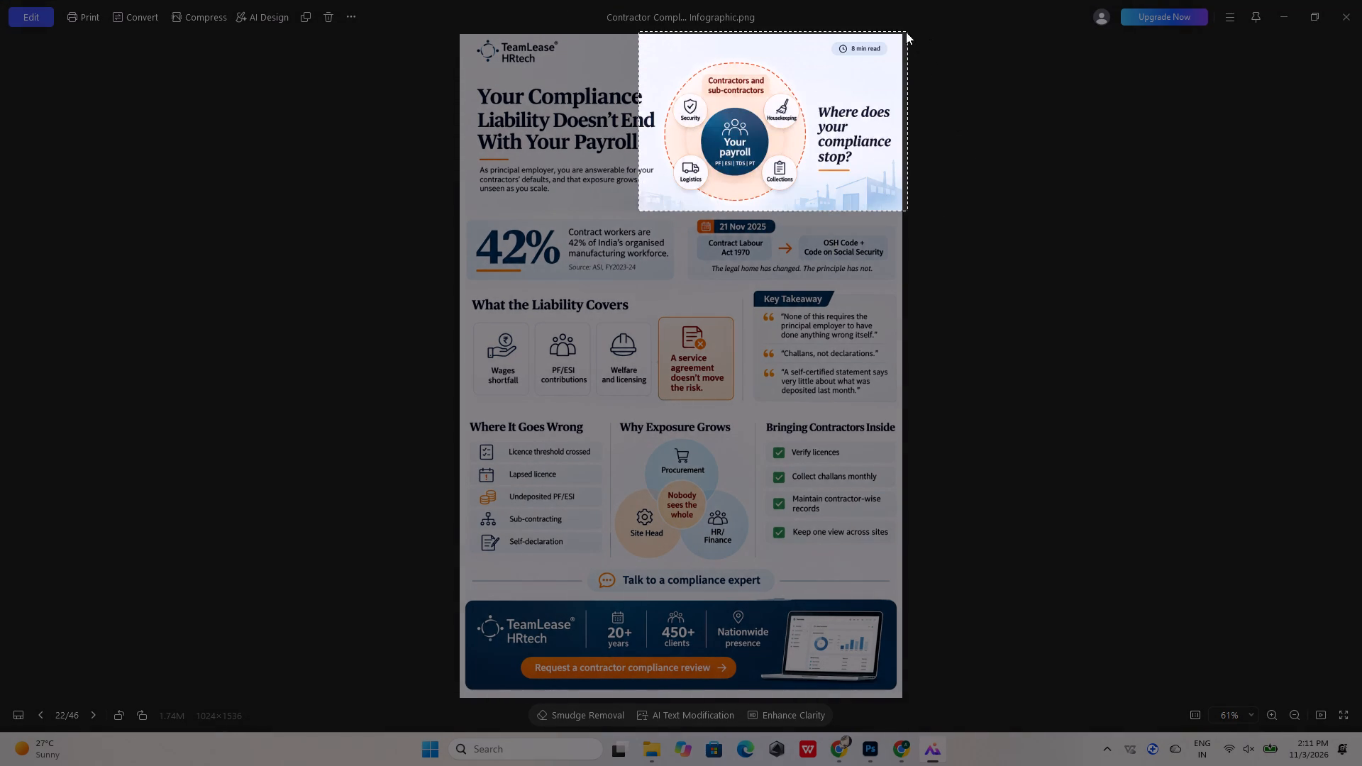
{"action": "left_click_drag", "start_coordinate": [906, 32], "coordinate": [900, 34]}
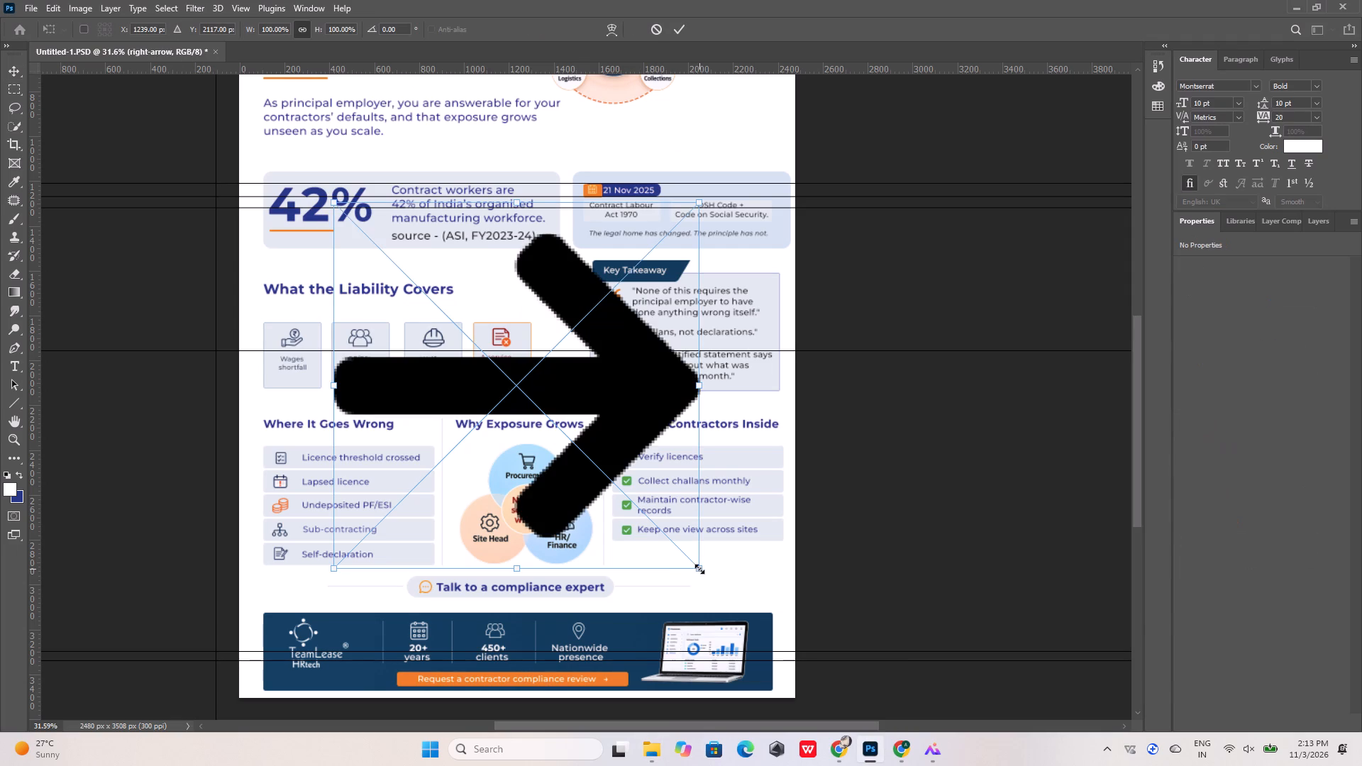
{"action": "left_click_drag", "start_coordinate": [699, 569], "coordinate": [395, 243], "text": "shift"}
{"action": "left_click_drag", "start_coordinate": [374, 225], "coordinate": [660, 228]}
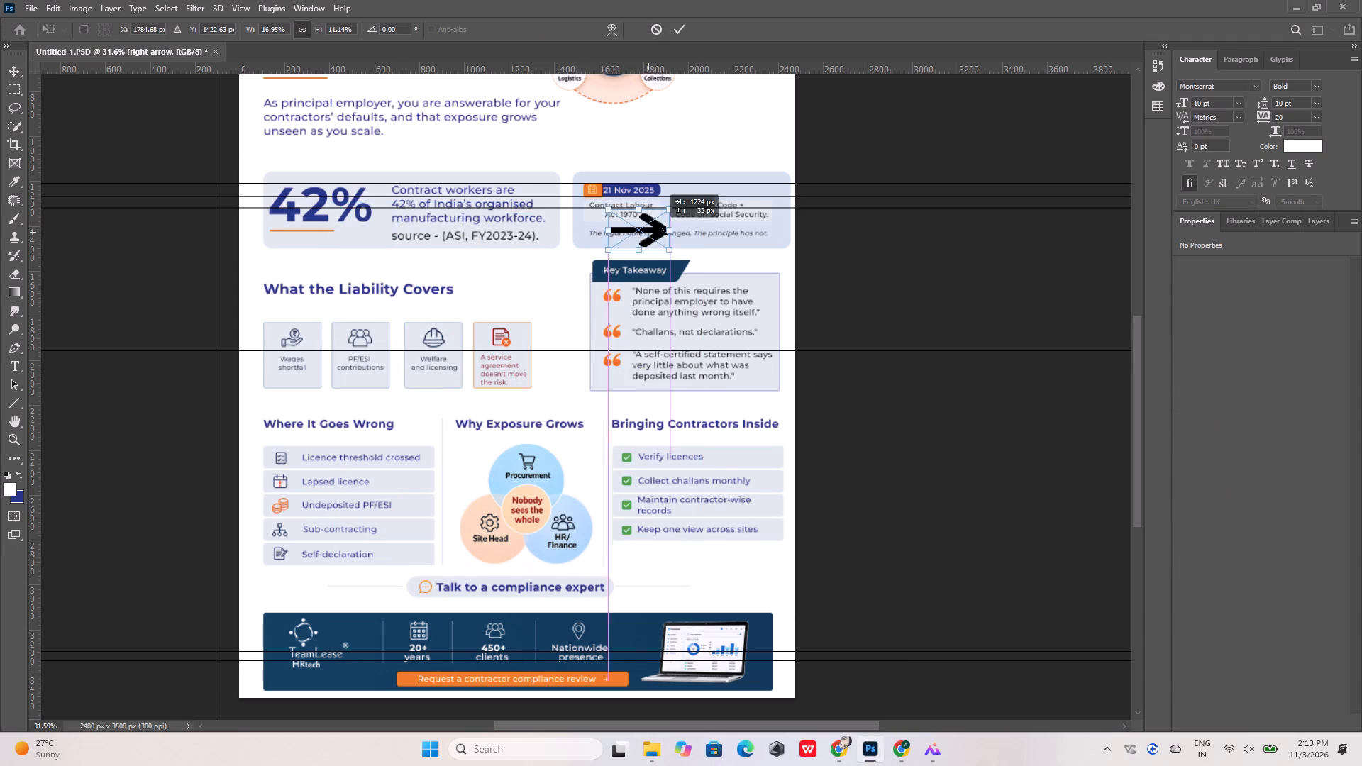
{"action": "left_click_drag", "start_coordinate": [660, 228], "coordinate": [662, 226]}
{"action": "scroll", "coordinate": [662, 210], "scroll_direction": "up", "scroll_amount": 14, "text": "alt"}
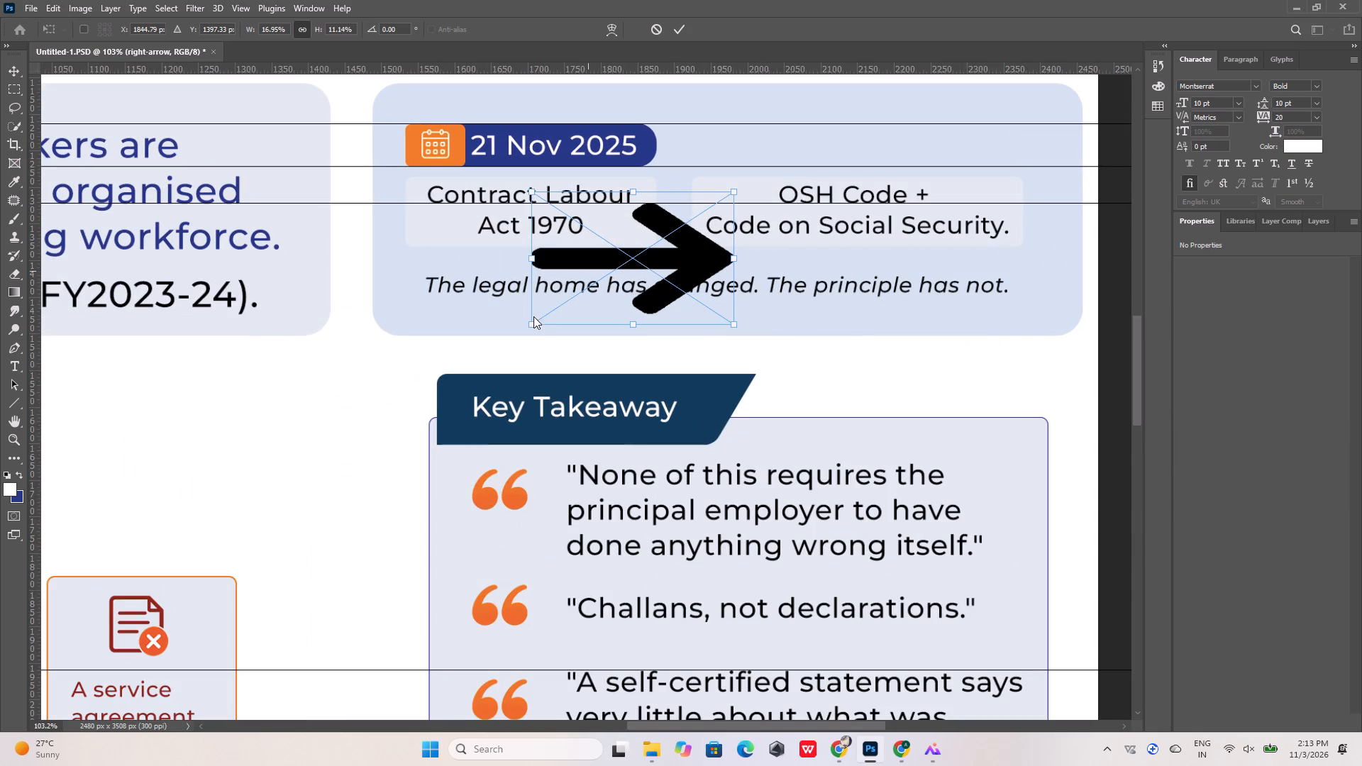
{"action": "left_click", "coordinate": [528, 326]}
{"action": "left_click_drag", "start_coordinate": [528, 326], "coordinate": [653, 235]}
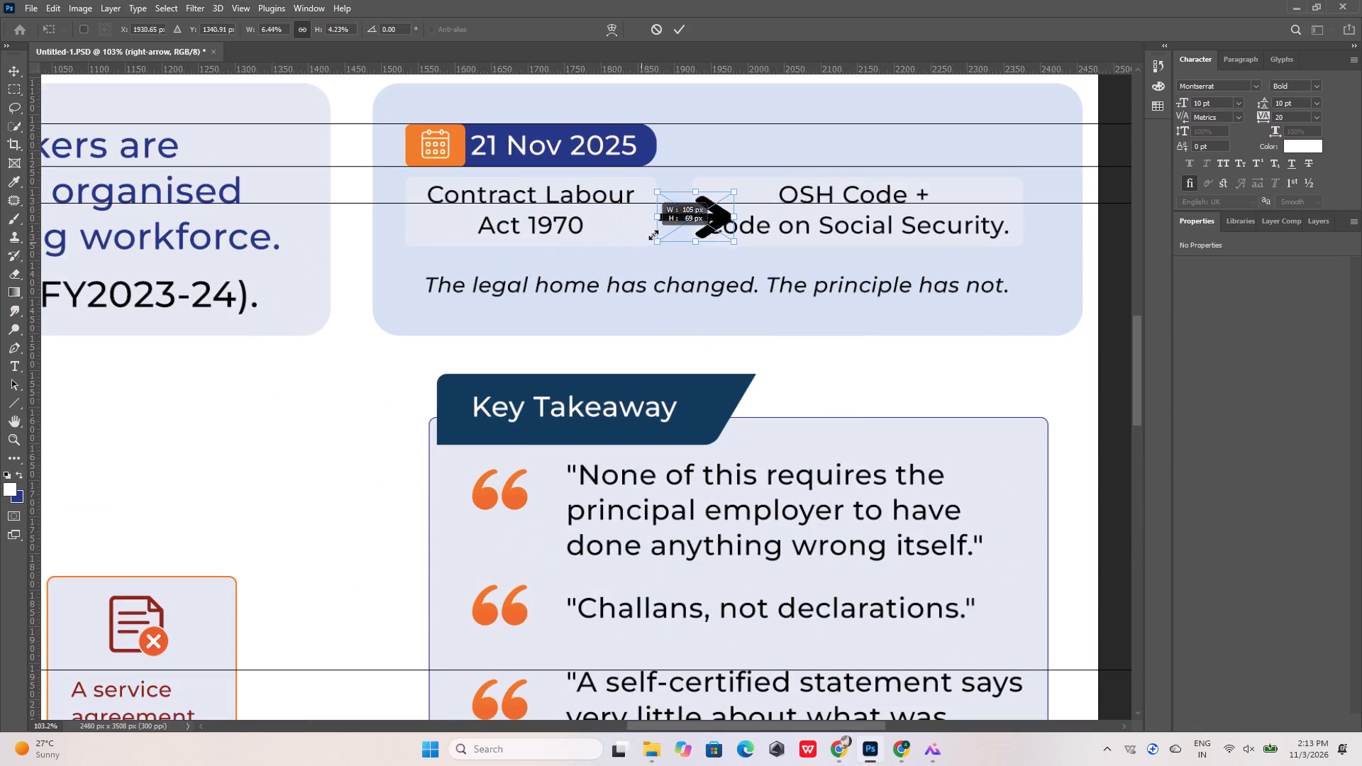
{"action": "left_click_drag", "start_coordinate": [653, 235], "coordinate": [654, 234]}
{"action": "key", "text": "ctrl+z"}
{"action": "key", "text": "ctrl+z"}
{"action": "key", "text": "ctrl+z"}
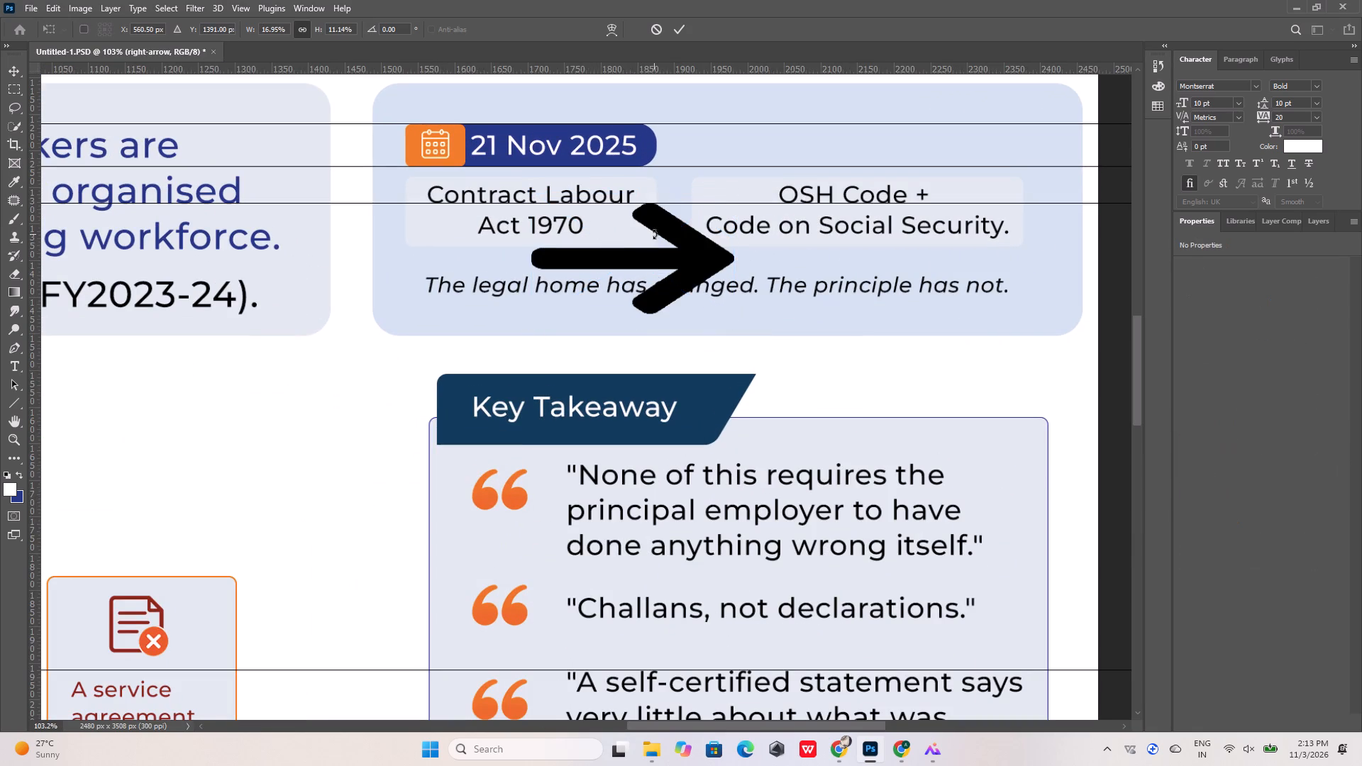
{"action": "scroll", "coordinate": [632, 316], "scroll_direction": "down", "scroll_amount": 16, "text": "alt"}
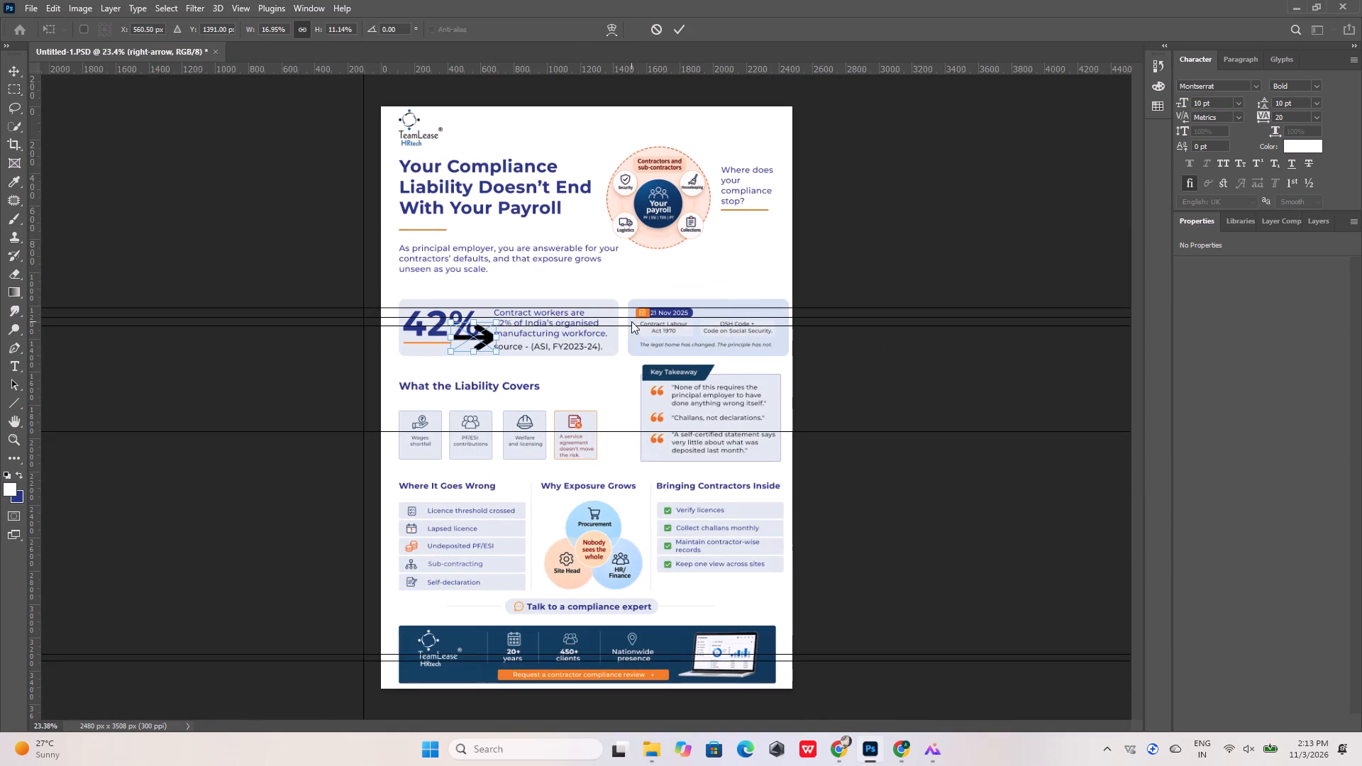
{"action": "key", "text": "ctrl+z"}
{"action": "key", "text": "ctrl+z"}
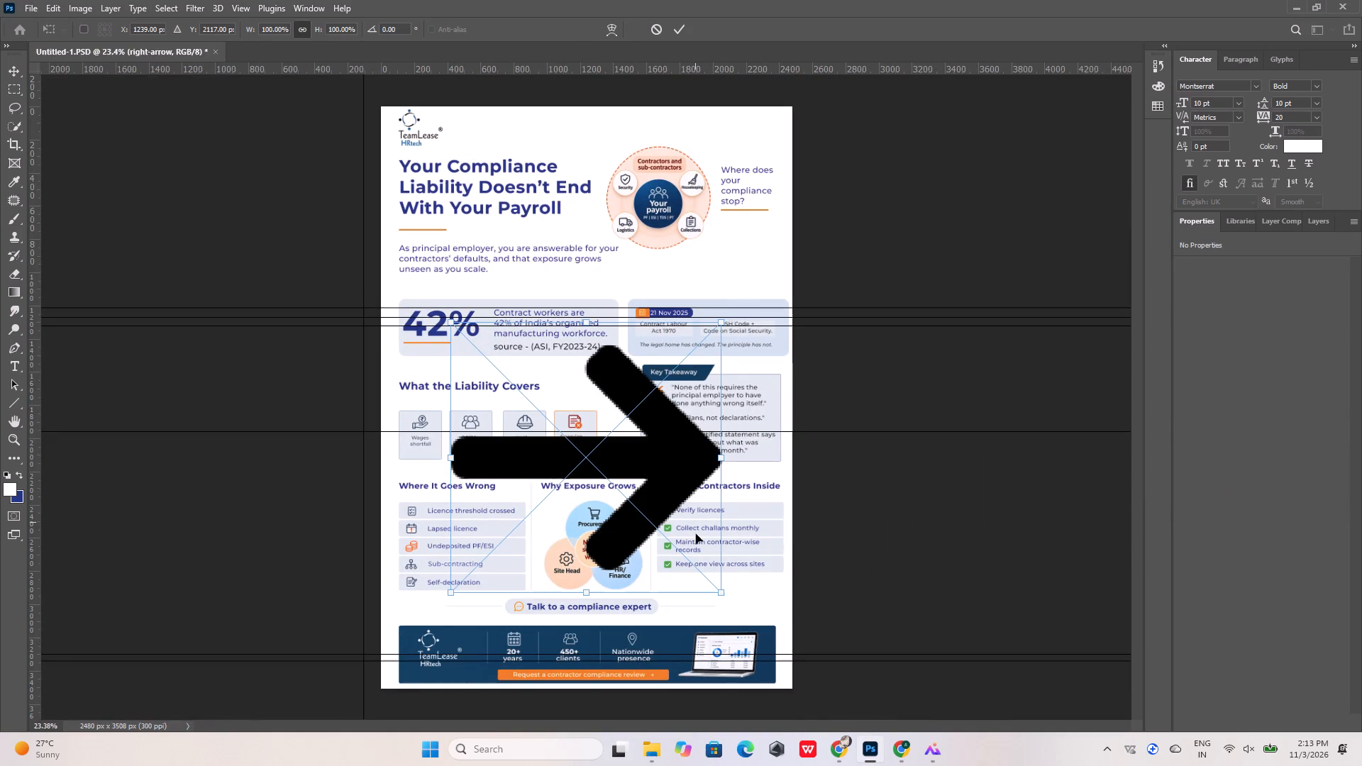
Scale the placed arrow proportionally to about 8.97% and move it onto the legal-change card, over the gap between the two law boxes.
{"action": "left_click_drag", "start_coordinate": [726, 594], "coordinate": [507, 318]}
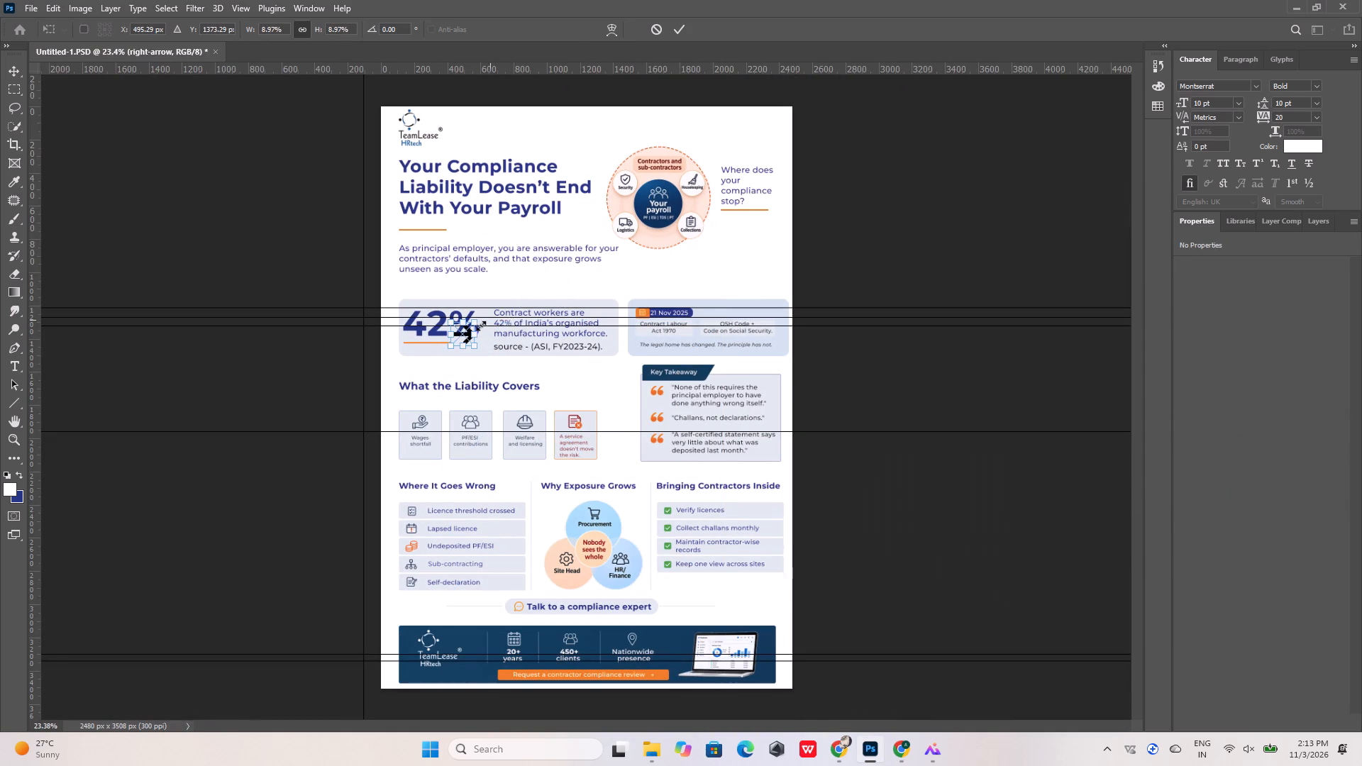
{"action": "scroll", "coordinate": [477, 331], "scroll_direction": "up", "scroll_amount": 12, "text": "alt"}
{"action": "left_click_drag", "start_coordinate": [423, 320], "coordinate": [990, 320]}
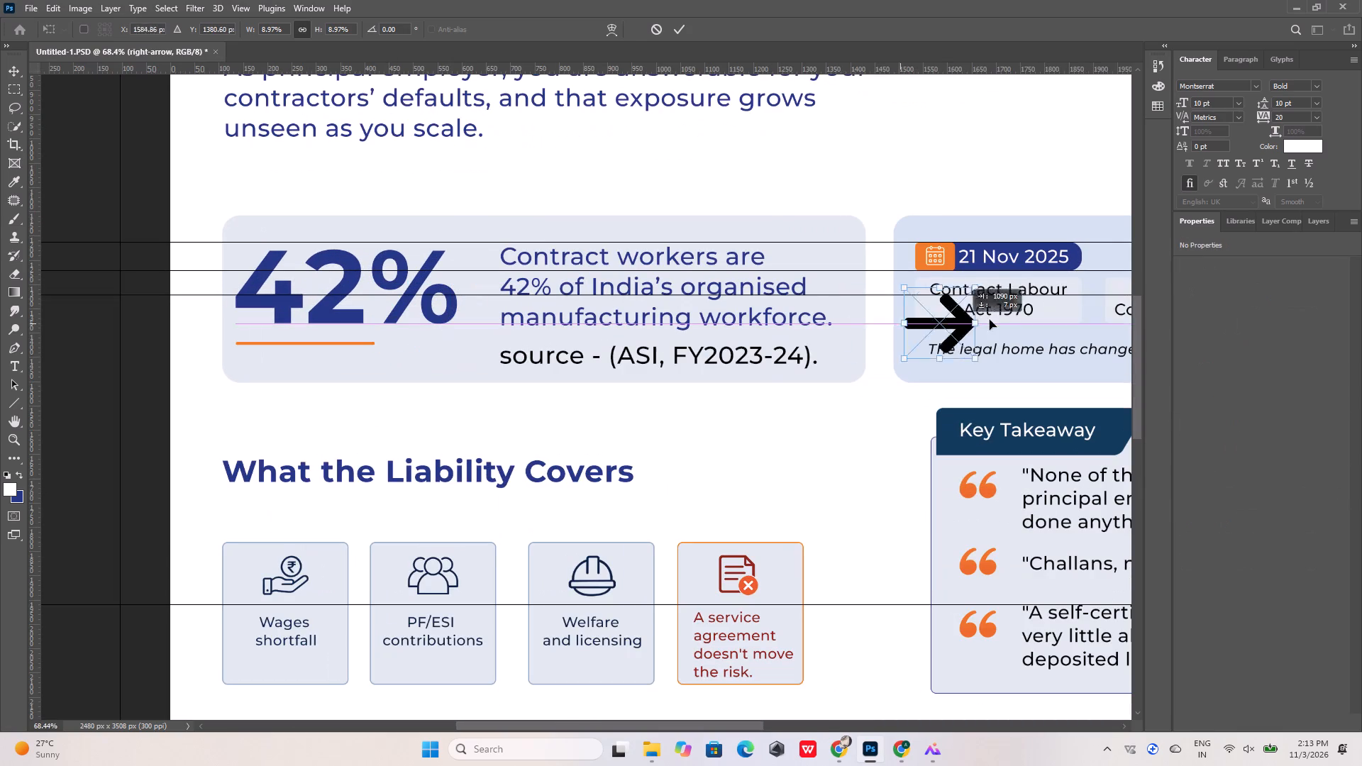
{"action": "left_click_drag", "start_coordinate": [990, 320], "coordinate": [1065, 299]}
{"action": "scroll", "coordinate": [392, 255], "scroll_direction": "down", "scroll_amount": 6}
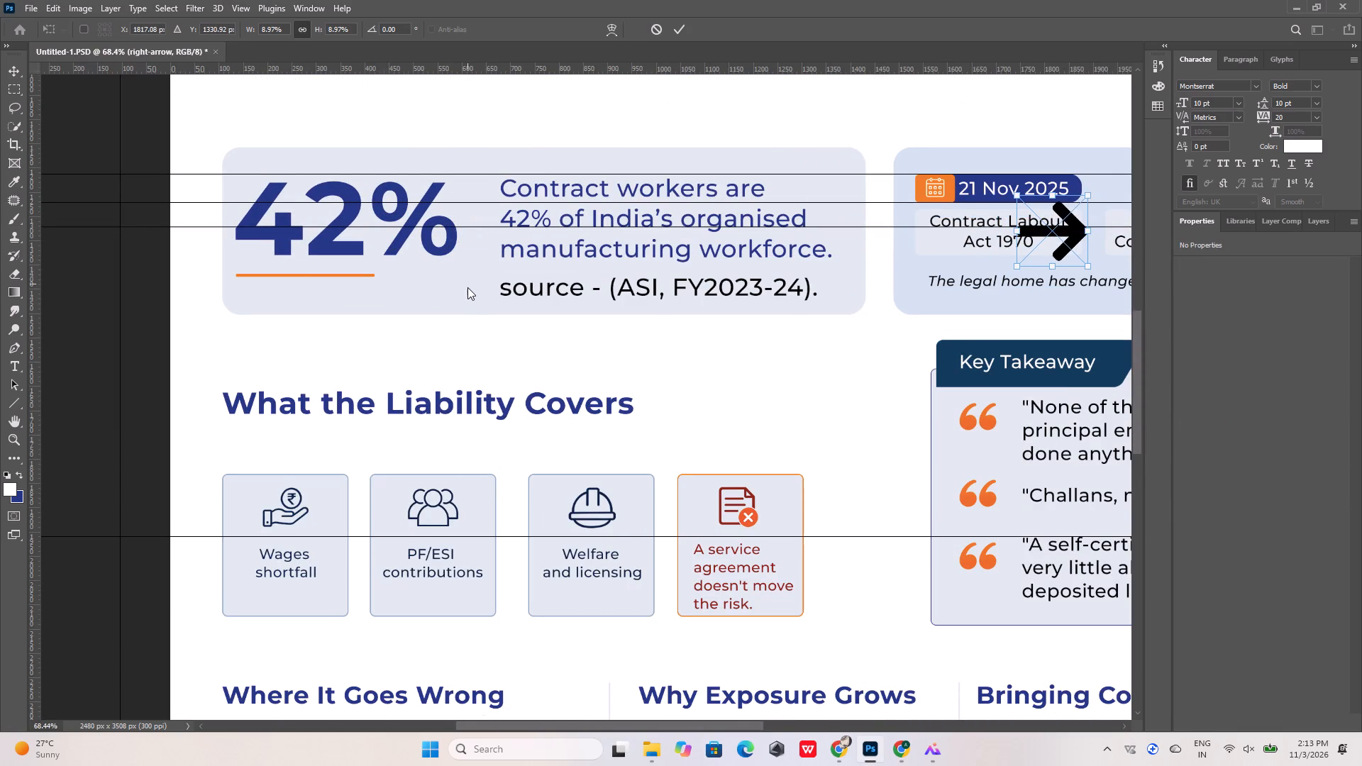
{"action": "scroll", "coordinate": [466, 337], "scroll_direction": "down", "scroll_amount": 11, "text": "alt"}
{"action": "scroll", "coordinate": [665, 306], "scroll_direction": "up", "scroll_amount": 20, "text": "alt"}
{"action": "scroll", "coordinate": [665, 306], "scroll_direction": "up", "scroll_amount": 2, "text": "alt"}
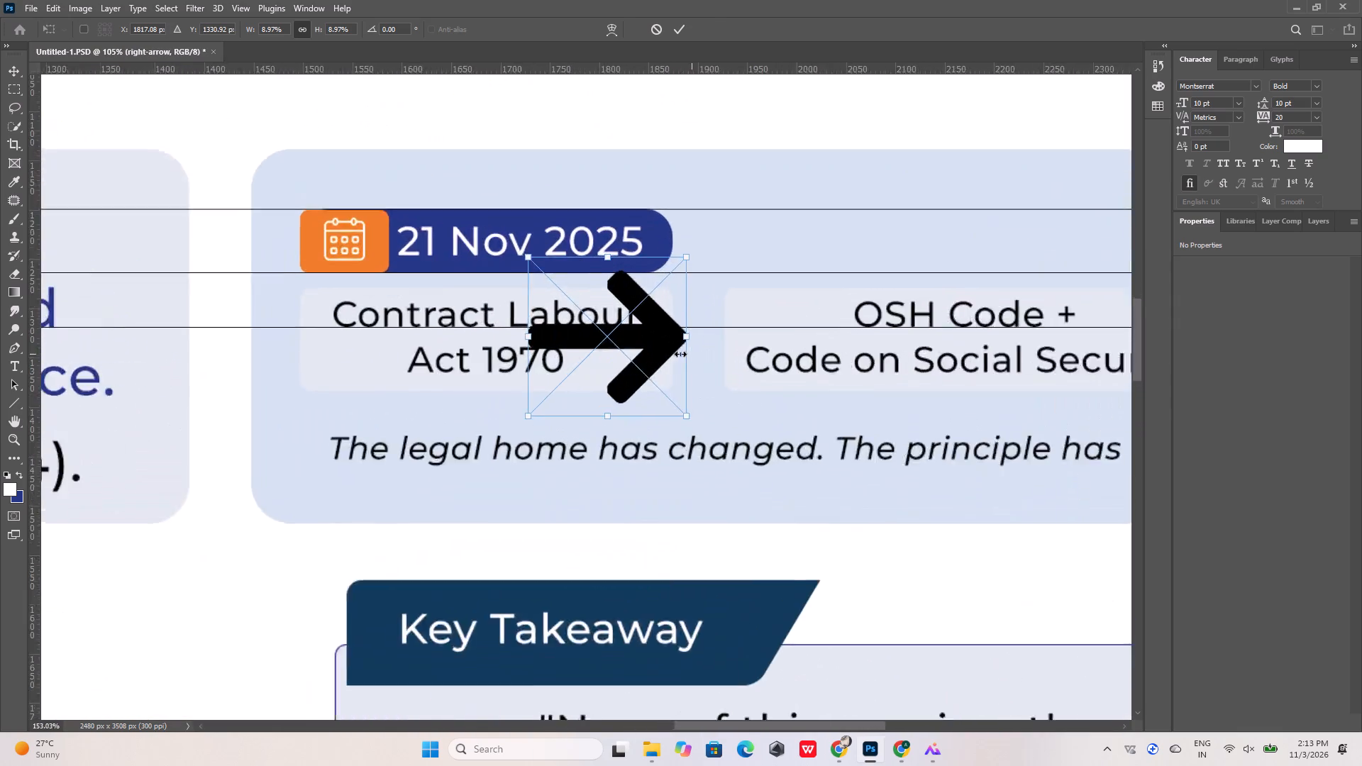
{"action": "scroll", "coordinate": [680, 354], "scroll_direction": "up", "scroll_amount": 5, "text": "alt"}
{"action": "left_click_drag", "start_coordinate": [636, 327], "coordinate": [817, 328]}
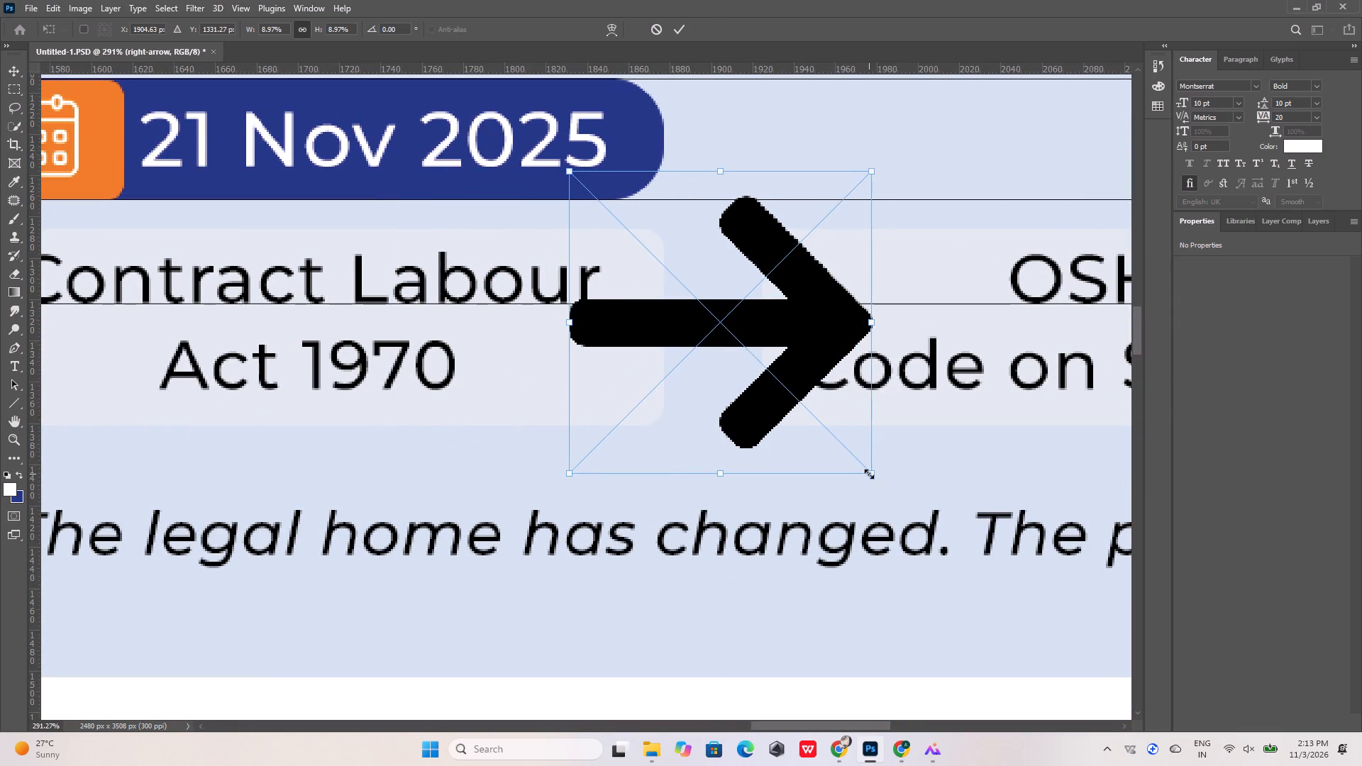
Shrink the arrow to about 1.64% and center it in the gap between the Contract Labour Act 1970 and OSH Code boxes.
{"action": "left_click_drag", "start_coordinate": [869, 474], "coordinate": [621, 231]}
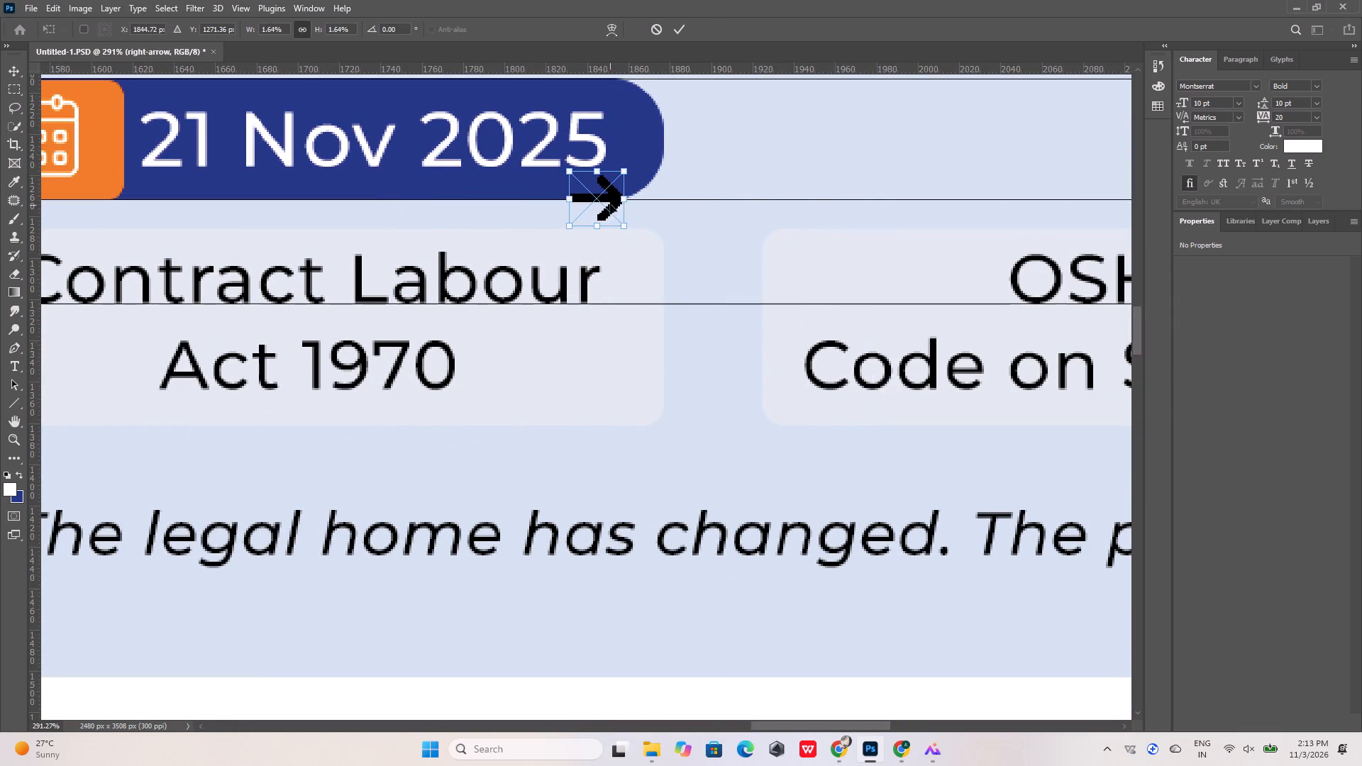
{"action": "left_click_drag", "start_coordinate": [609, 199], "coordinate": [690, 330]}
{"action": "left_click_drag", "start_coordinate": [608, 198], "coordinate": [609, 205]}
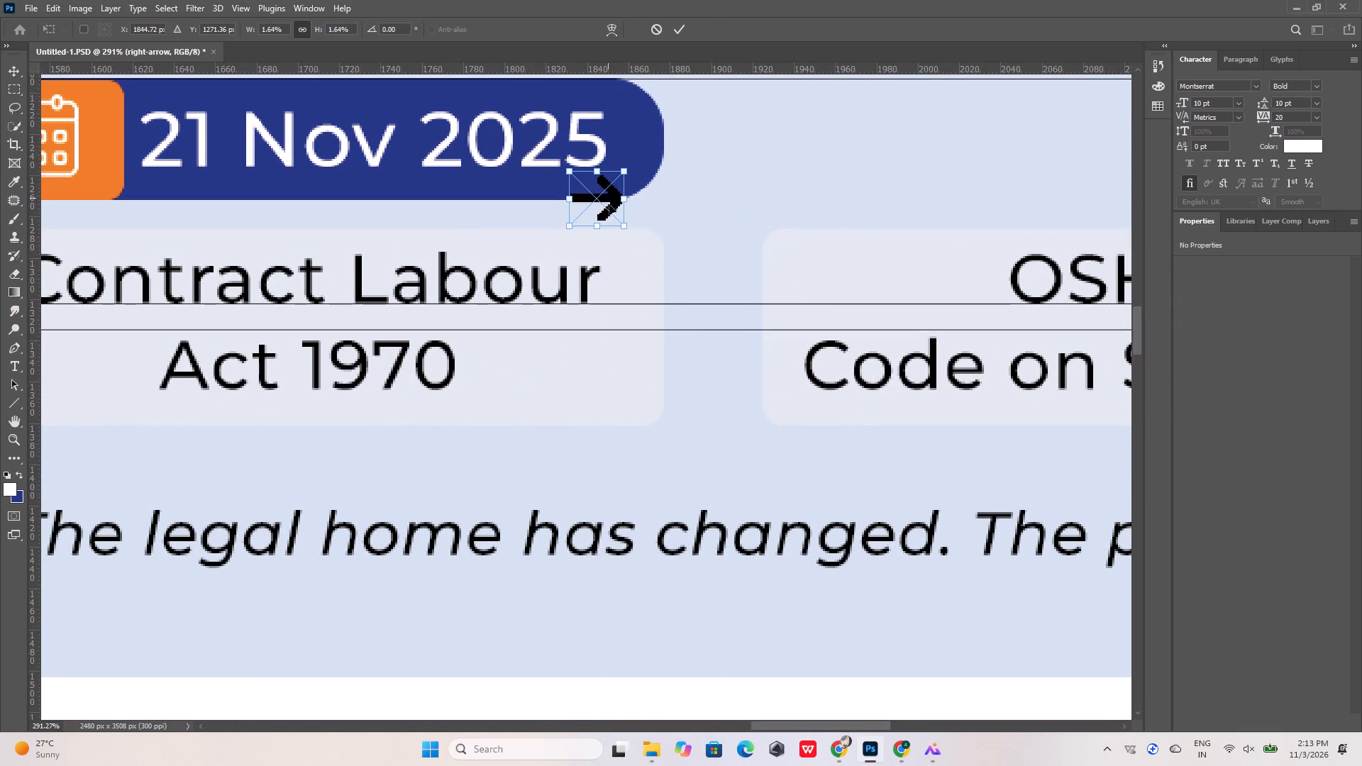
{"action": "left_click_drag", "start_coordinate": [609, 205], "coordinate": [721, 318]}
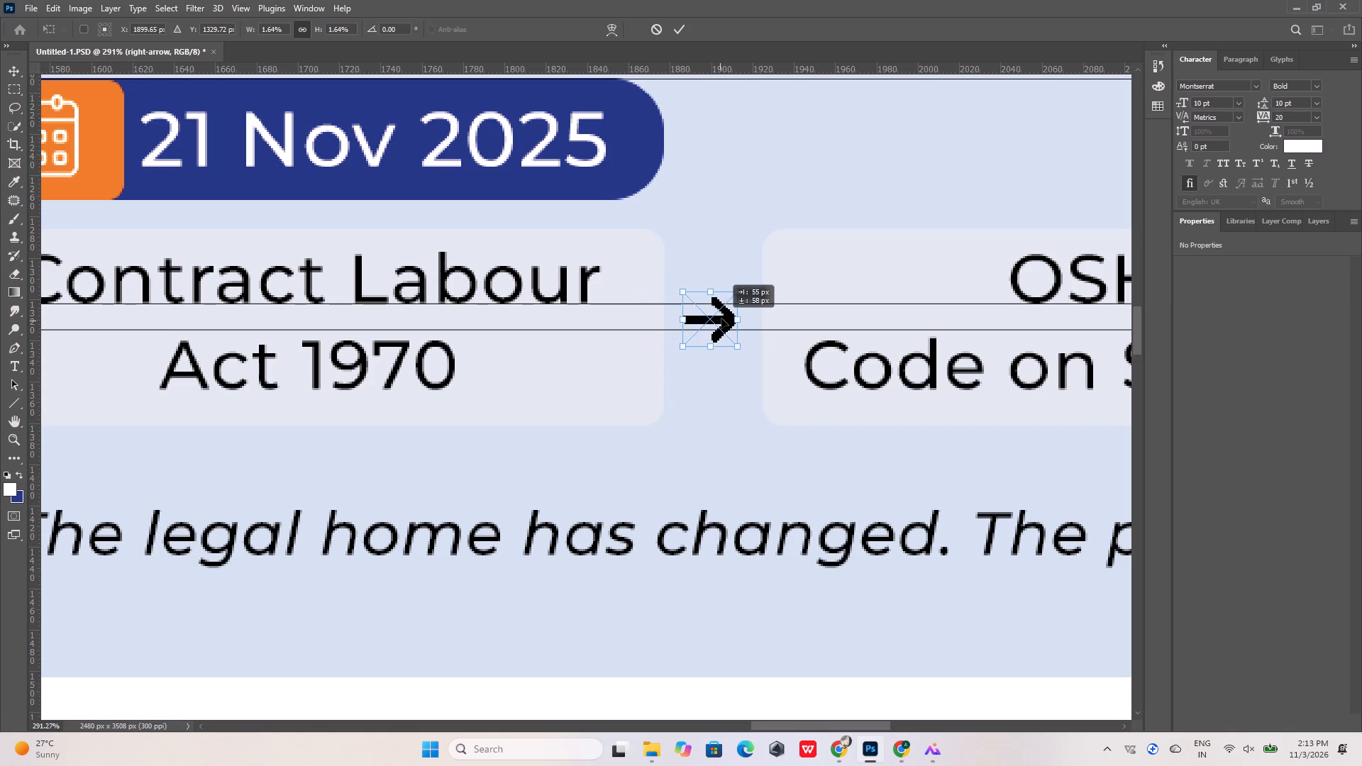
{"action": "left_click_drag", "start_coordinate": [721, 318], "coordinate": [723, 318]}
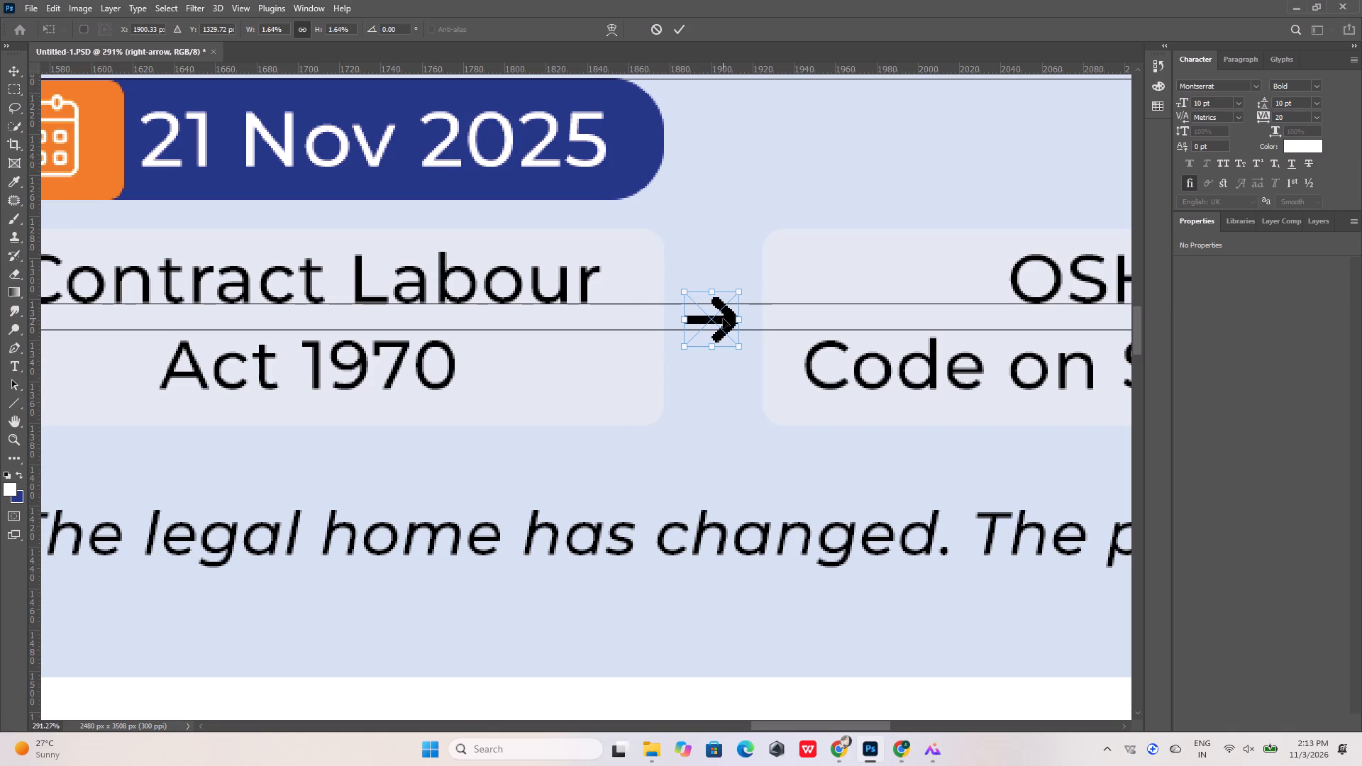
{"action": "scroll", "coordinate": [279, 250], "scroll_direction": "down", "scroll_amount": 6, "text": "alt"}
{"action": "scroll", "coordinate": [121, 168], "scroll_direction": "up", "scroll_amount": 14, "text": "alt"}
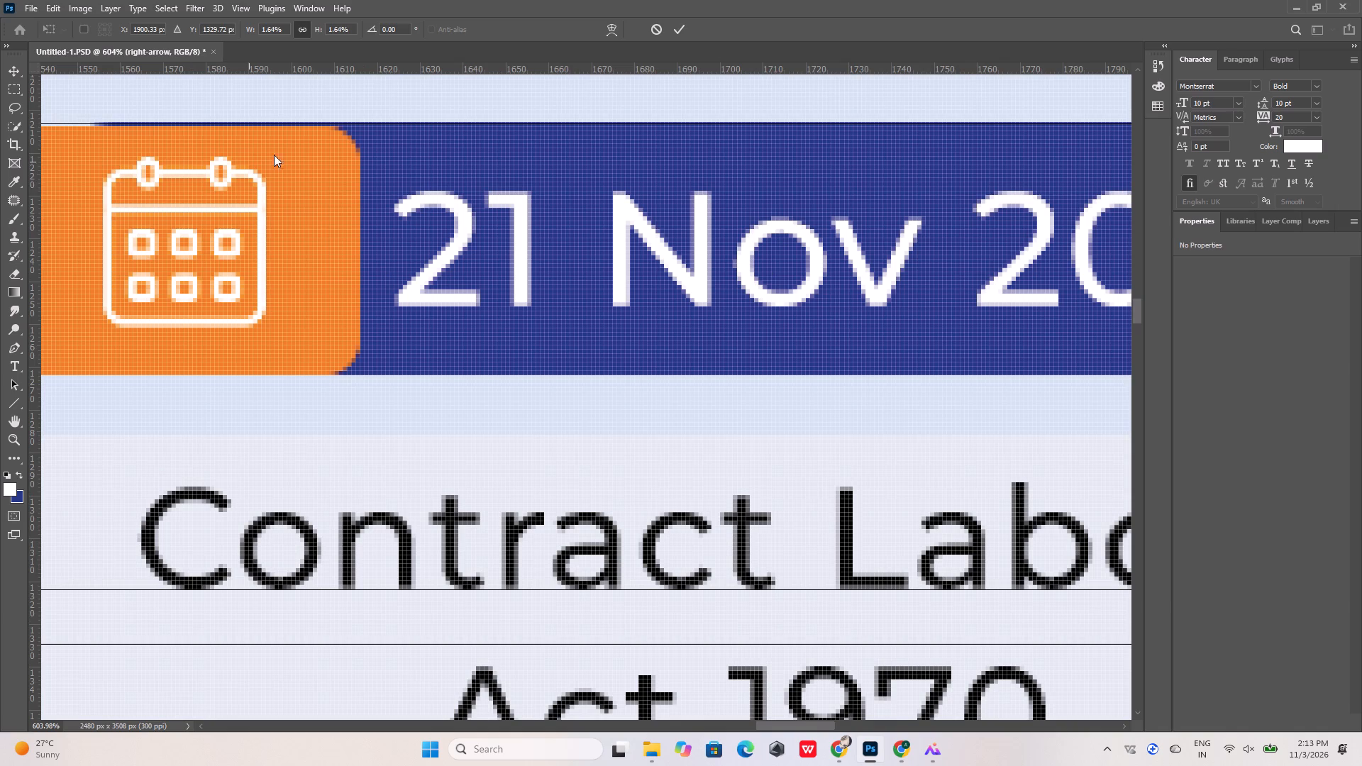
{"action": "left_click", "coordinate": [282, 152]}
Stretch the orange calendar box slightly upward, to about 101.72% height, so its top edge meets the top of the blue date pill.
{"action": "left_click", "coordinate": [310, 160]}
{"action": "scroll", "coordinate": [485, 310], "scroll_direction": "down", "scroll_amount": 5, "text": "alt"}
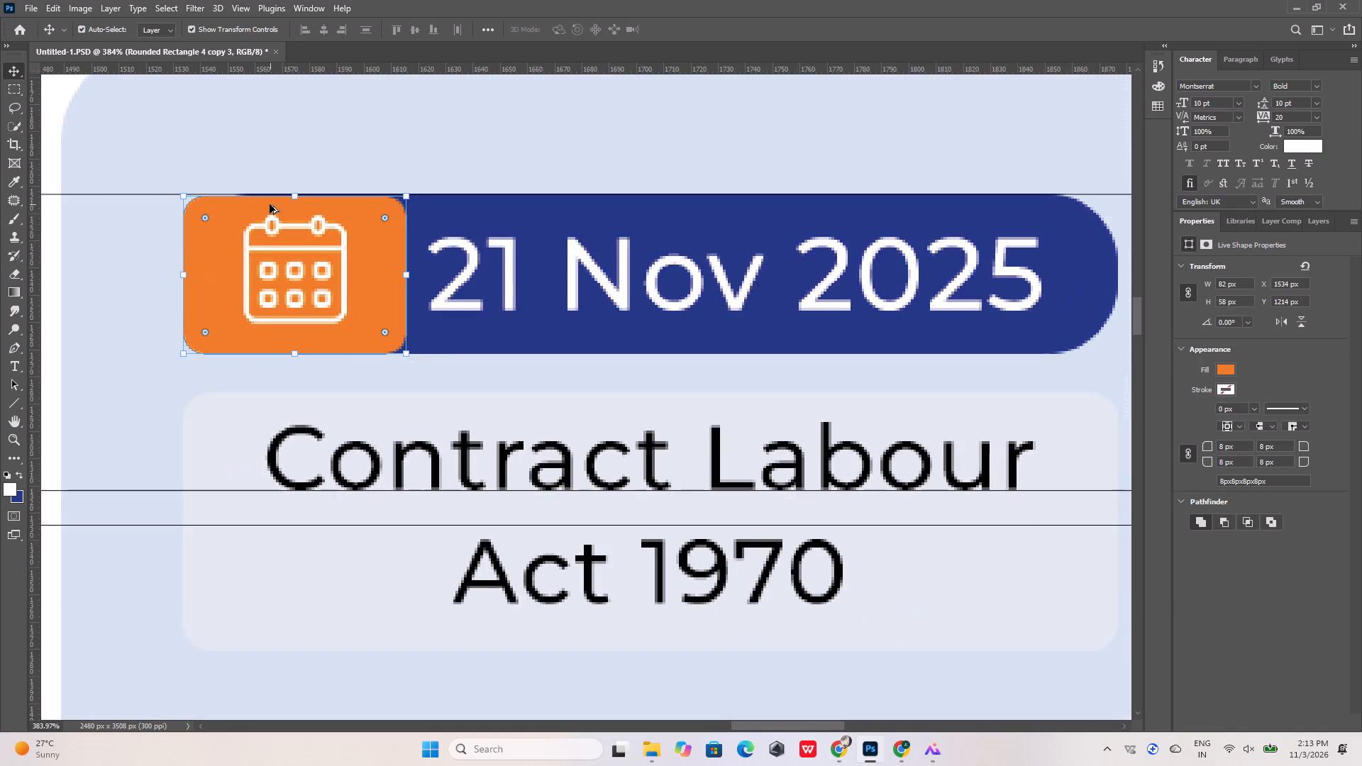
{"action": "scroll", "coordinate": [268, 204], "scroll_direction": "up", "scroll_amount": 14, "text": "alt"}
{"action": "left_click_drag", "start_coordinate": [368, 180], "coordinate": [368, 171], "text": "shift"}
{"action": "left_click", "coordinate": [387, 145]}
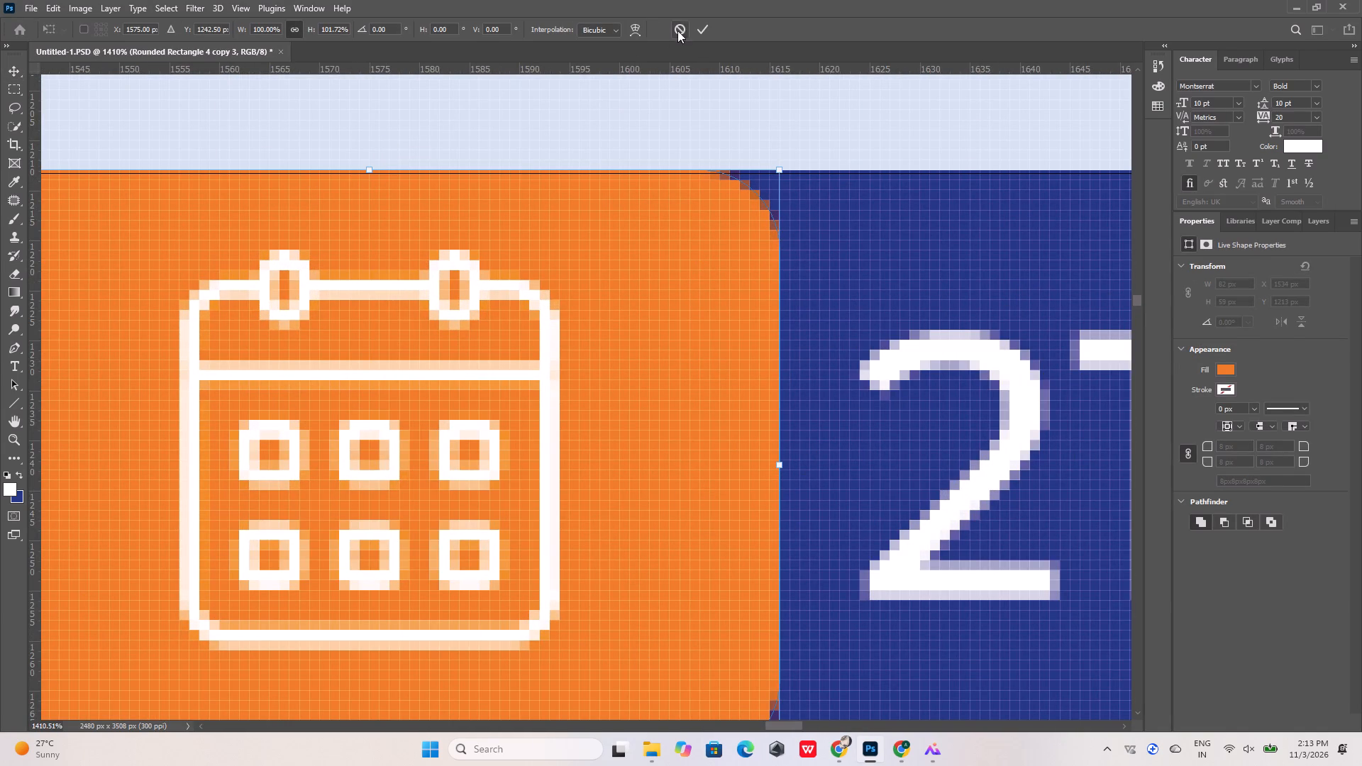
{"action": "left_click", "coordinate": [702, 35]}
{"action": "left_click", "coordinate": [638, 102]}
Apply a Color Overlay to the right-arrow layer, using the orange (#ff7e00) sampled from the calendar box.
{"action": "scroll", "coordinate": [435, 184], "scroll_direction": "down", "scroll_amount": 16, "text": "alt"}
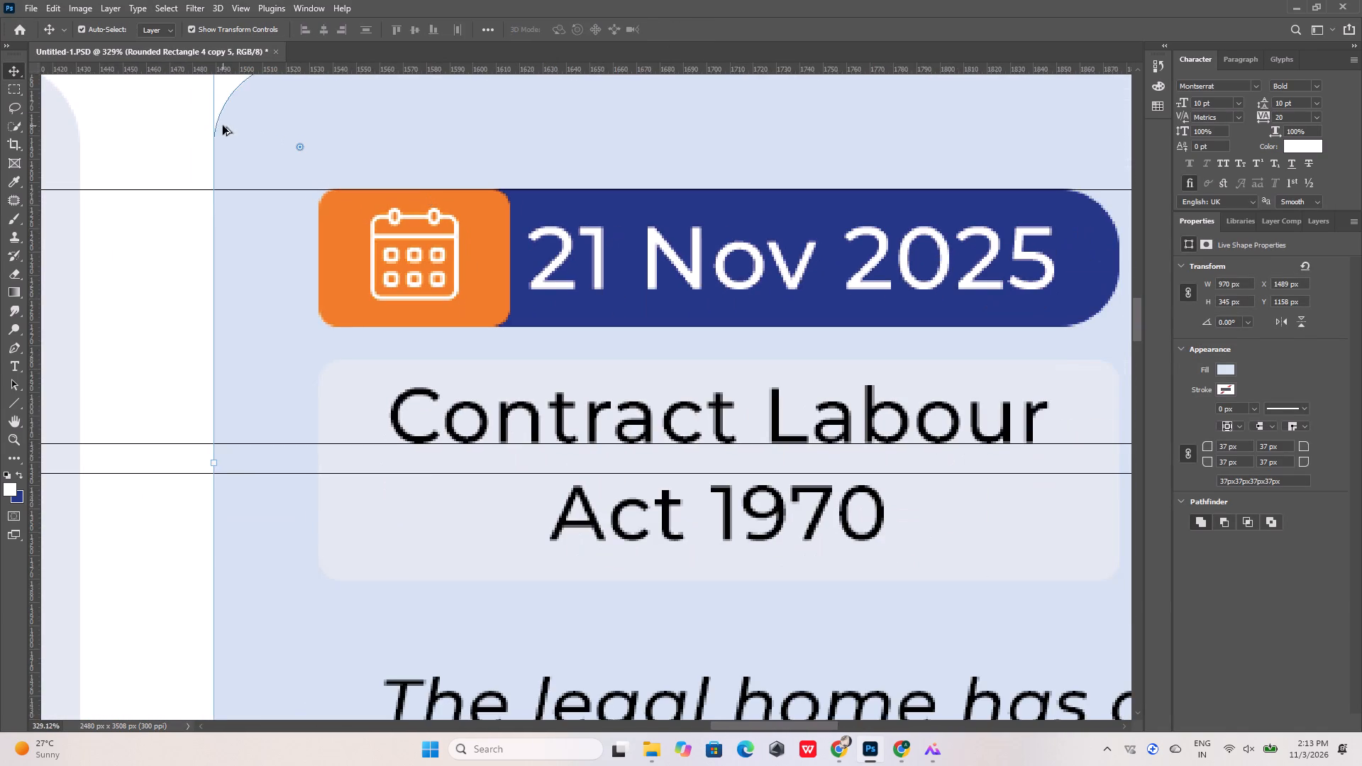
{"action": "scroll", "coordinate": [243, 220], "scroll_direction": "down", "scroll_amount": 9, "text": "alt"}
{"action": "scroll", "coordinate": [637, 335], "scroll_direction": "up", "scroll_amount": 3, "text": "alt"}
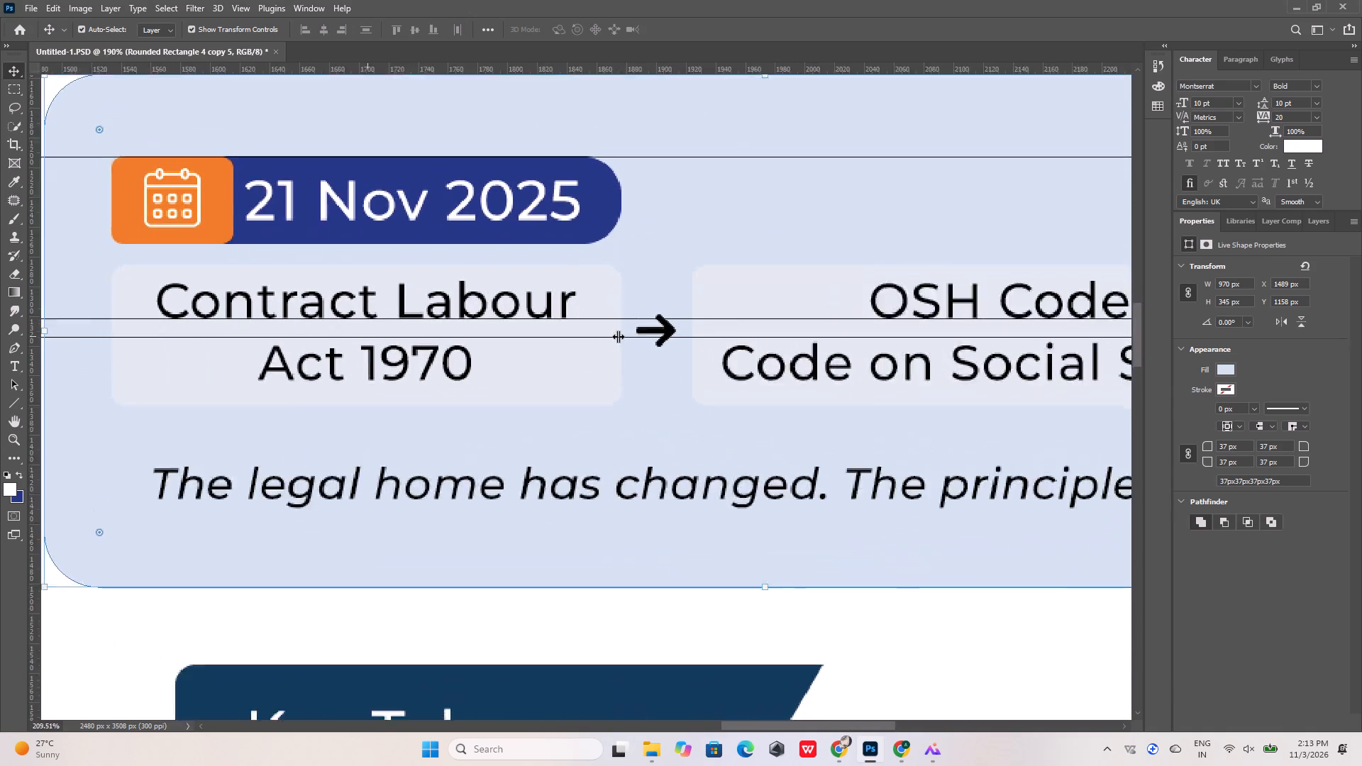
{"action": "scroll", "coordinate": [618, 336], "scroll_direction": "up", "scroll_amount": 3, "text": "alt"}
{"action": "left_click", "coordinate": [664, 329]}
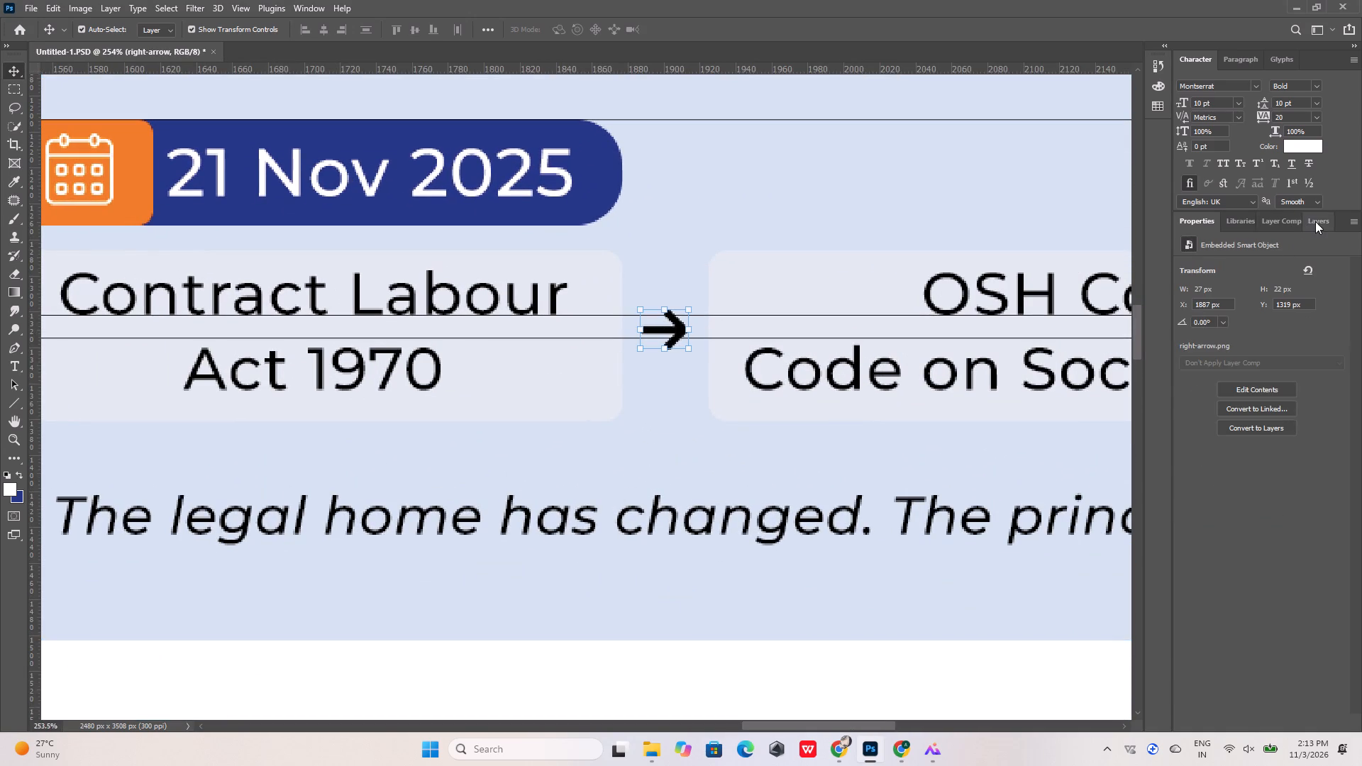
{"action": "left_click", "coordinate": [1316, 221]}
{"action": "scroll", "coordinate": [1271, 547], "scroll_direction": "down", "scroll_amount": 14}
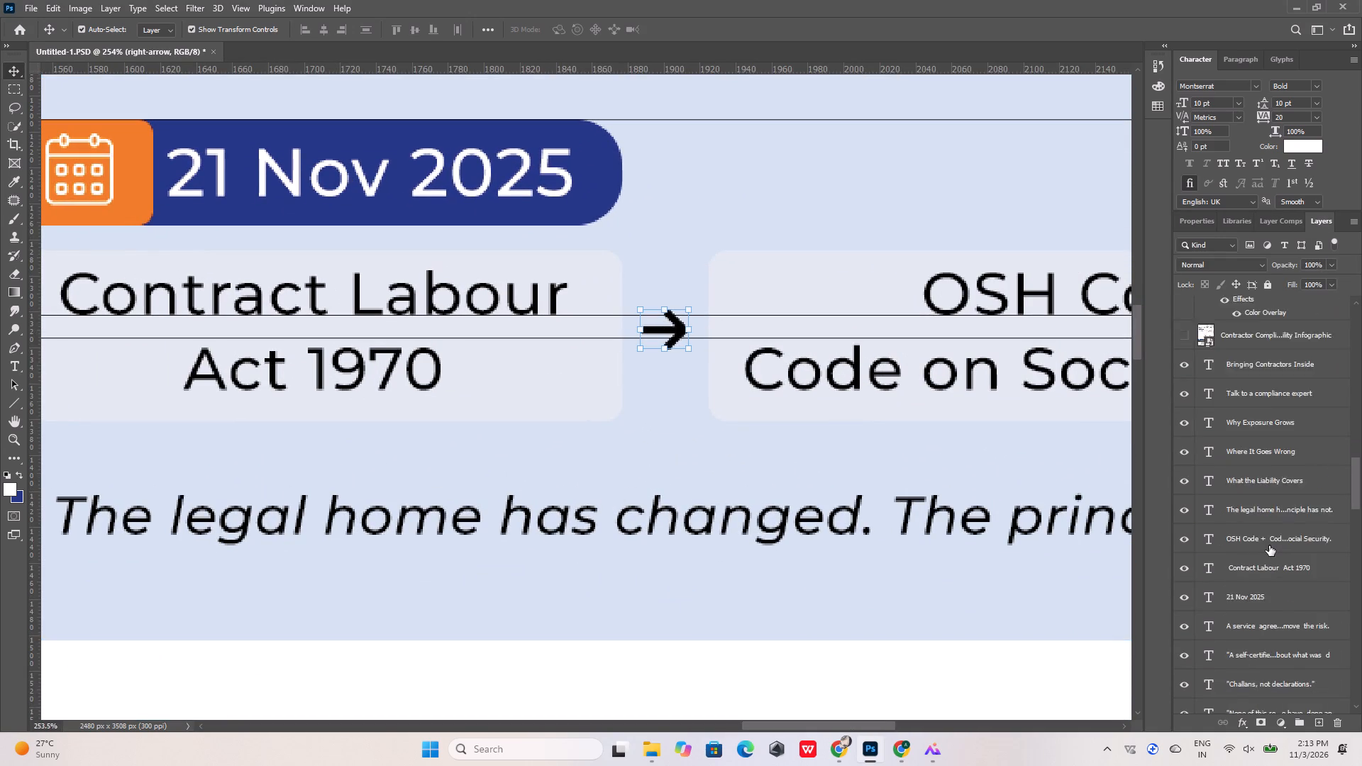
{"action": "scroll", "coordinate": [1269, 545], "scroll_direction": "down", "scroll_amount": 20}
{"action": "scroll", "coordinate": [1269, 545], "scroll_direction": "down", "scroll_amount": 16}
{"action": "scroll", "coordinate": [1268, 540], "scroll_direction": "down", "scroll_amount": 15}
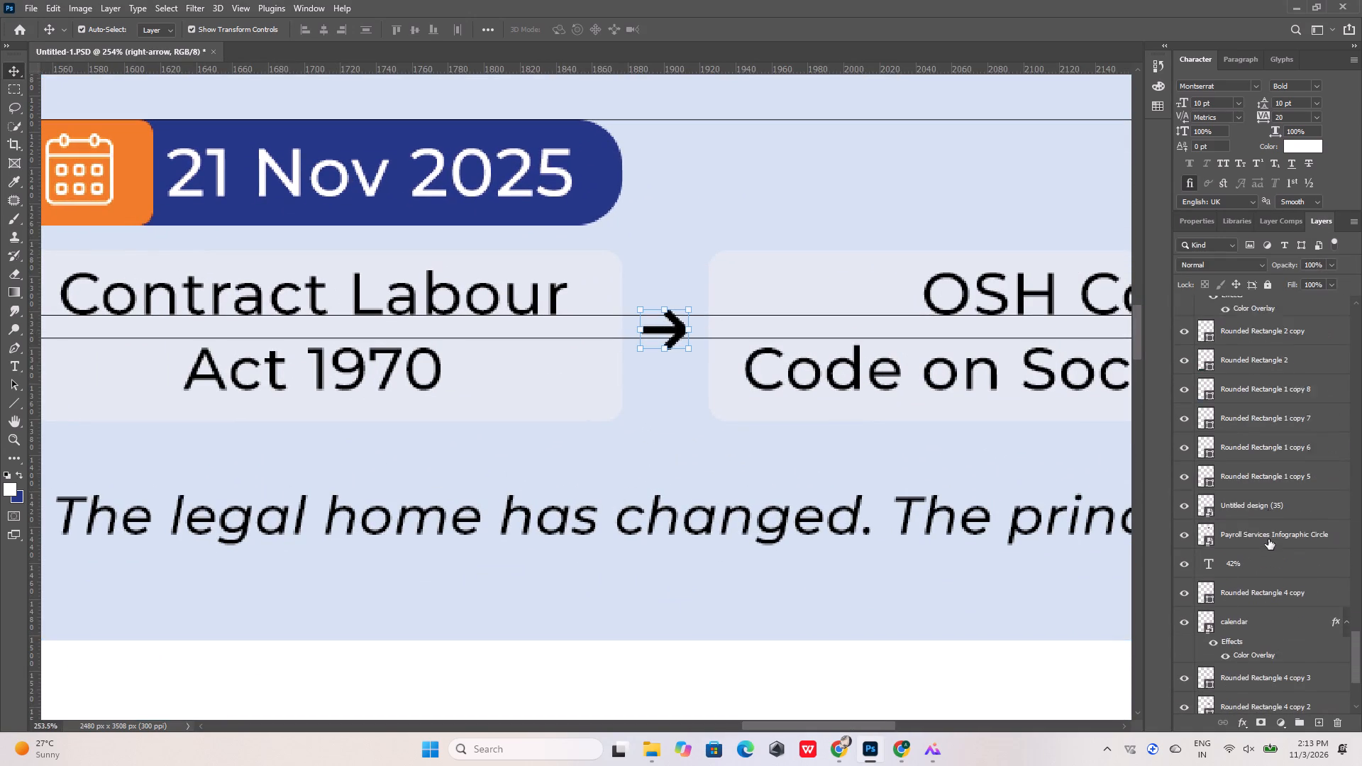
{"action": "scroll", "coordinate": [1268, 539], "scroll_direction": "down", "scroll_amount": 5}
{"action": "scroll", "coordinate": [1268, 539], "scroll_direction": "up", "scroll_amount": 20}
{"action": "scroll", "coordinate": [1268, 539], "scroll_direction": "up", "scroll_amount": 20}
{"action": "scroll", "coordinate": [1268, 539], "scroll_direction": "up", "scroll_amount": 3}
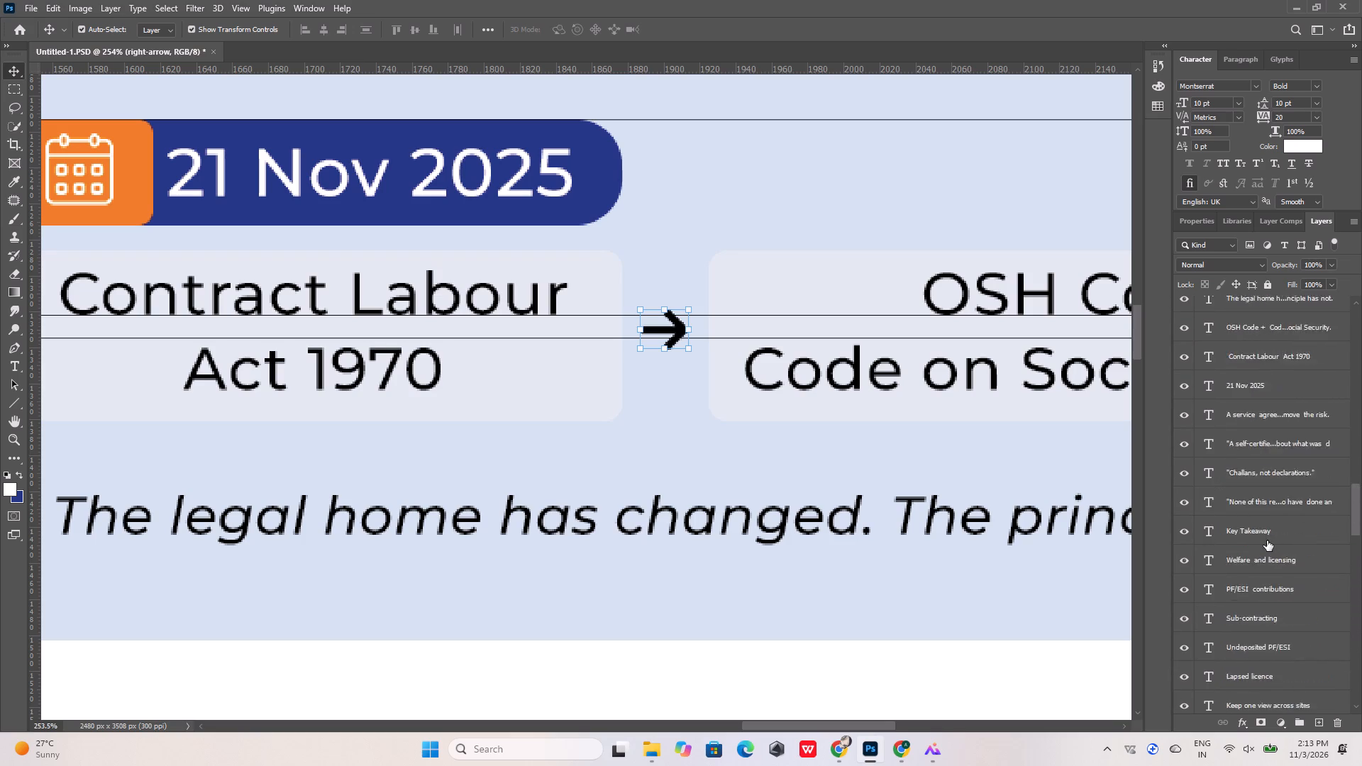
{"action": "scroll", "coordinate": [1267, 540], "scroll_direction": "up", "scroll_amount": 20}
{"action": "scroll", "coordinate": [1267, 540], "scroll_direction": "up", "scroll_amount": 20}
{"action": "scroll", "coordinate": [1267, 540], "scroll_direction": "up", "scroll_amount": 15}
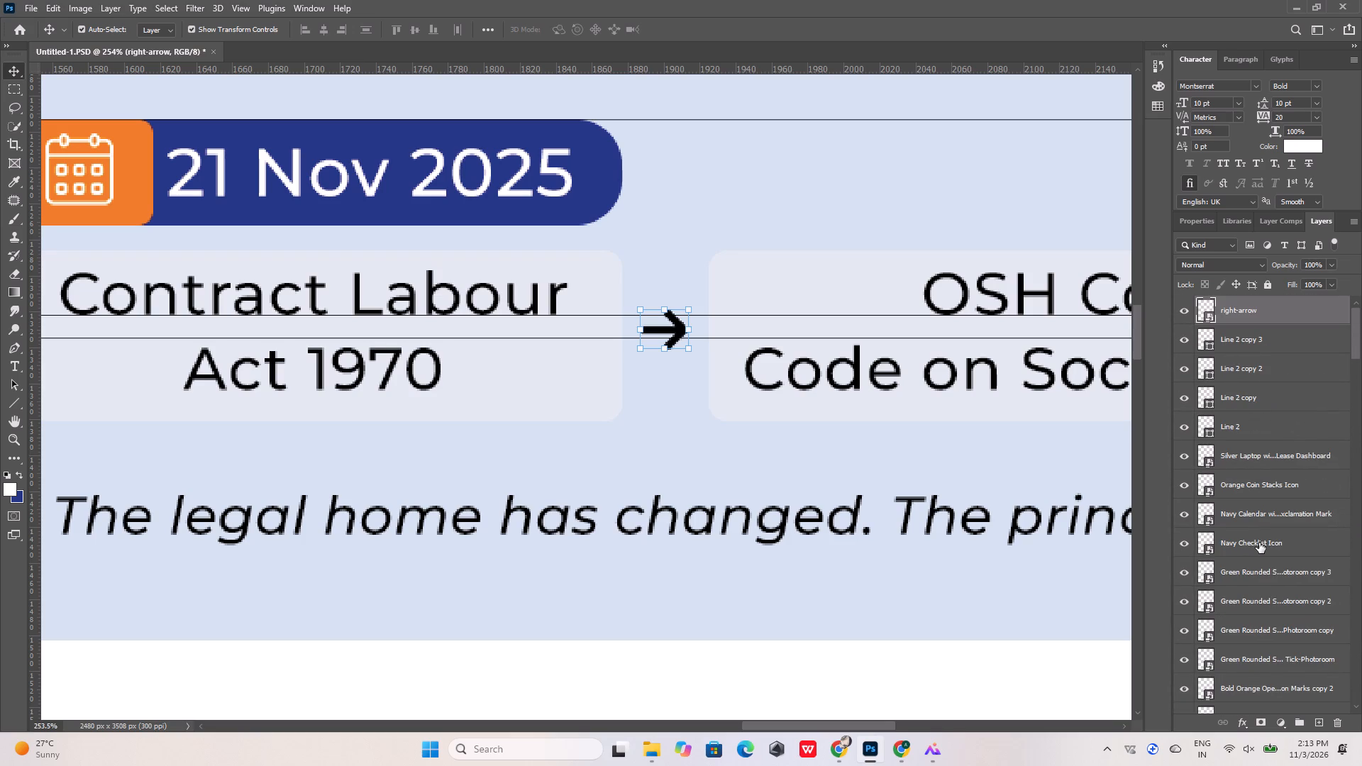
{"action": "scroll", "coordinate": [1259, 543], "scroll_direction": "up", "scroll_amount": 5}
{"action": "double_click", "coordinate": [1336, 311]}
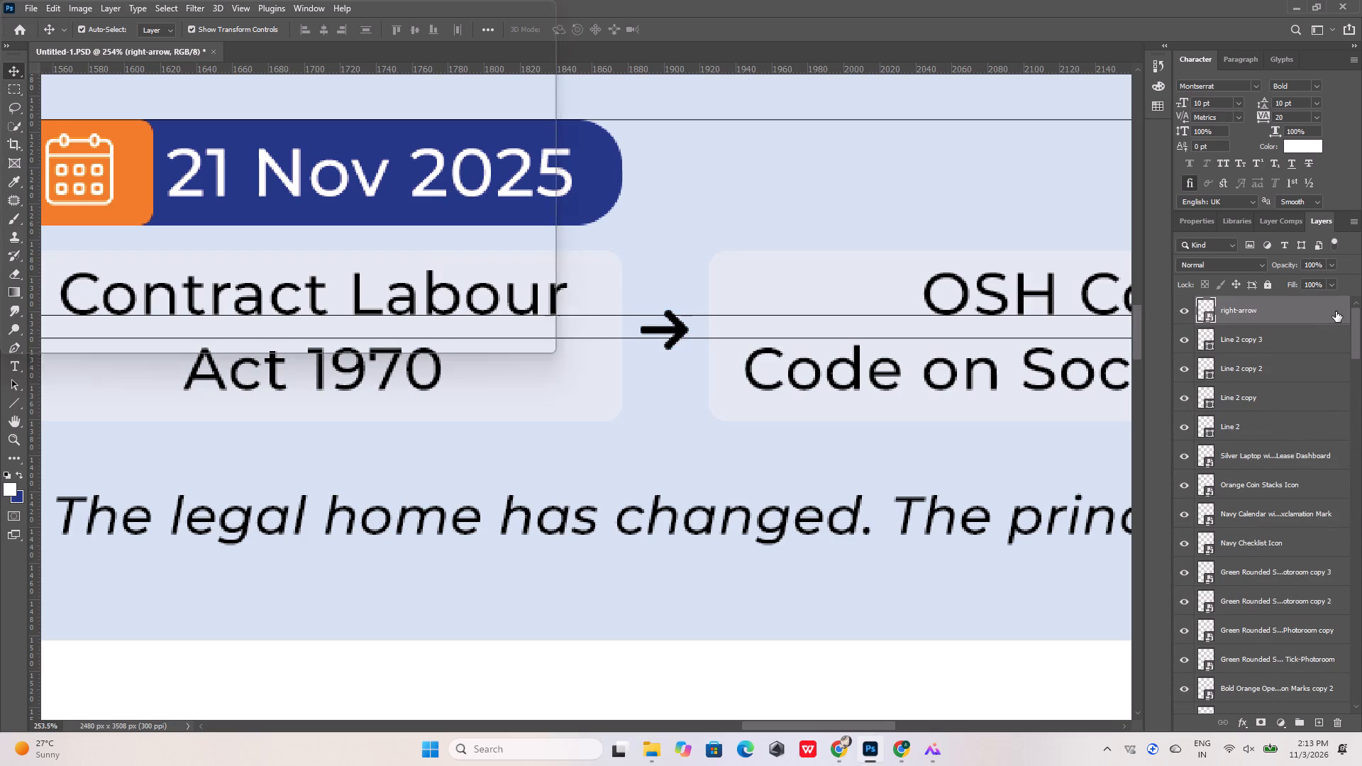
{"action": "left_click", "coordinate": [841, 416]}
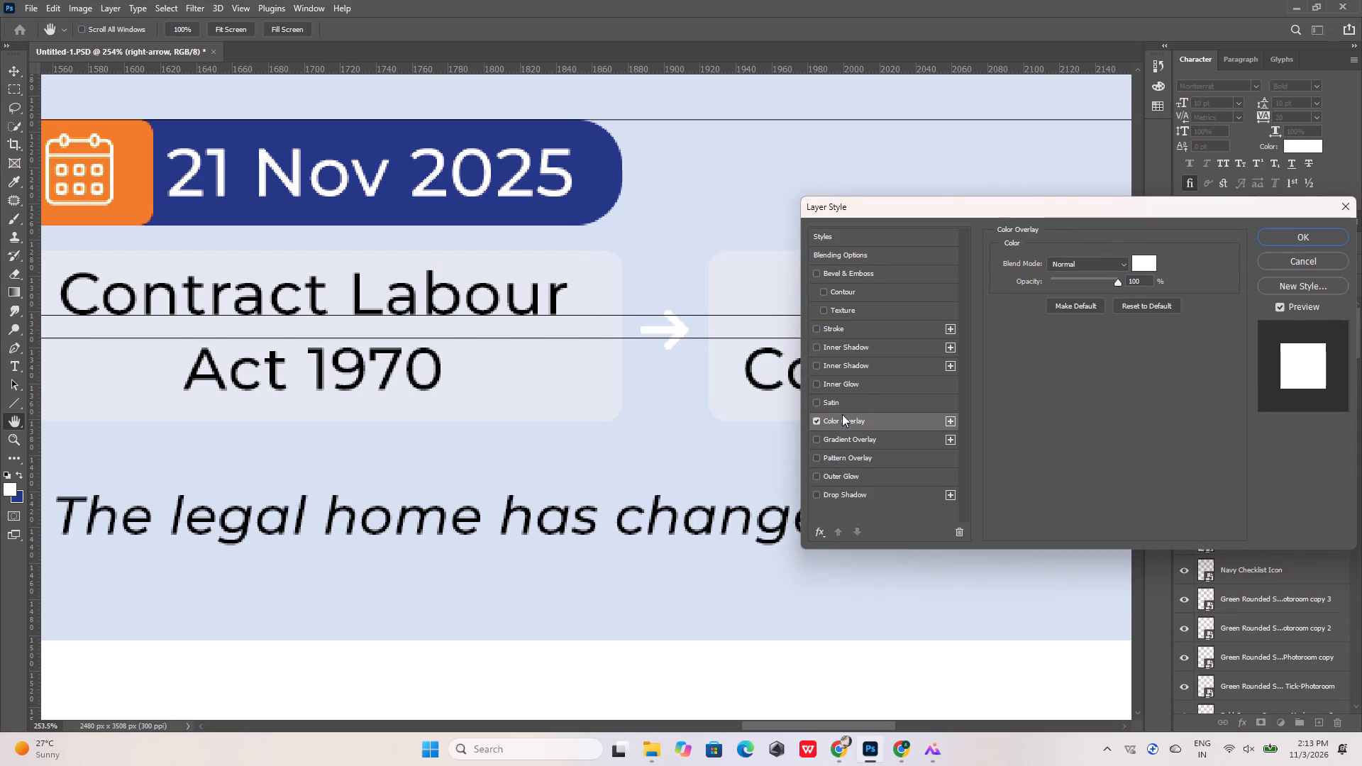
{"action": "left_click", "coordinate": [1146, 262]}
{"action": "left_click", "coordinate": [139, 143]}
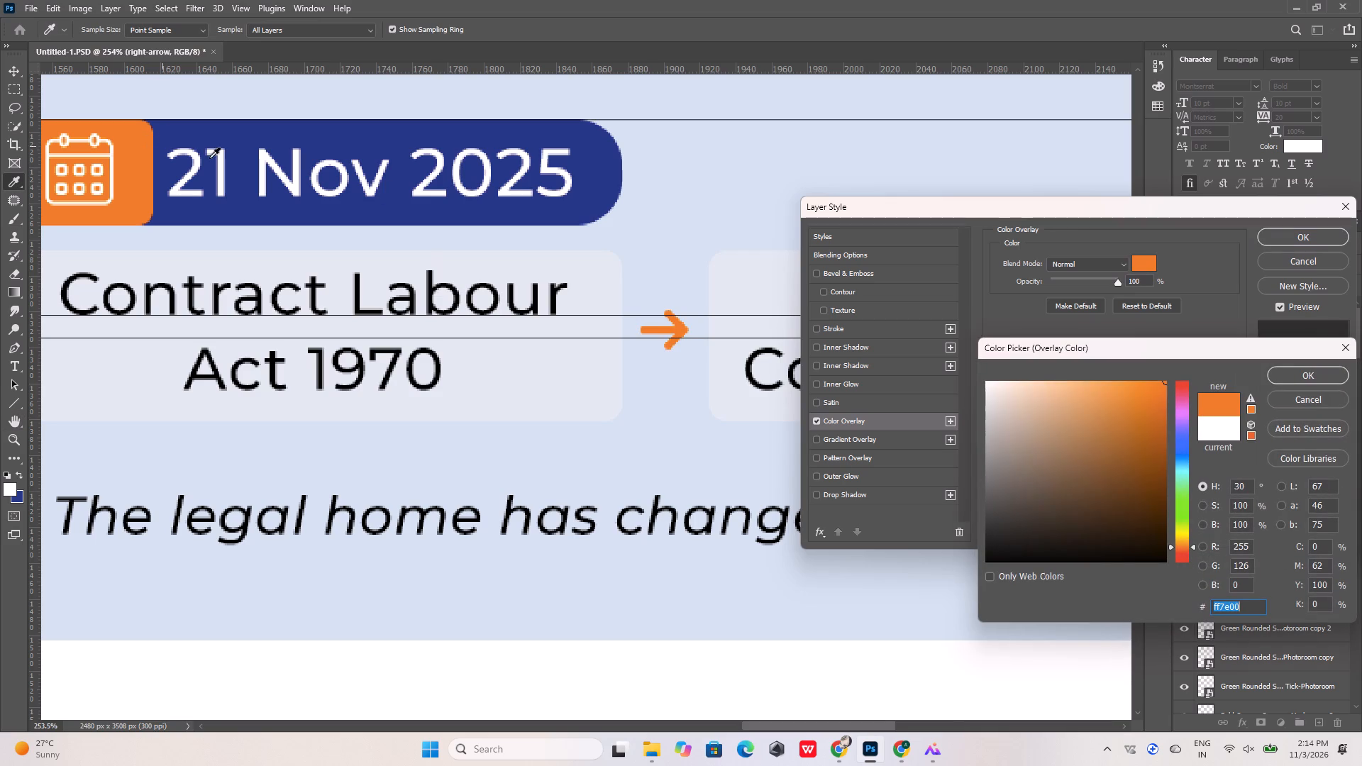
{"action": "left_click", "coordinate": [1281, 238]}
{"action": "left_click", "coordinate": [1290, 379]}
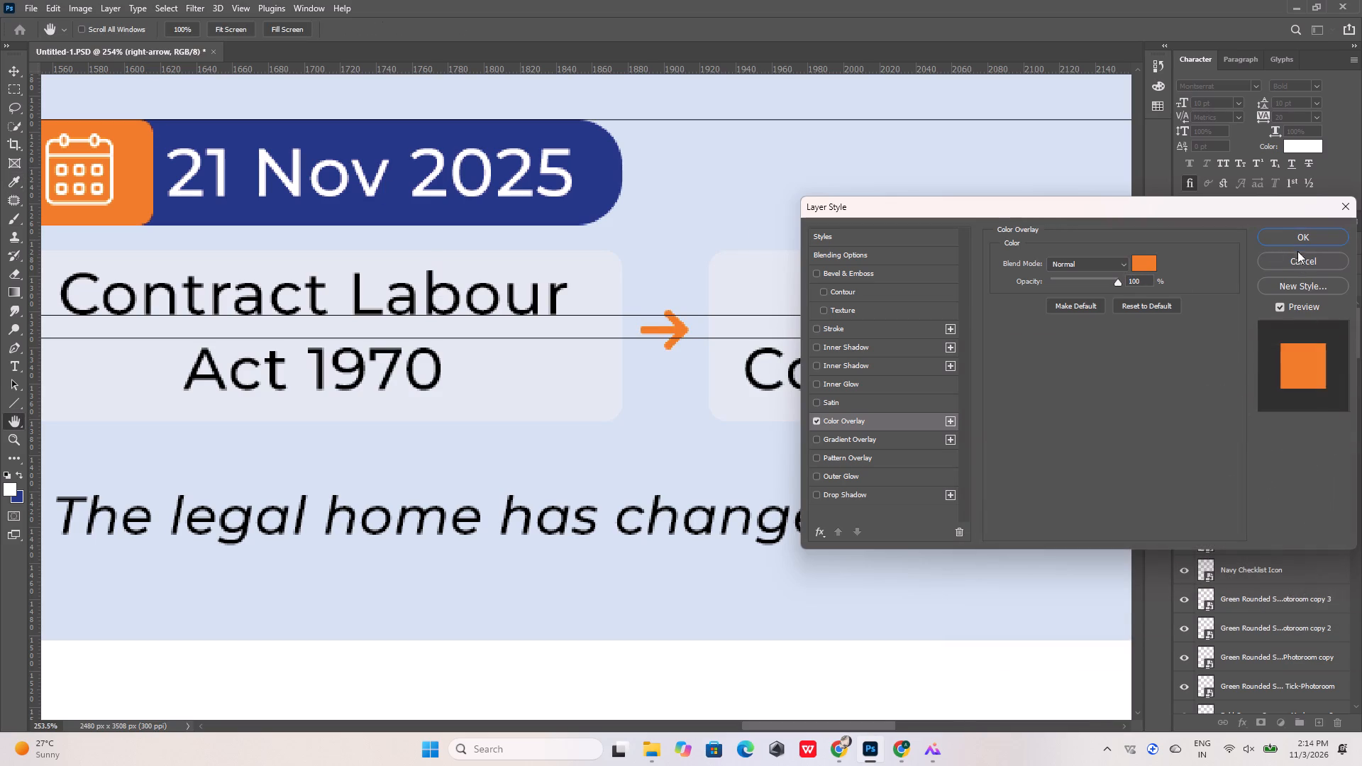
{"action": "left_click", "coordinate": [1297, 239]}
Remove the four horizontal guides crossing the 42% statistic and legal-change cards and the liability icon row.
{"action": "left_click", "coordinate": [133, 125]}
{"action": "scroll", "coordinate": [575, 424], "scroll_direction": "down", "scroll_amount": 6, "text": "alt"}
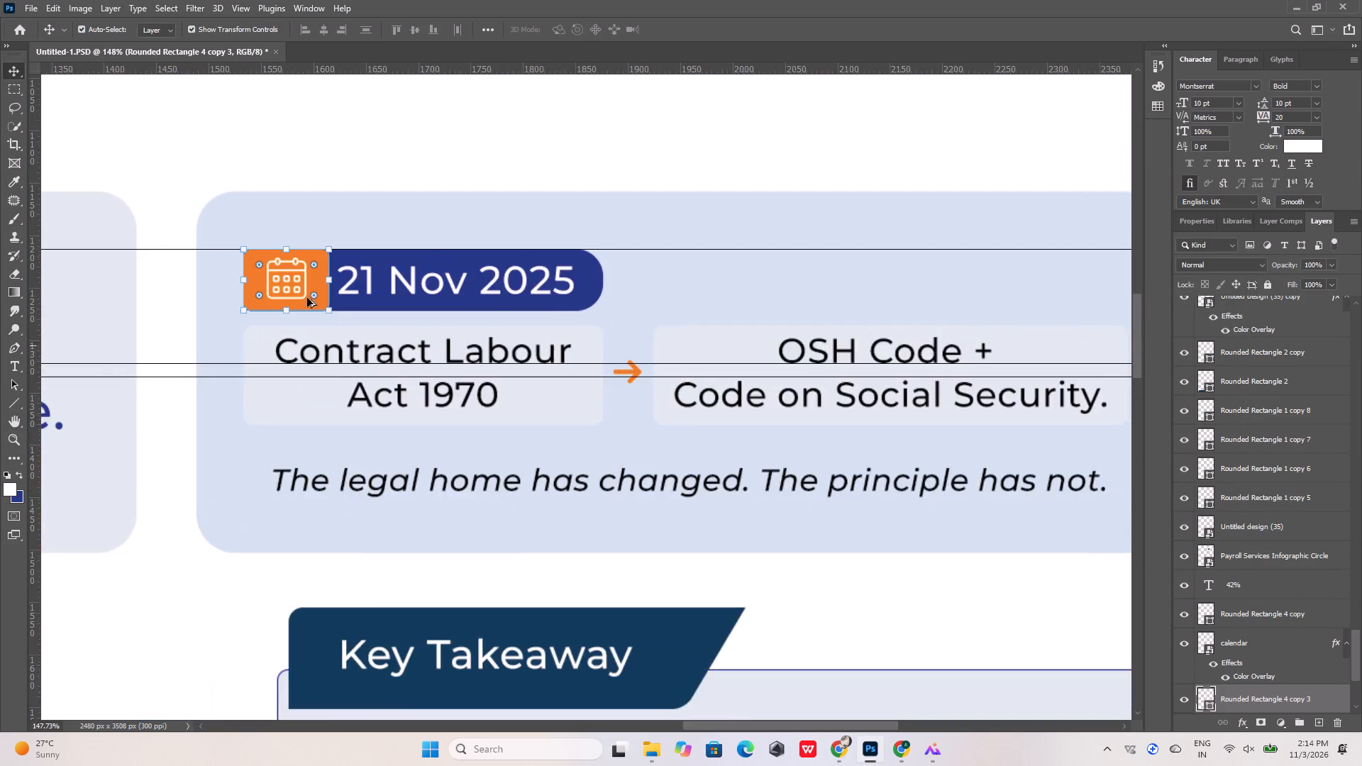
{"action": "scroll", "coordinate": [277, 287], "scroll_direction": "up", "scroll_amount": 20, "text": "alt"}
{"action": "scroll", "coordinate": [277, 287], "scroll_direction": "up", "scroll_amount": 9, "text": "alt"}
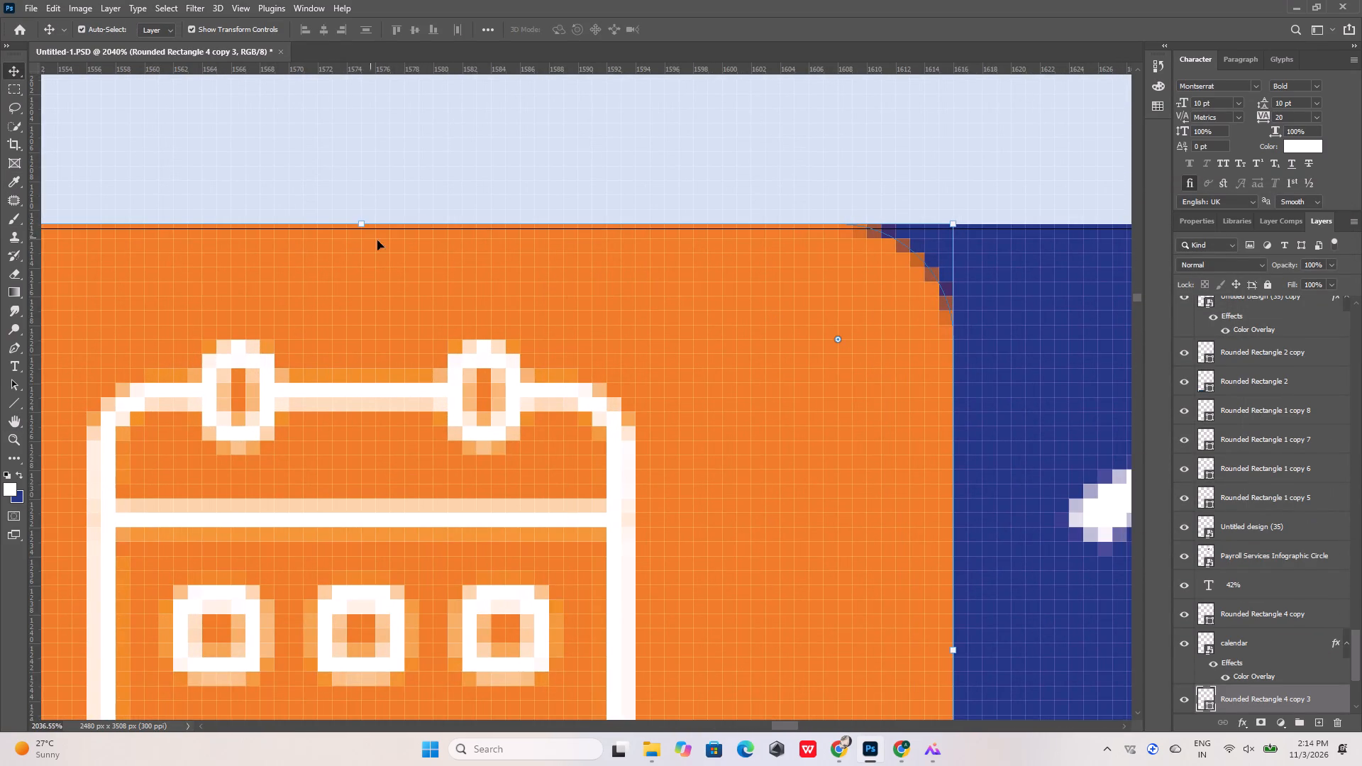
{"action": "left_click_drag", "start_coordinate": [976, 228], "coordinate": [988, 60]}
{"action": "scroll", "coordinate": [694, 254], "scroll_direction": "down", "scroll_amount": 20, "text": "alt"}
{"action": "scroll", "coordinate": [694, 254], "scroll_direction": "down", "scroll_amount": 6, "text": "alt"}
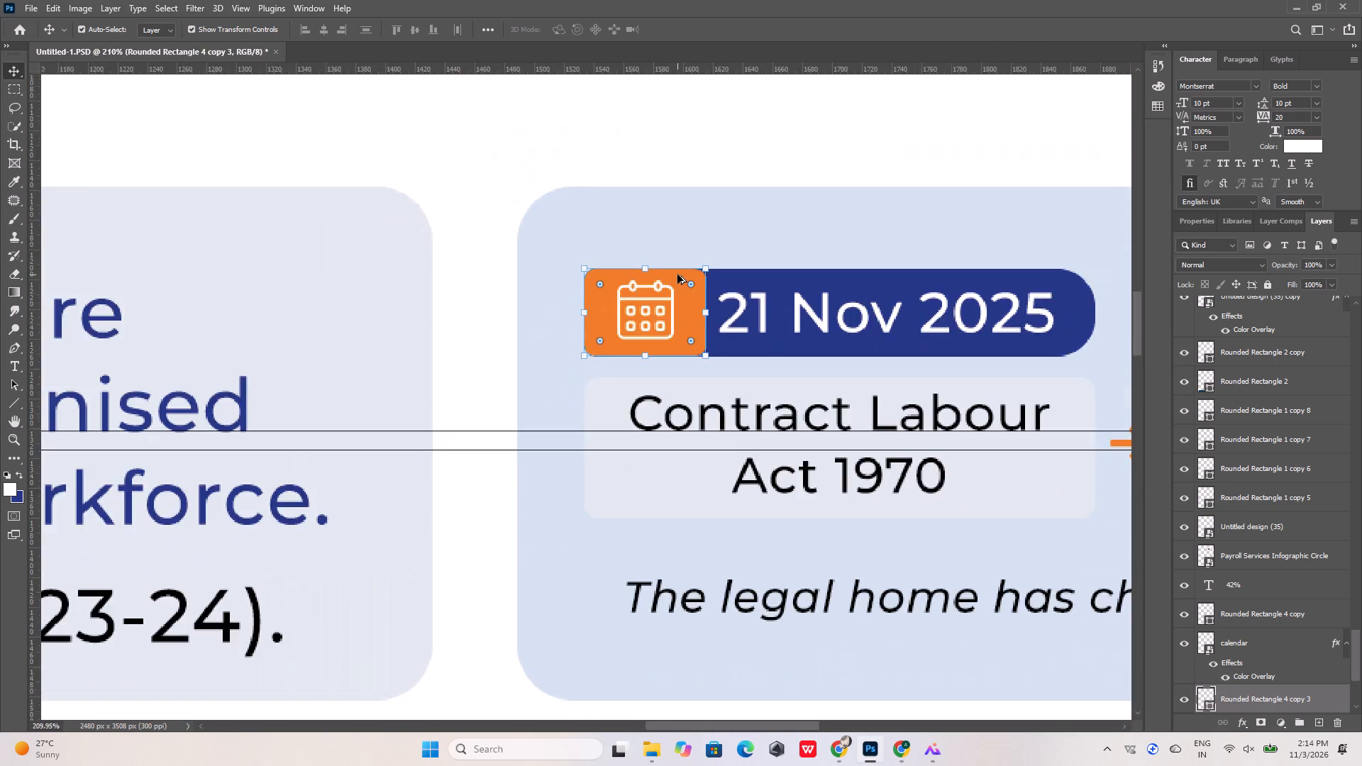
{"action": "scroll", "coordinate": [677, 274], "scroll_direction": "down", "scroll_amount": 12, "text": "alt"}
{"action": "left_click_drag", "start_coordinate": [636, 328], "coordinate": [637, 313]}
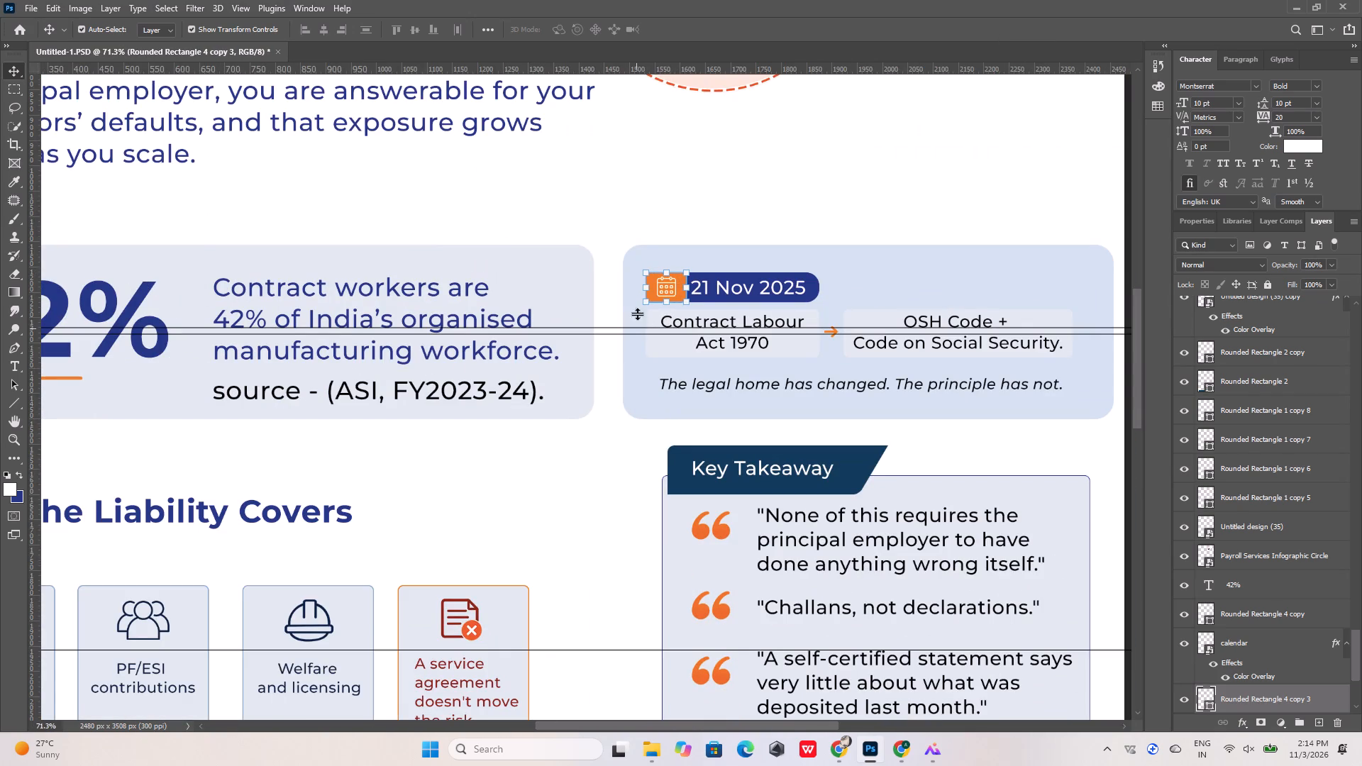
{"action": "left_click_drag", "start_coordinate": [637, 313], "coordinate": [672, 30]}
{"action": "left_click_drag", "start_coordinate": [611, 333], "coordinate": [627, 0]}
{"action": "left_click_drag", "start_coordinate": [629, 651], "coordinate": [614, 86]}
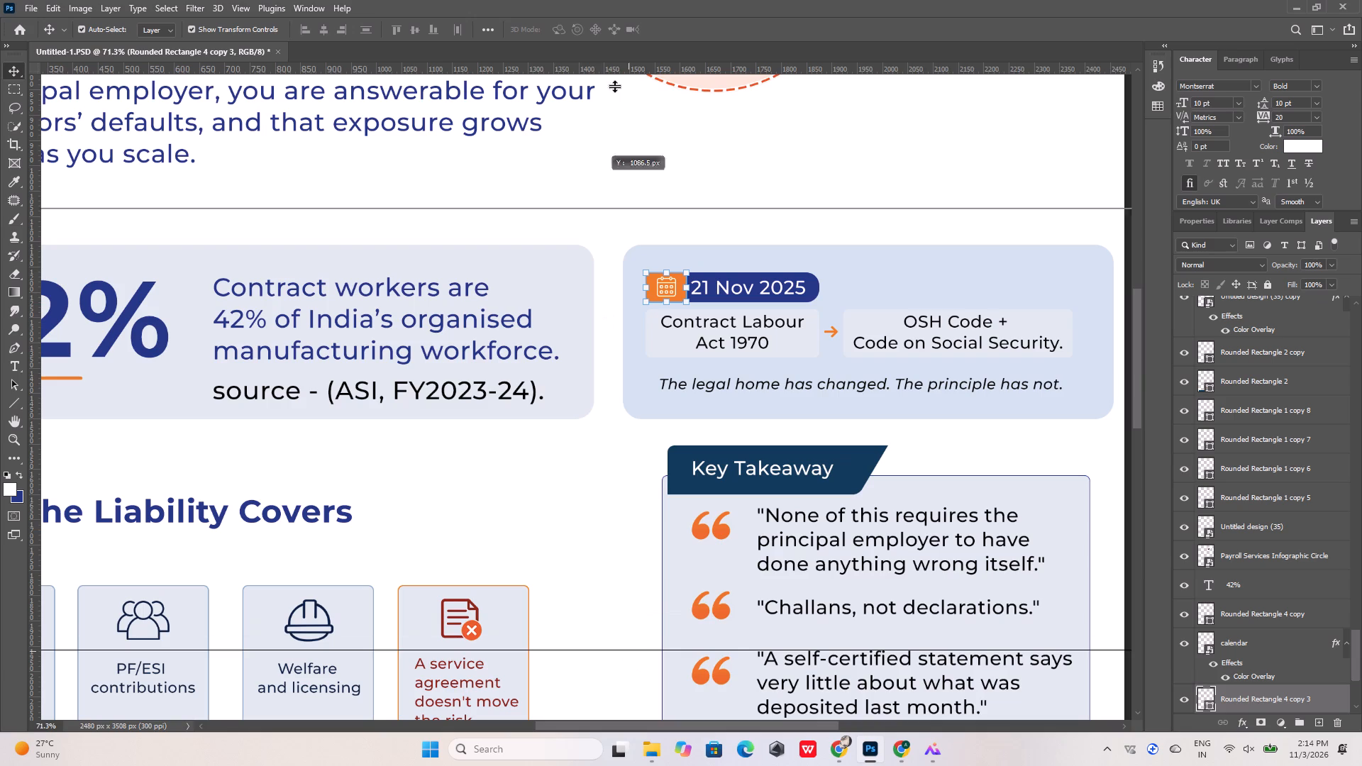
{"action": "left_click_drag", "start_coordinate": [614, 86], "coordinate": [631, 35]}
{"action": "scroll", "coordinate": [568, 286], "scroll_direction": "down", "scroll_amount": 13, "text": "alt"}
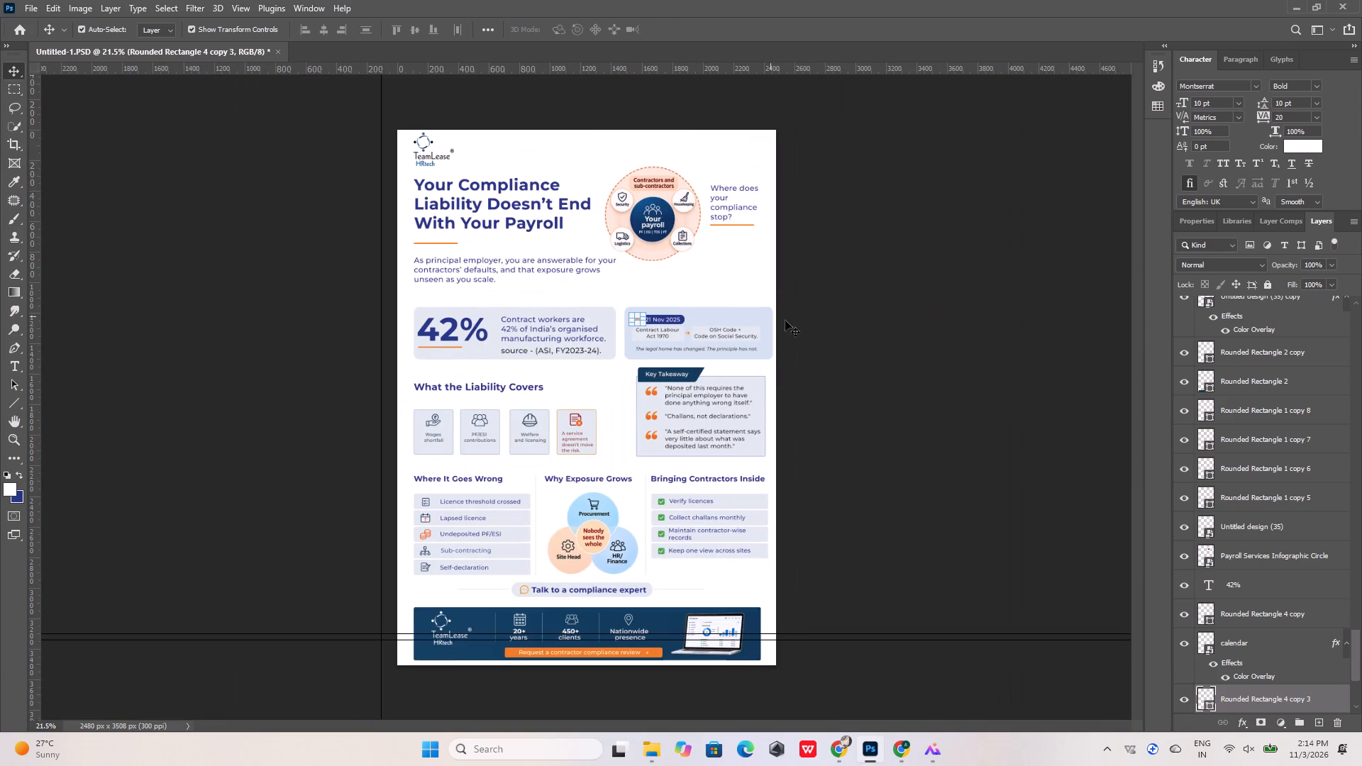
Remove the two horizontal guides crossing the navy footer banner.
{"action": "left_click_drag", "start_coordinate": [856, 634], "coordinate": [845, 6]}
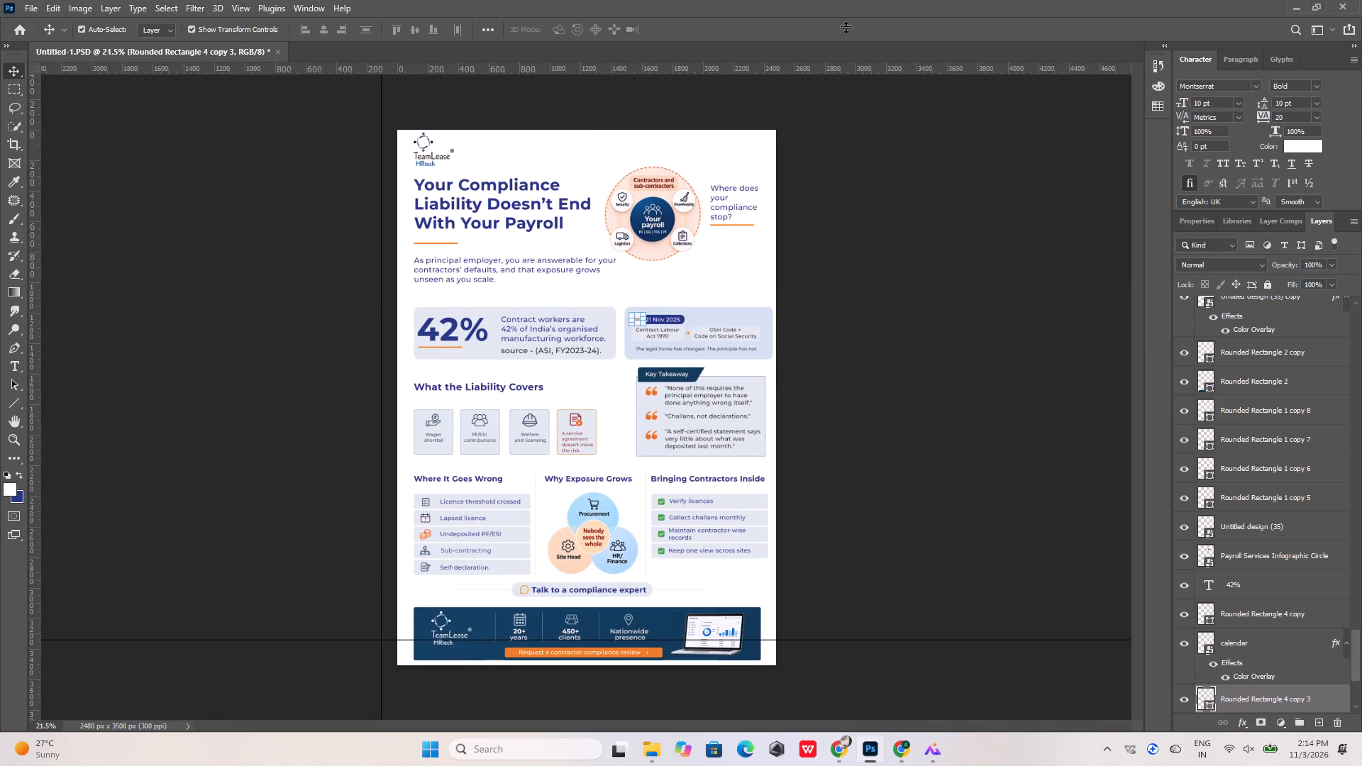
{"action": "left_click_drag", "start_coordinate": [904, 640], "coordinate": [864, 45]}
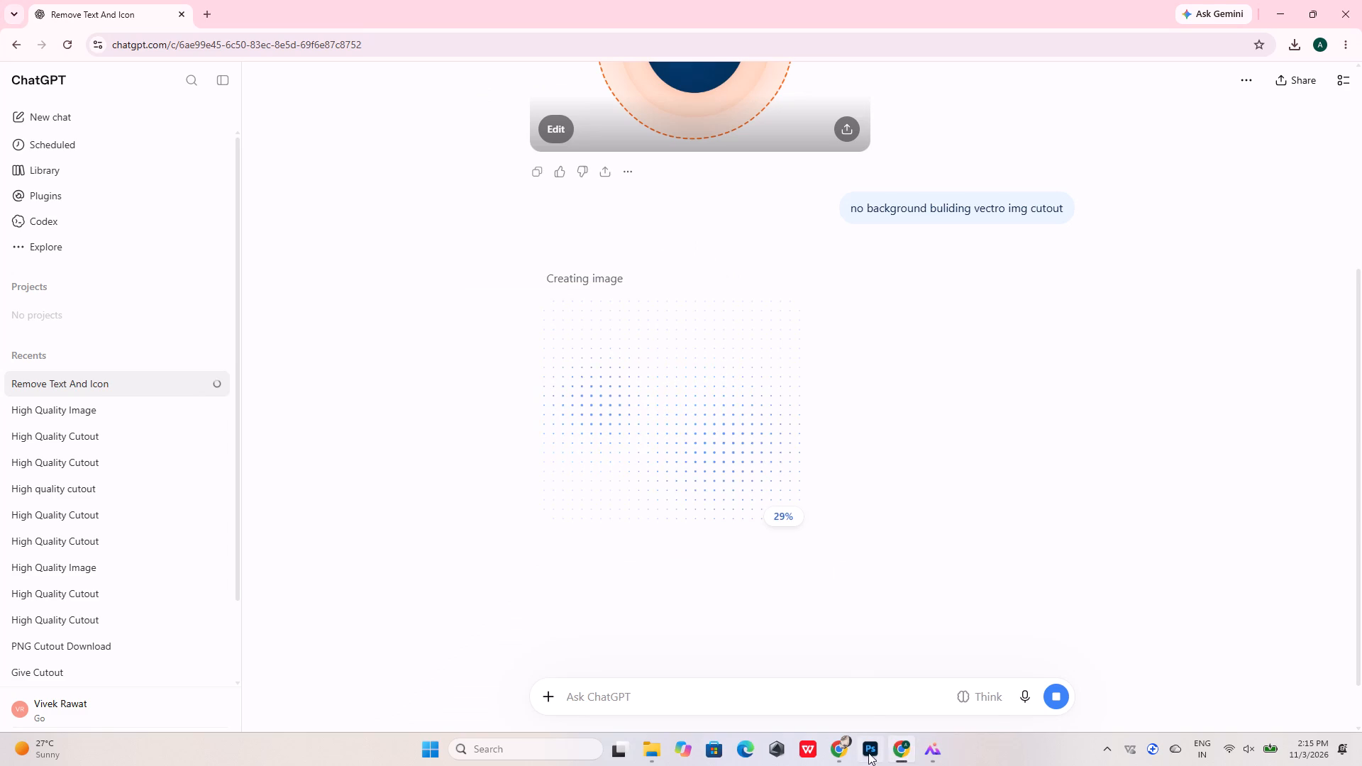
{"action": "left_click", "coordinate": [858, 753]}
{"action": "left_click", "coordinate": [933, 751]}
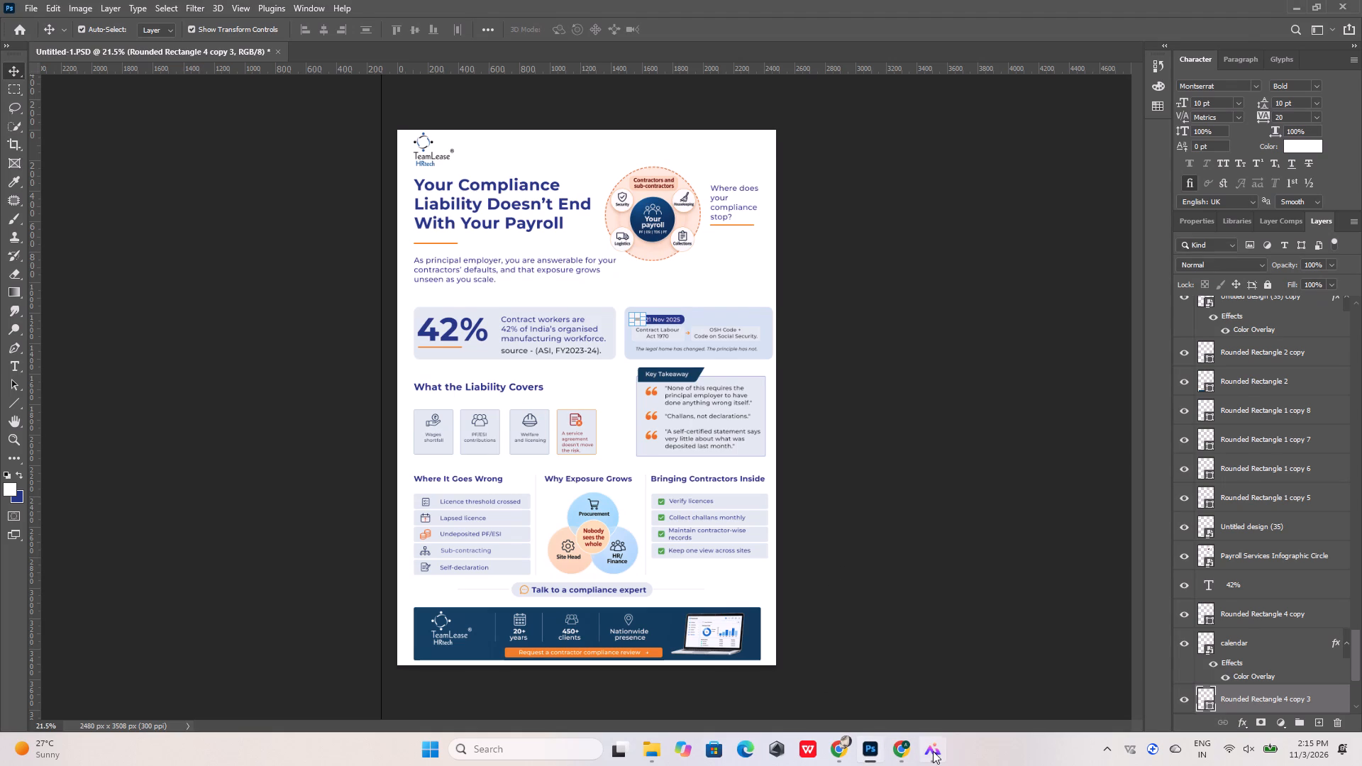
{"action": "left_click", "coordinate": [933, 751]}
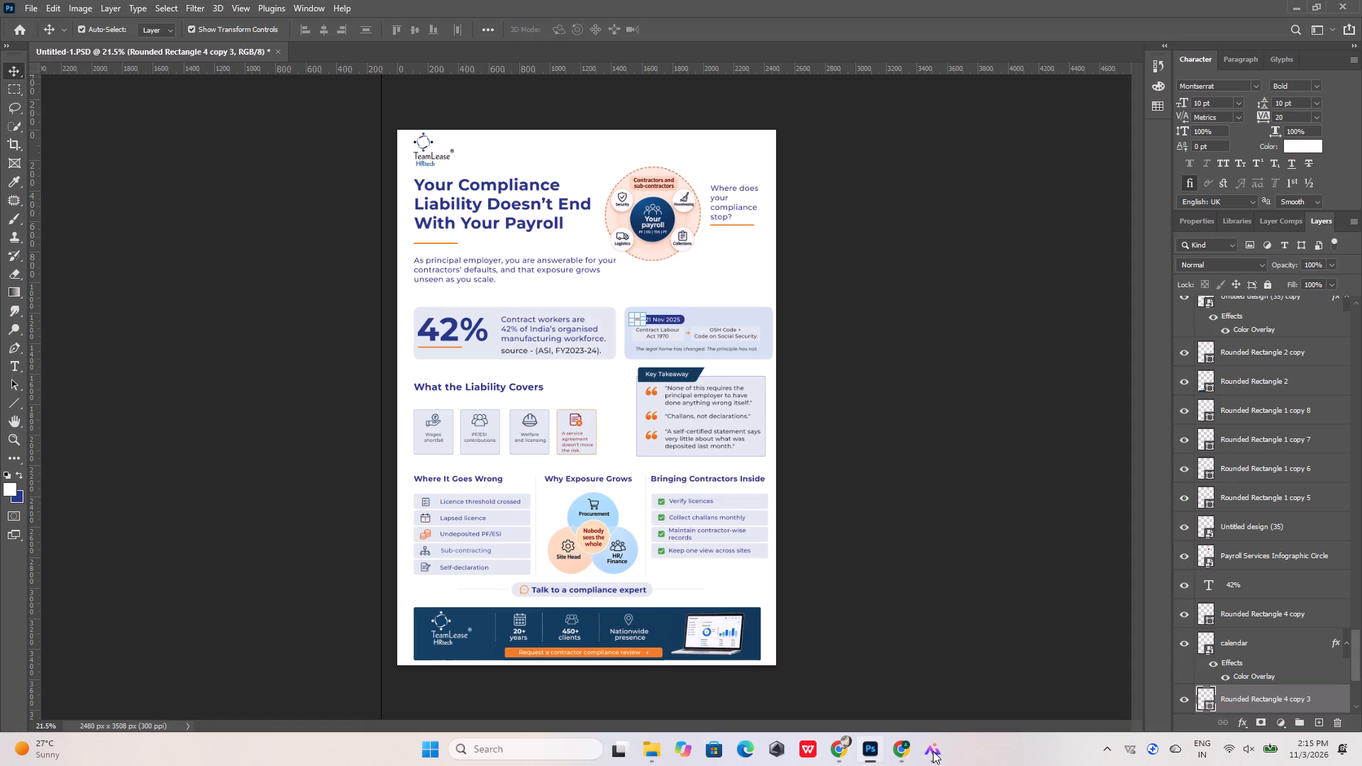
{"action": "left_click", "coordinate": [933, 751]}
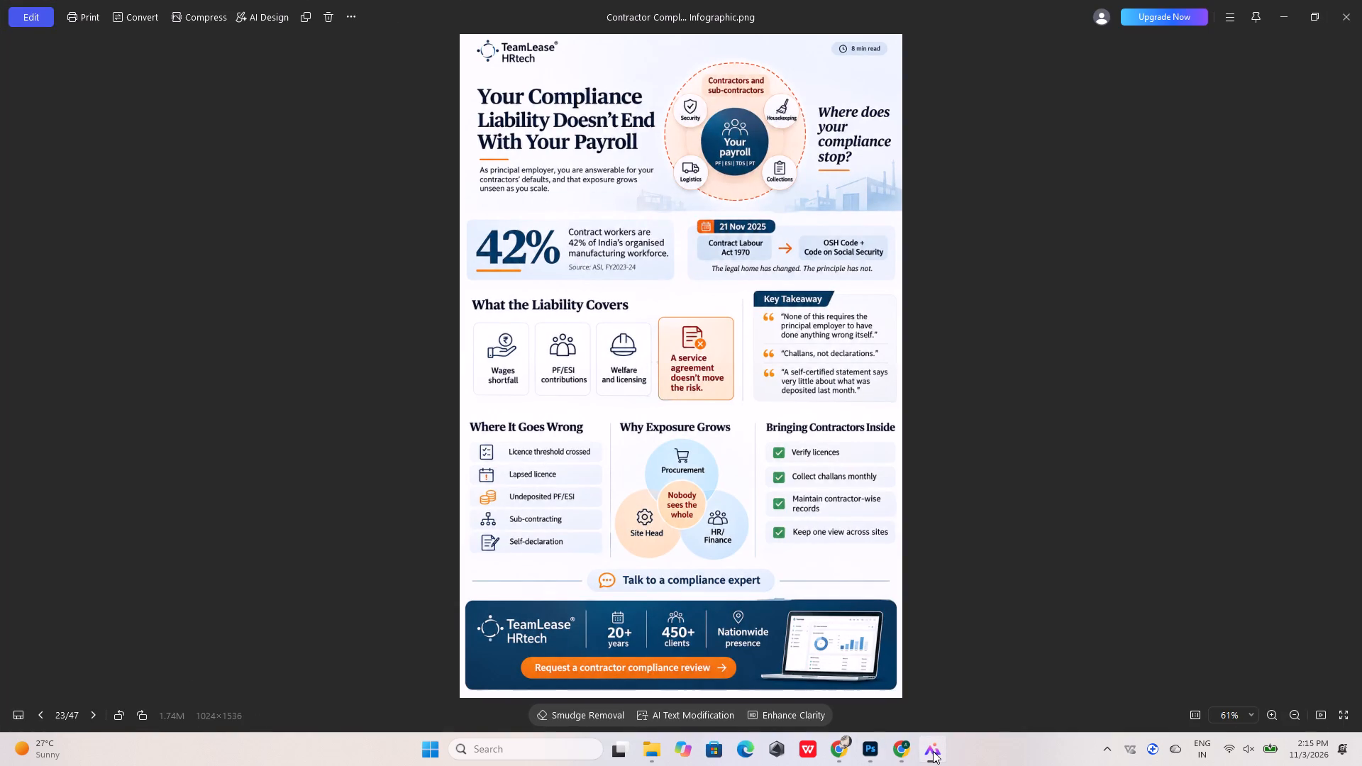
{"action": "left_click", "coordinate": [933, 751]}
{"action": "left_click", "coordinate": [933, 751]}
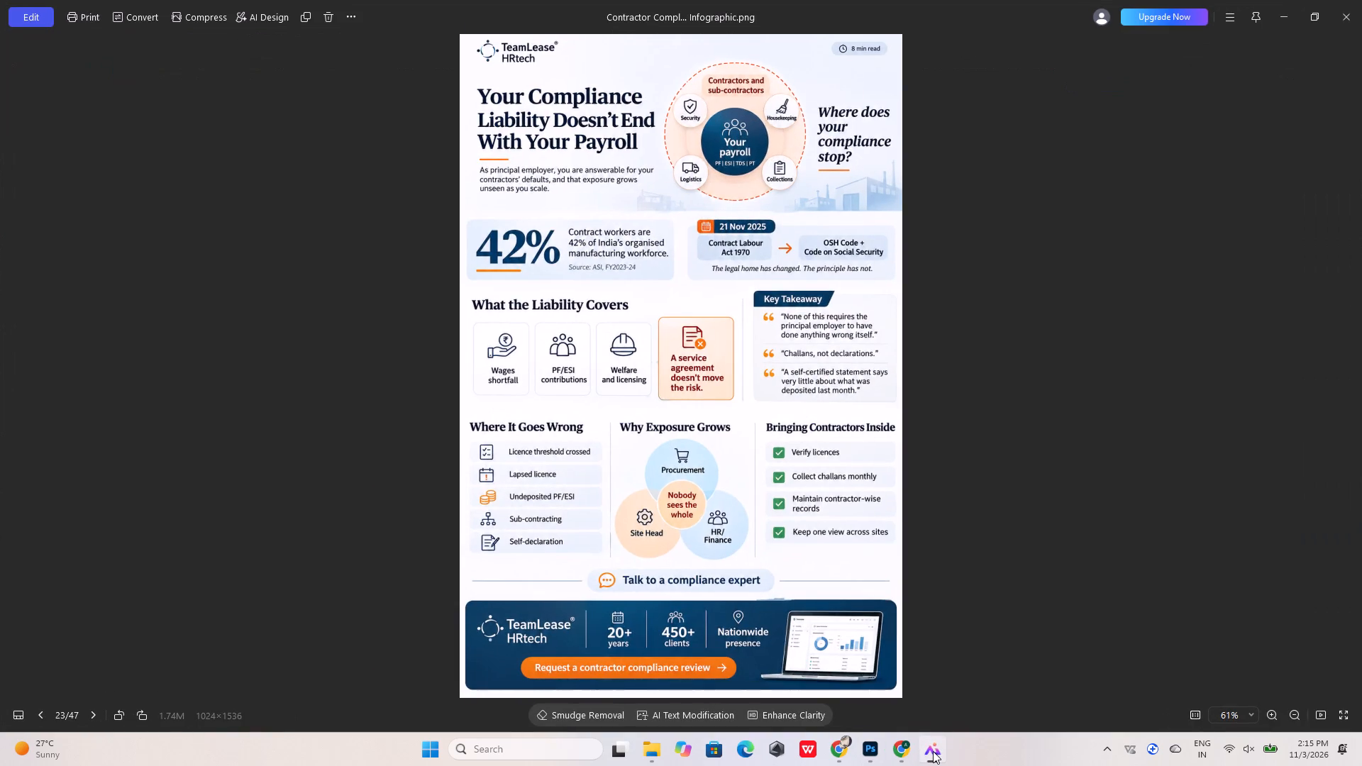
{"action": "left_click", "coordinate": [933, 751]}
{"action": "left_click", "coordinate": [933, 751]}
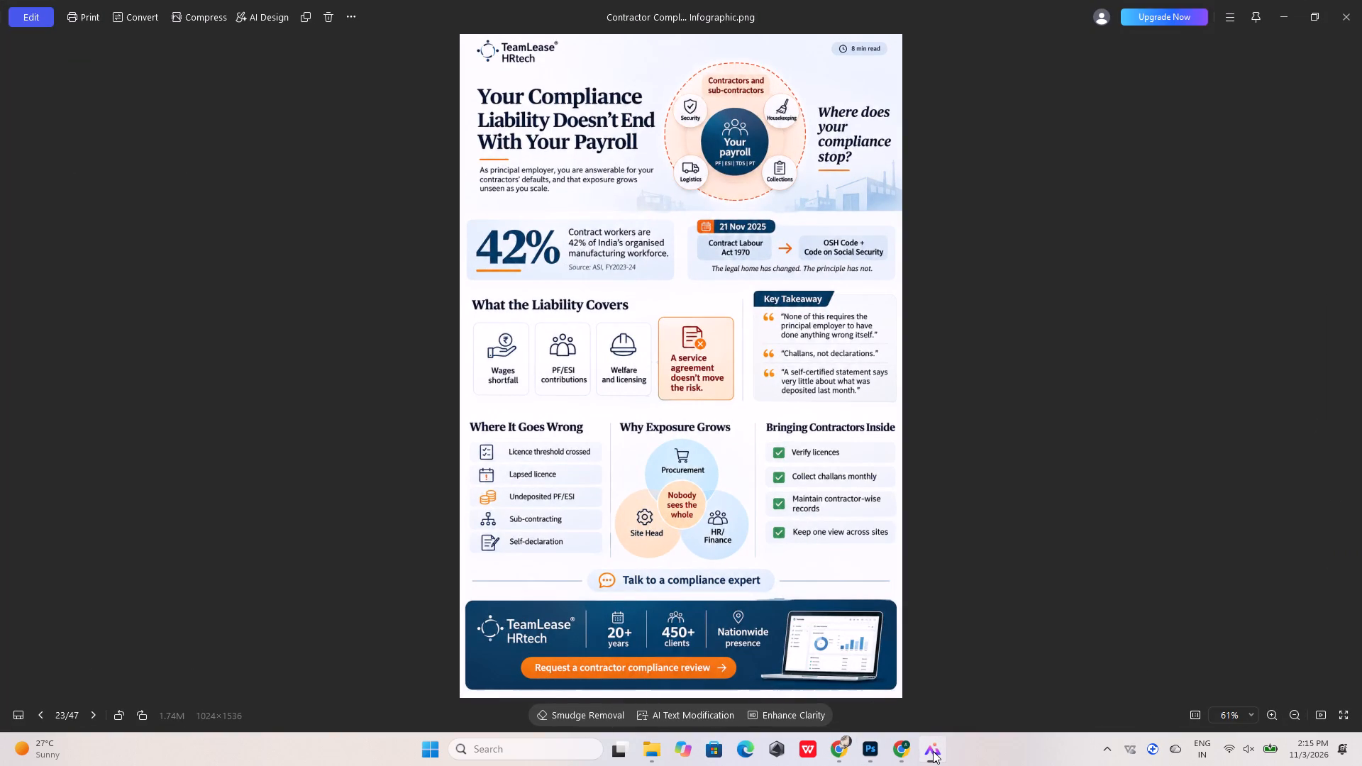
{"action": "left_click", "coordinate": [933, 751]}
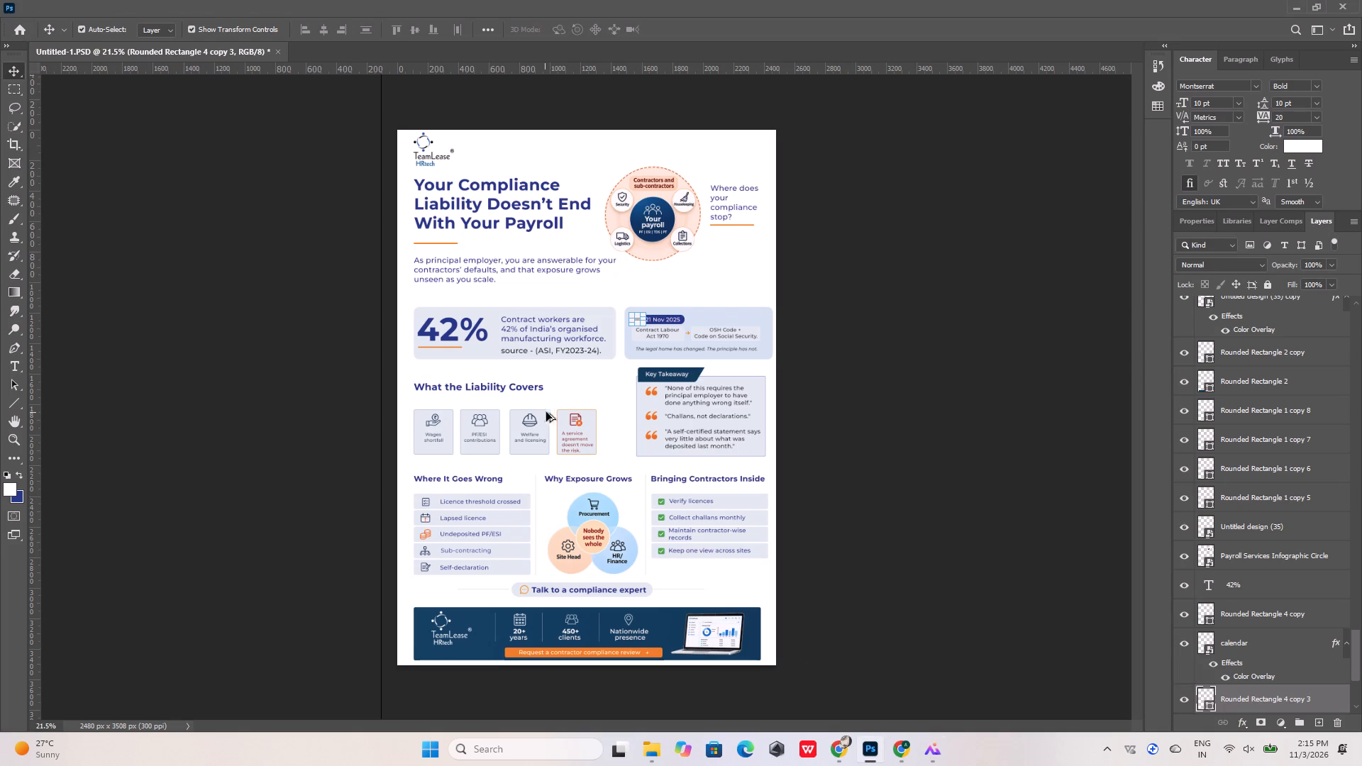
Place a horizontal guide at about Y 1996 px, across the first caption line of the liability cards.
{"action": "scroll", "coordinate": [550, 413], "scroll_direction": "up", "scroll_amount": 16, "text": "alt"}
{"action": "scroll", "coordinate": [557, 419], "scroll_direction": "down", "scroll_amount": 4, "text": "alt"}
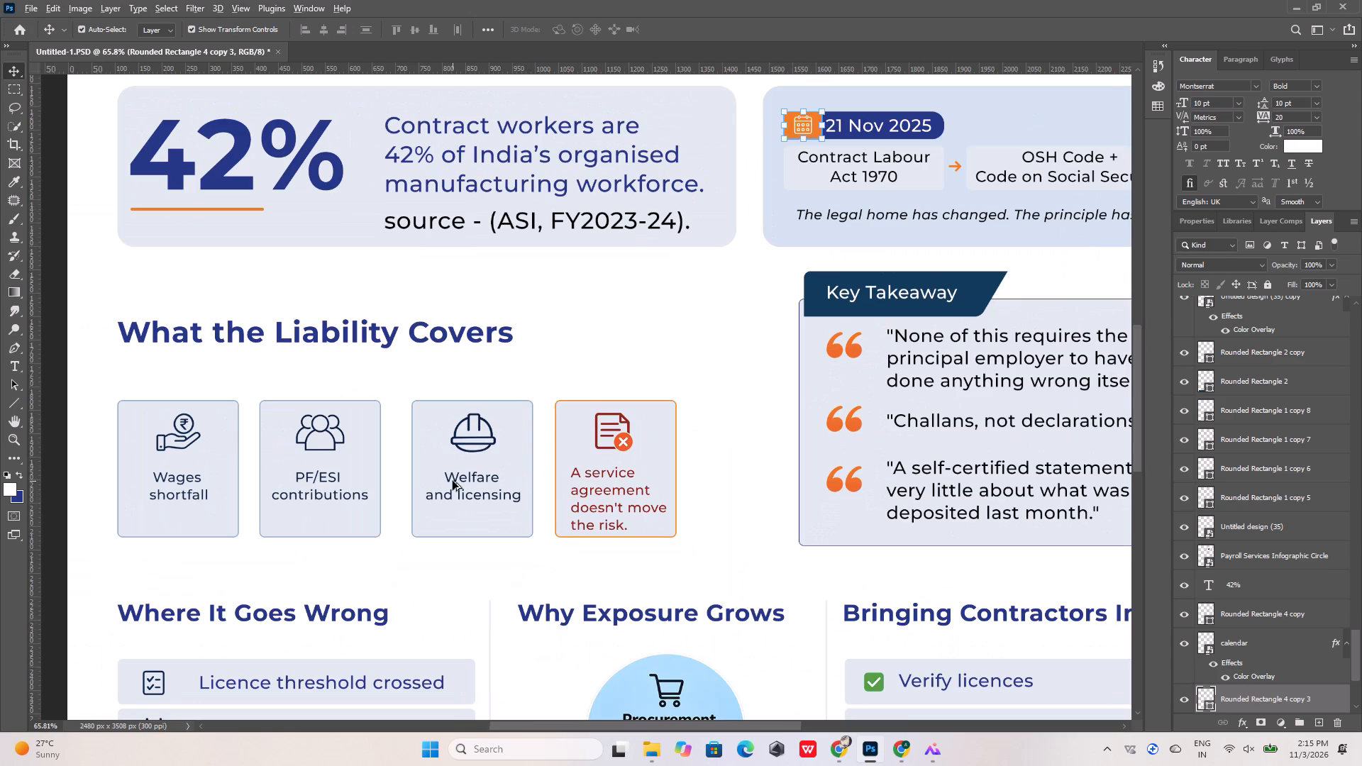
{"action": "scroll", "coordinate": [453, 481], "scroll_direction": "up", "scroll_amount": 6, "text": "alt"}
{"action": "left_click_drag", "start_coordinate": [269, 72], "coordinate": [274, 479]}
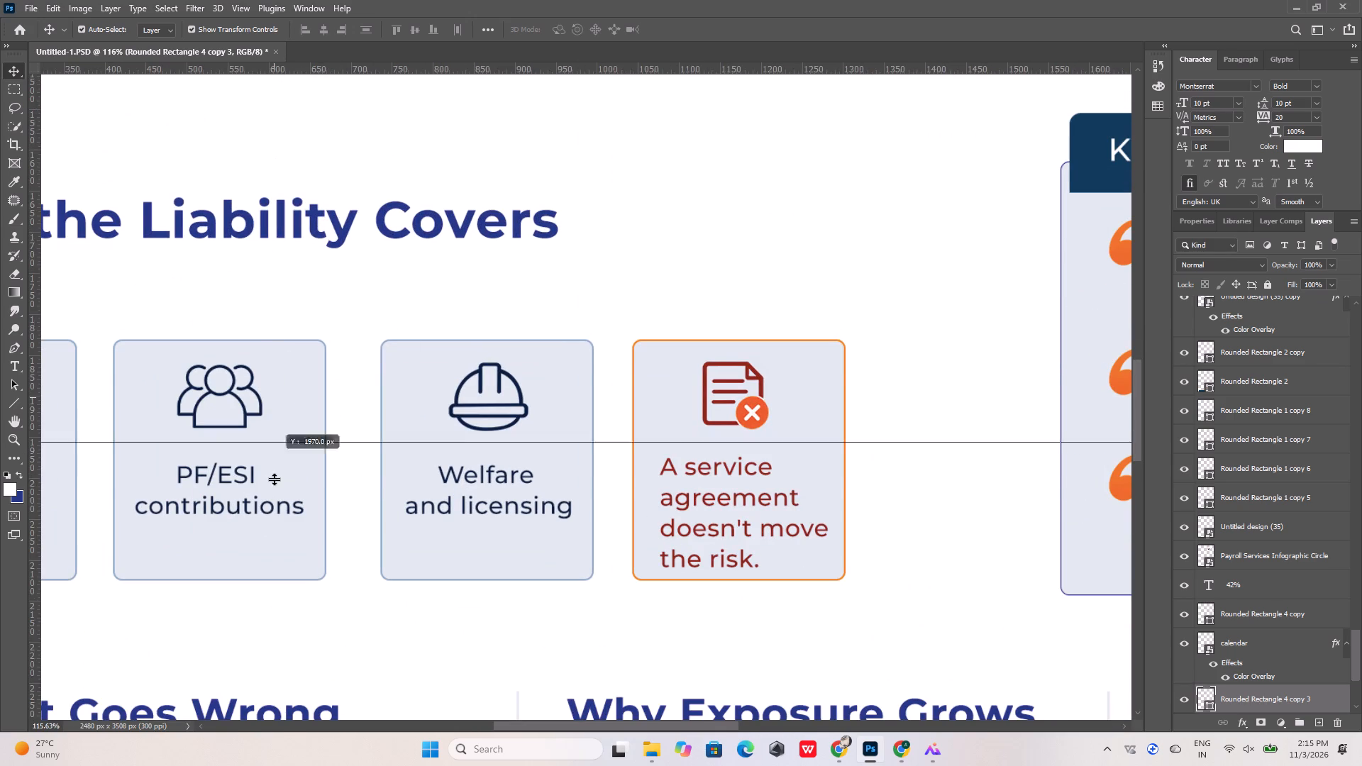
{"action": "left_click_drag", "start_coordinate": [274, 479], "coordinate": [275, 482]}
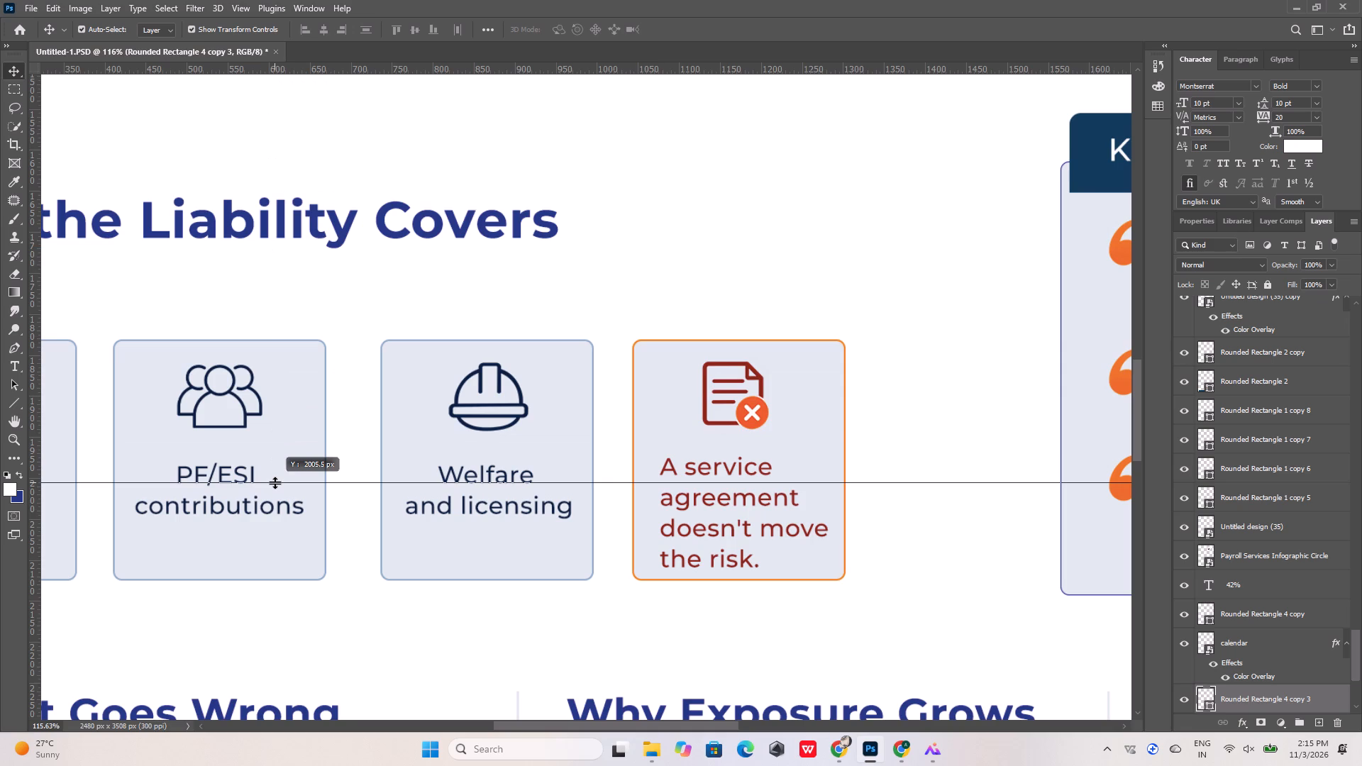
{"action": "left_click_drag", "start_coordinate": [275, 482], "coordinate": [279, 474]}
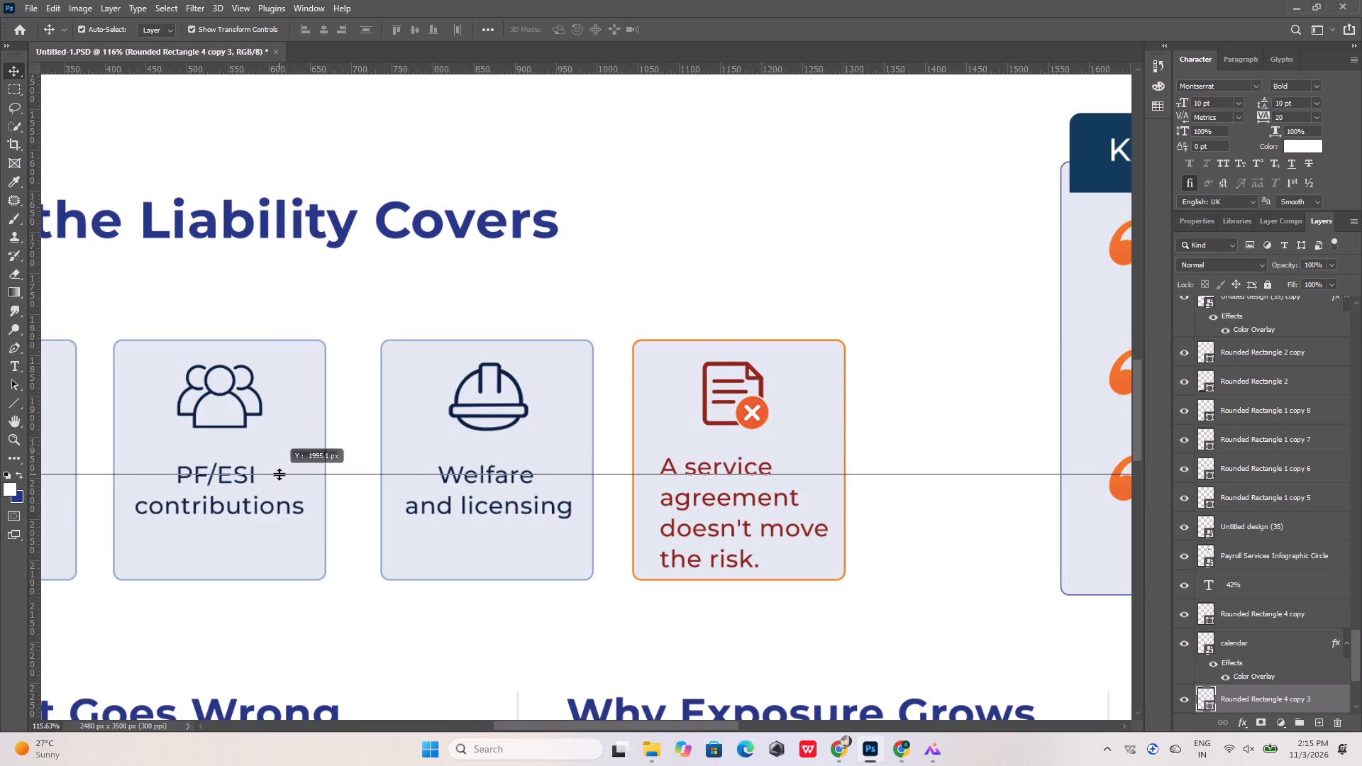
{"action": "left_click_drag", "start_coordinate": [279, 474], "coordinate": [279, 475]}
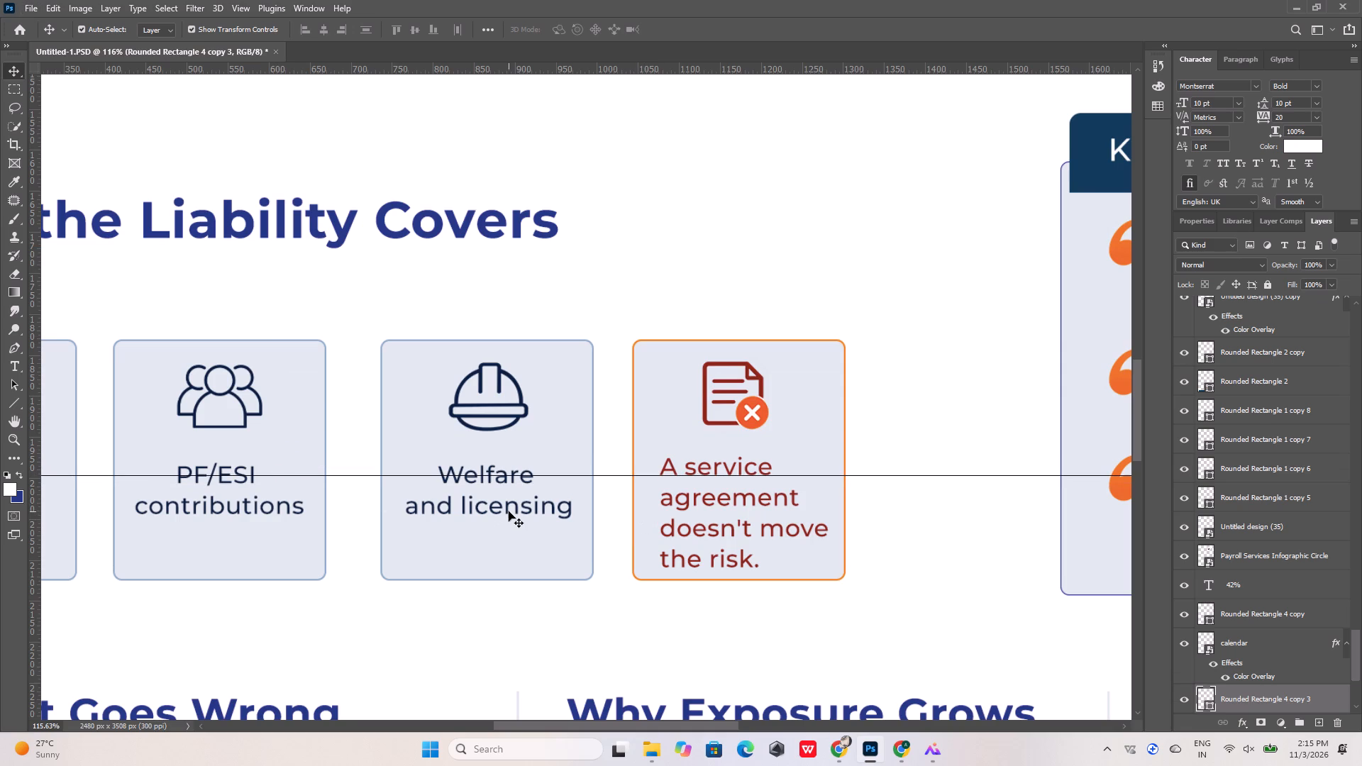
Move the Wages shortfall, PF/ESI contributions and Welfare and licensing captions up 10 px together, level with the service agreement text.
{"action": "left_click", "coordinate": [509, 511]}
{"action": "left_click", "coordinate": [246, 482], "text": "shift"}
{"action": "scroll", "coordinate": [306, 510], "scroll_direction": "down", "scroll_amount": 5, "text": "alt"}
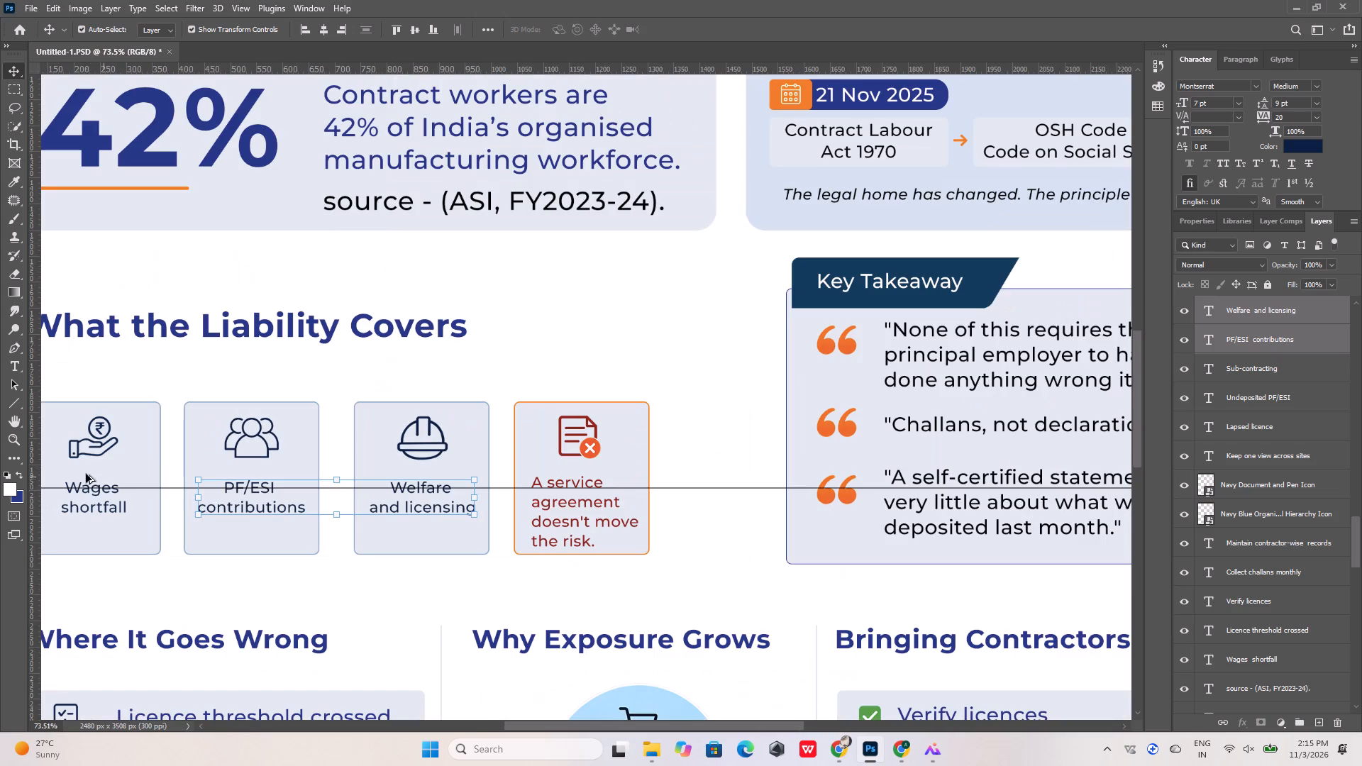
{"action": "left_click", "coordinate": [96, 492], "text": "shift"}
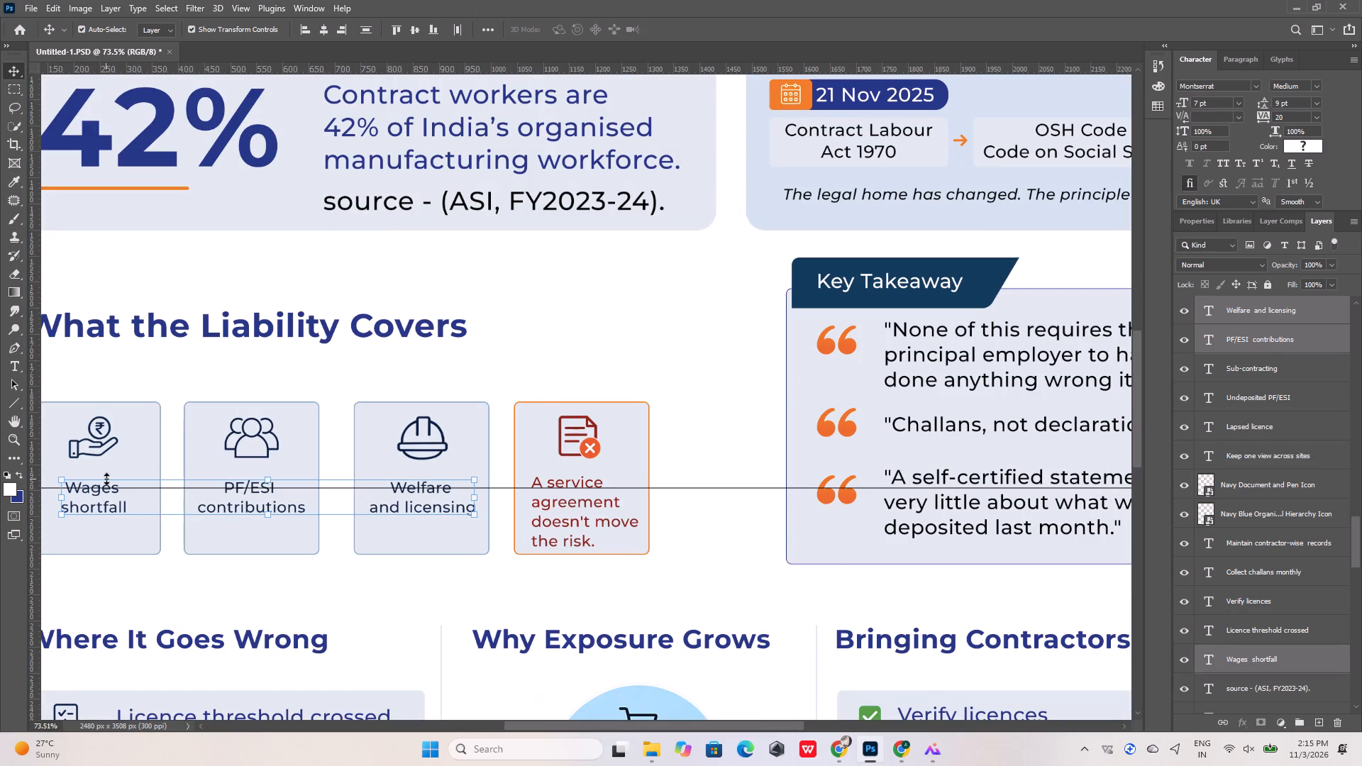
{"action": "key", "text": "shift+Up"}
{"action": "key", "text": "Up"}
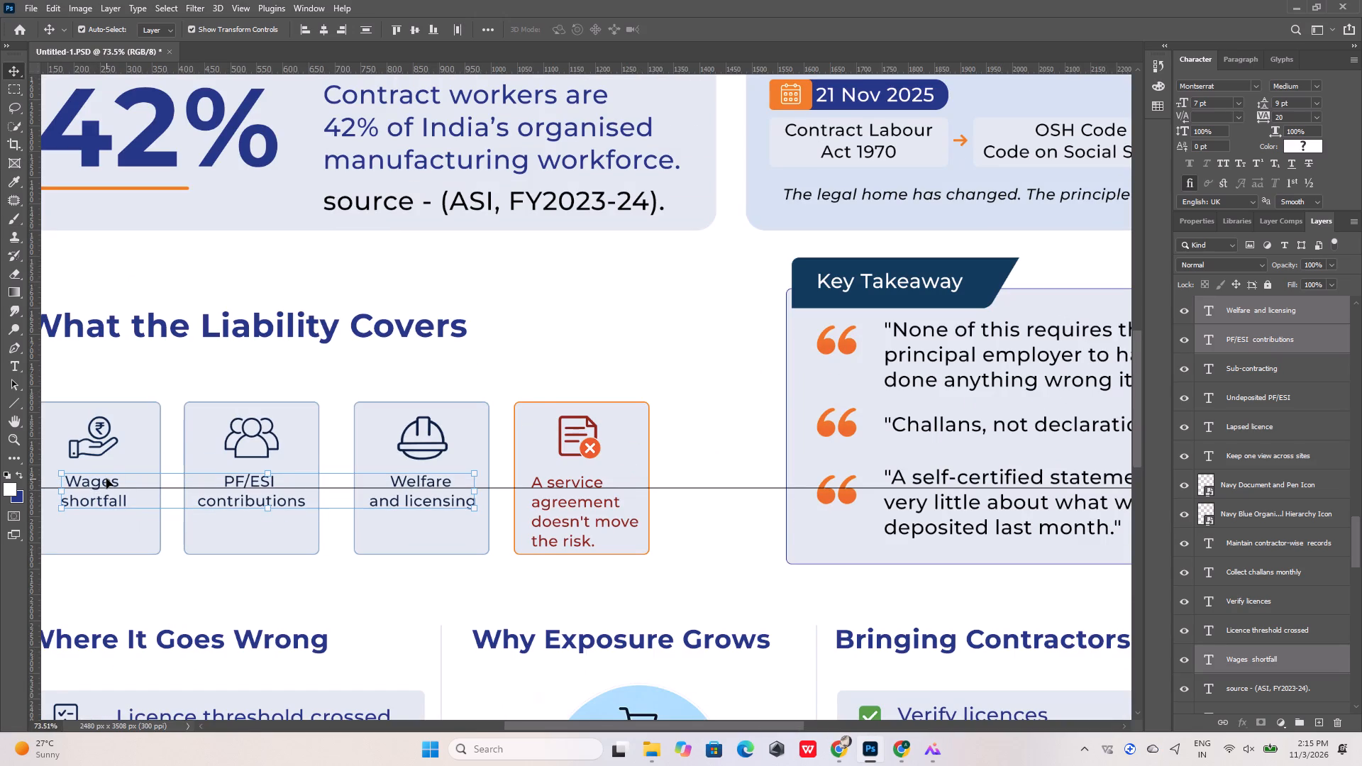
{"action": "key", "text": "Down"}
Remove the horizontal guide crossing the liability cards' captions and leave no layer selected.
{"action": "left_click", "coordinate": [306, 343]}
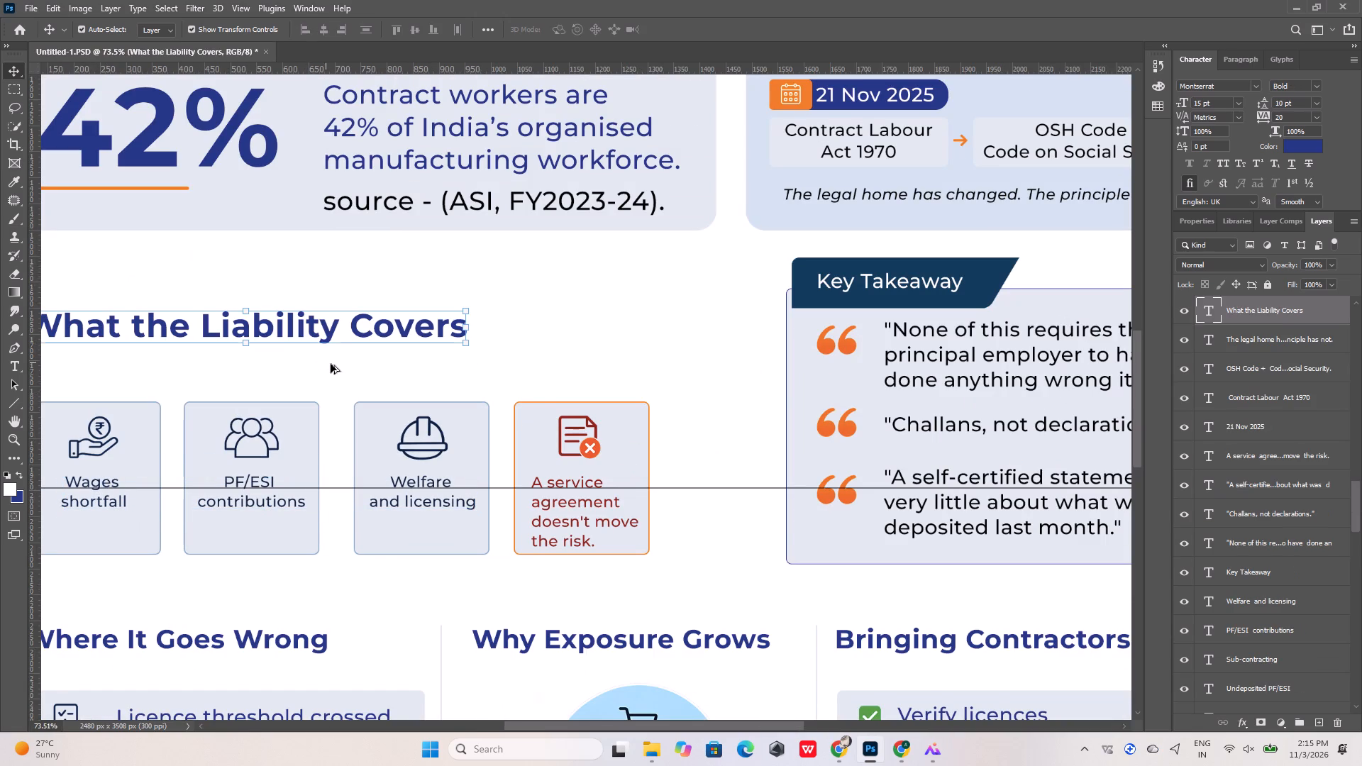
{"action": "left_click_drag", "start_coordinate": [686, 489], "coordinate": [863, 0]}
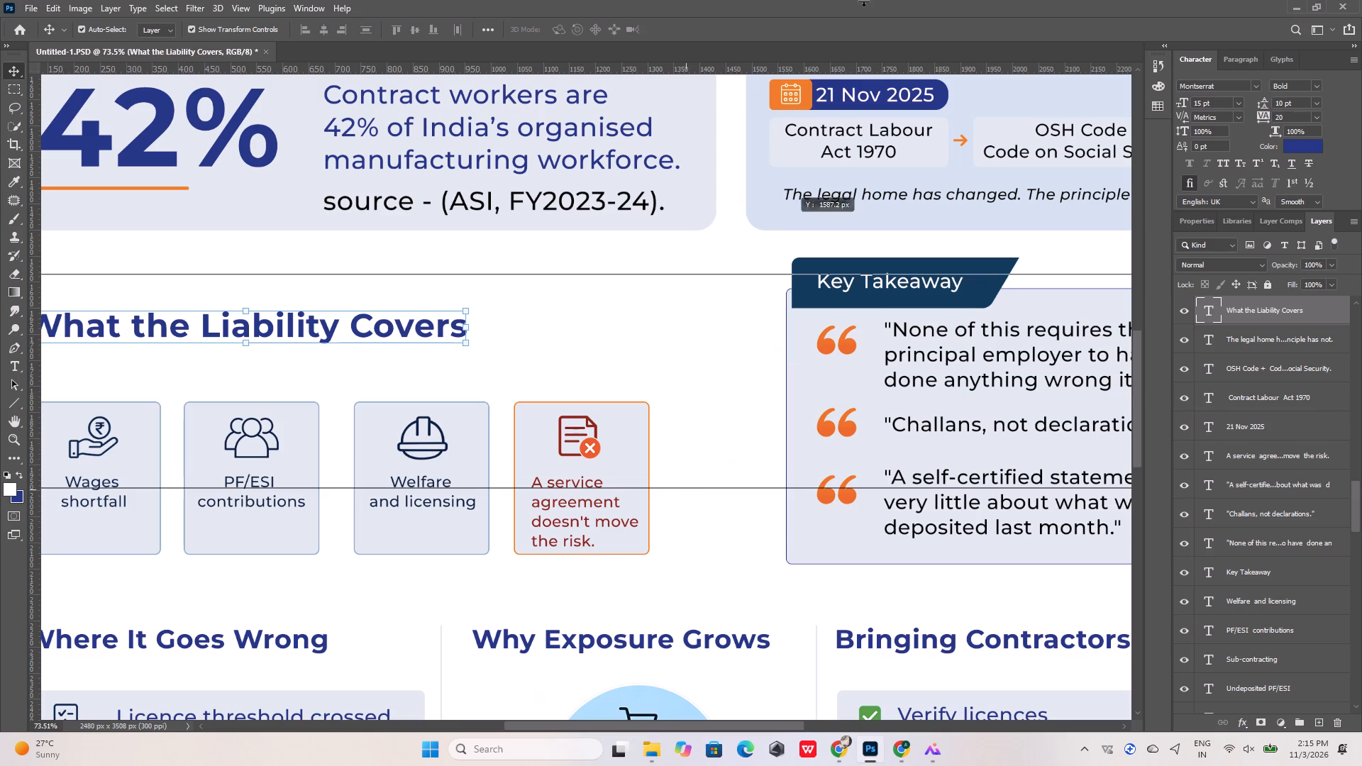
{"action": "left_click_drag", "start_coordinate": [863, 0], "coordinate": [869, 0]}
{"action": "left_click", "coordinate": [723, 398]}
{"action": "scroll", "coordinate": [721, 398], "scroll_direction": "down", "scroll_amount": 4, "text": "alt"}
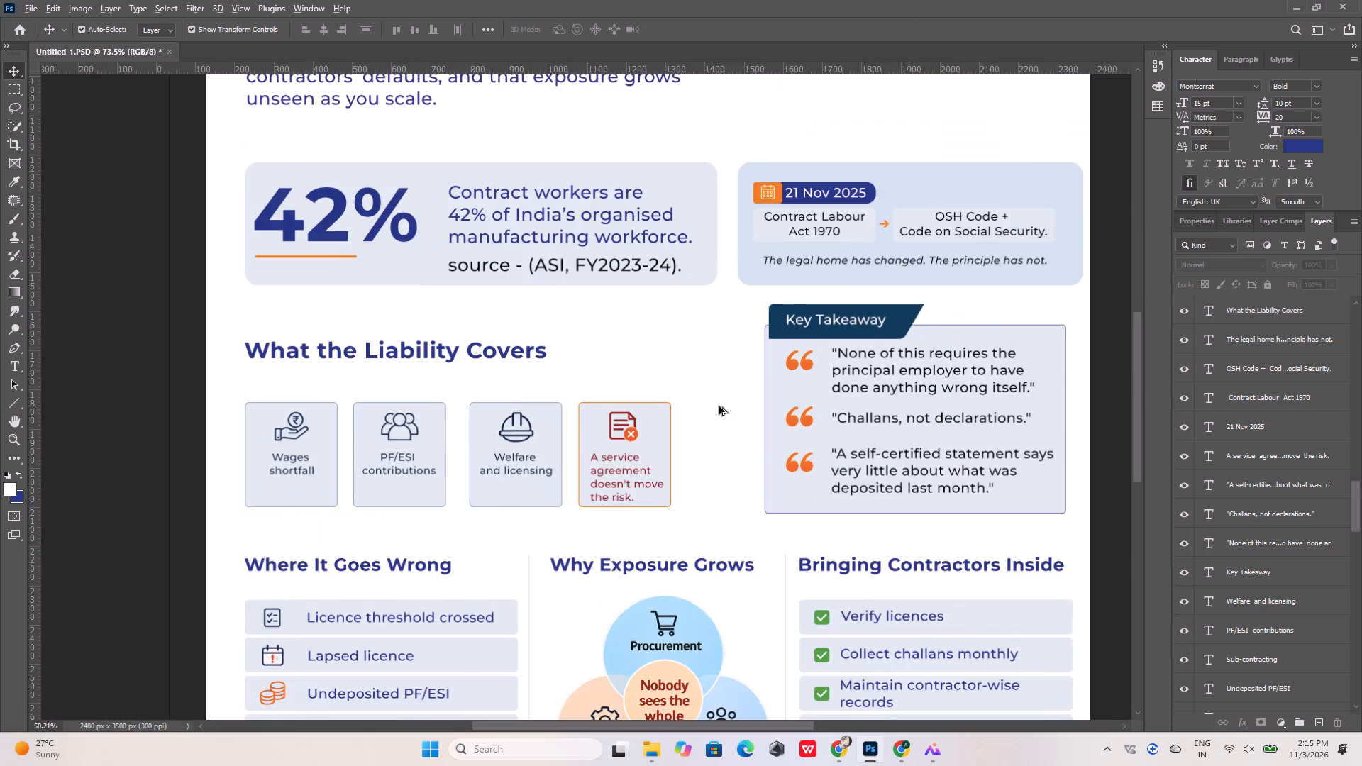
{"action": "scroll", "coordinate": [719, 406], "scroll_direction": "down", "scroll_amount": 2, "text": "alt"}
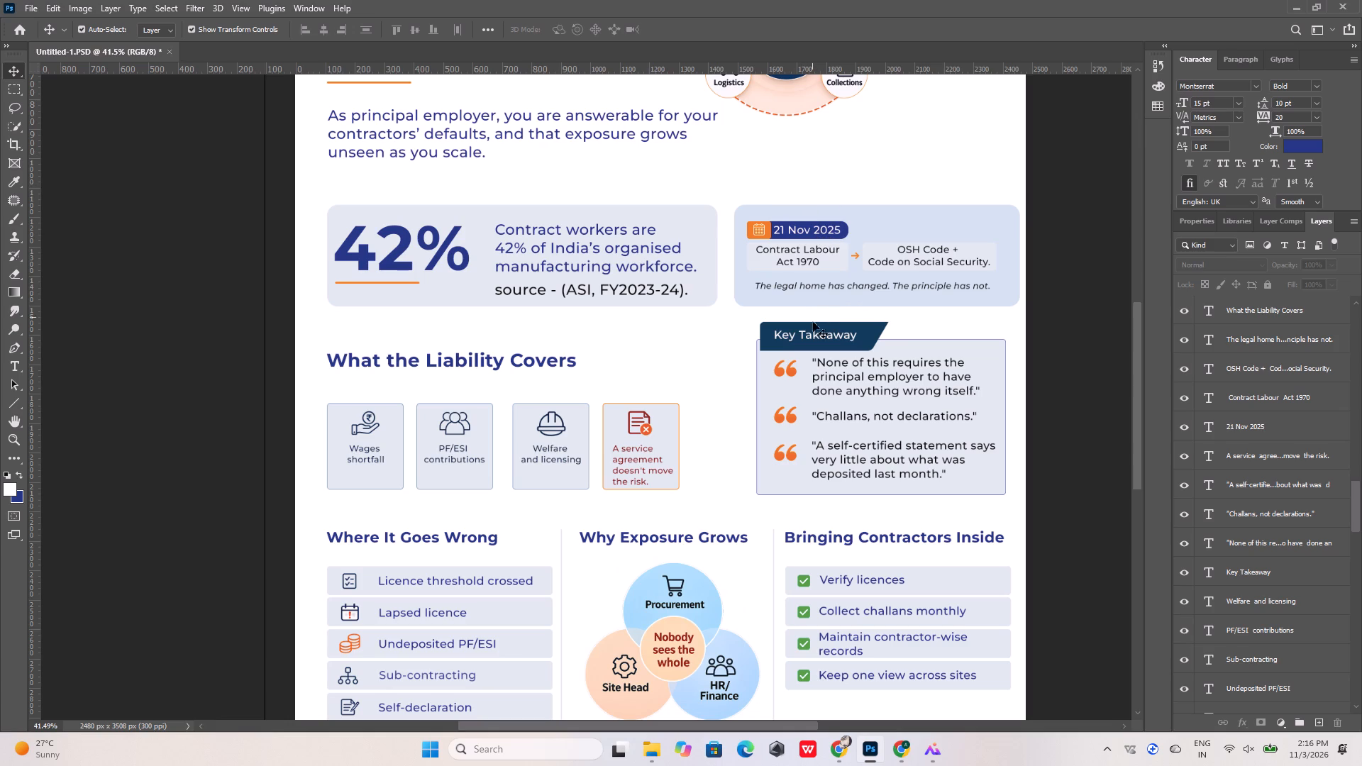
Move the three Key Takeaway quotes and their orange quotation marks down 10 px together.
{"action": "left_click", "coordinate": [832, 370]}
{"action": "scroll", "coordinate": [811, 392], "scroll_direction": "up", "scroll_amount": 6, "text": "alt"}
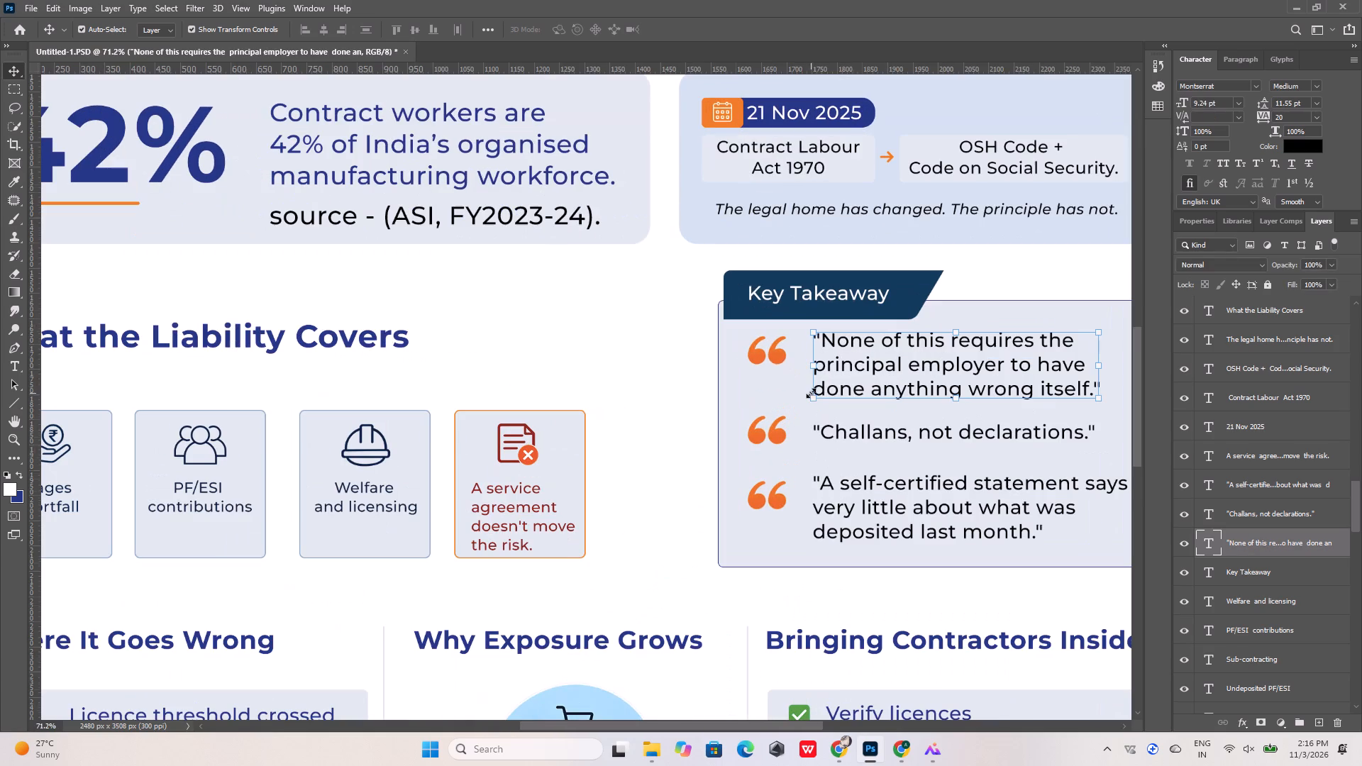
{"action": "left_click", "coordinate": [778, 354], "text": "shift"}
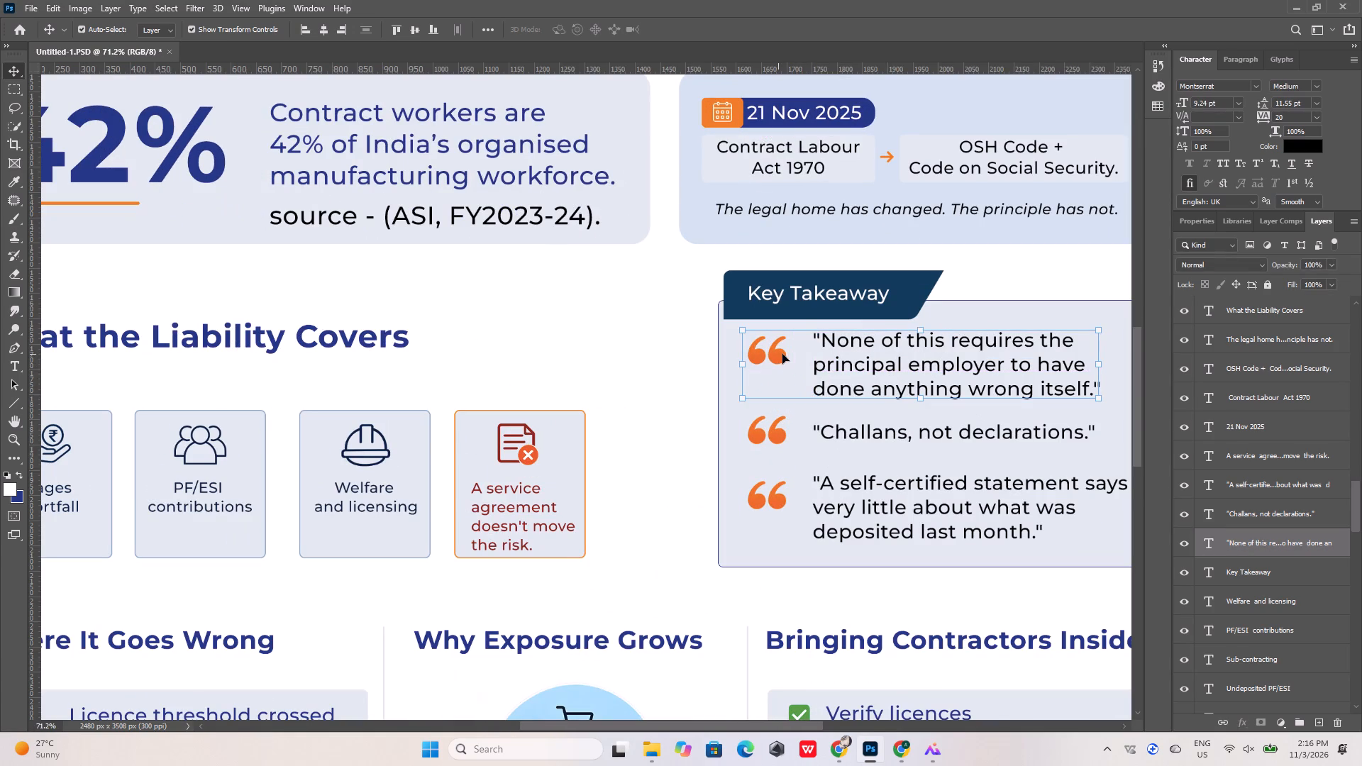
{"action": "left_click", "coordinate": [860, 435], "text": "shift"}
{"action": "left_click", "coordinate": [780, 434], "text": "shift"}
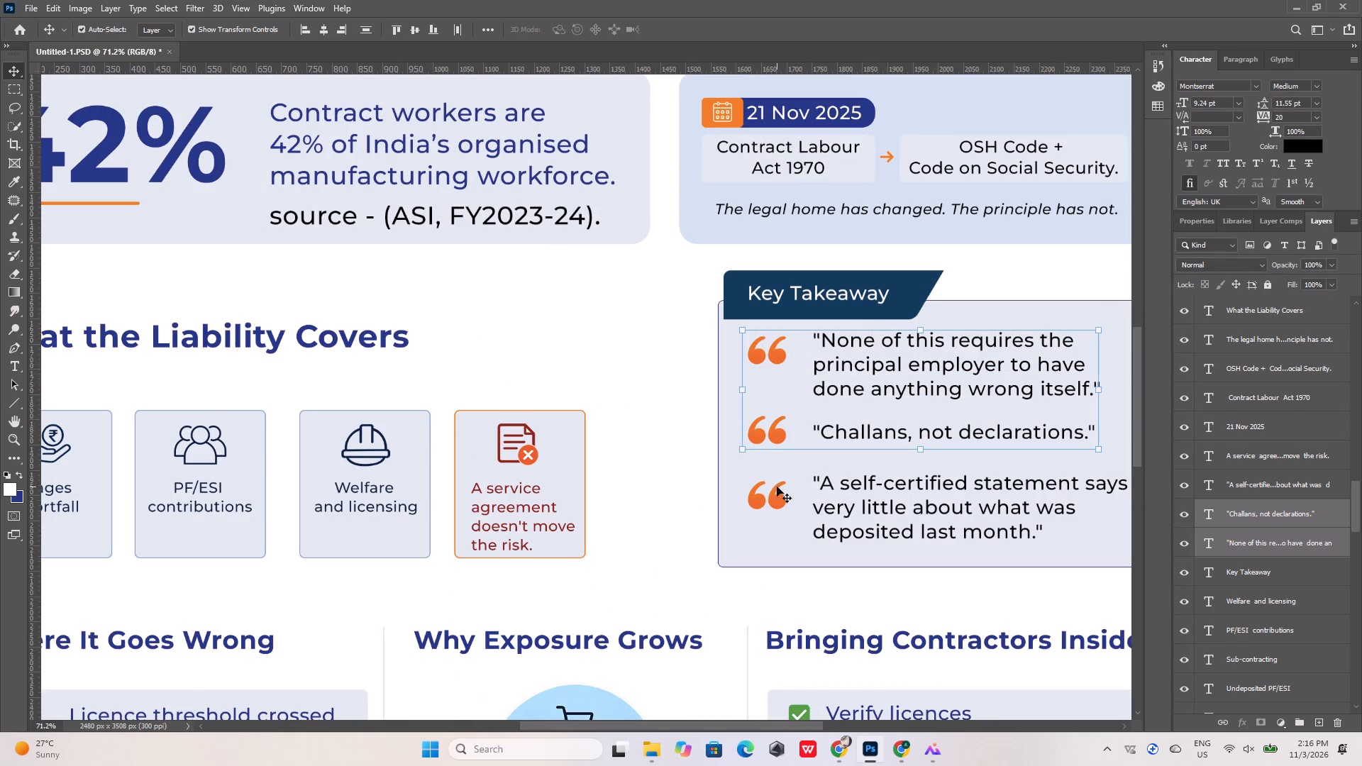
{"action": "left_click", "coordinate": [774, 501], "text": "shift"}
{"action": "left_click", "coordinate": [831, 482], "text": "shift"}
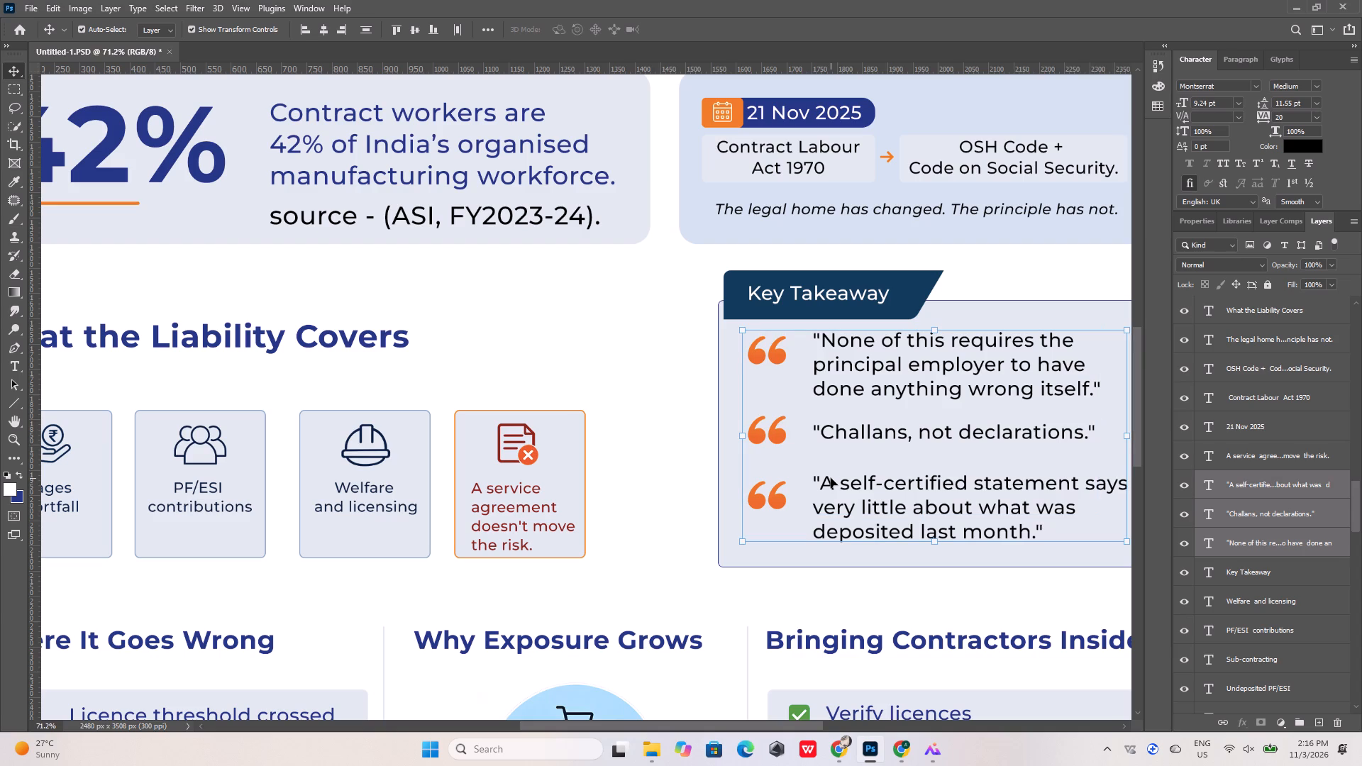
{"action": "key", "text": "shift+Down"}
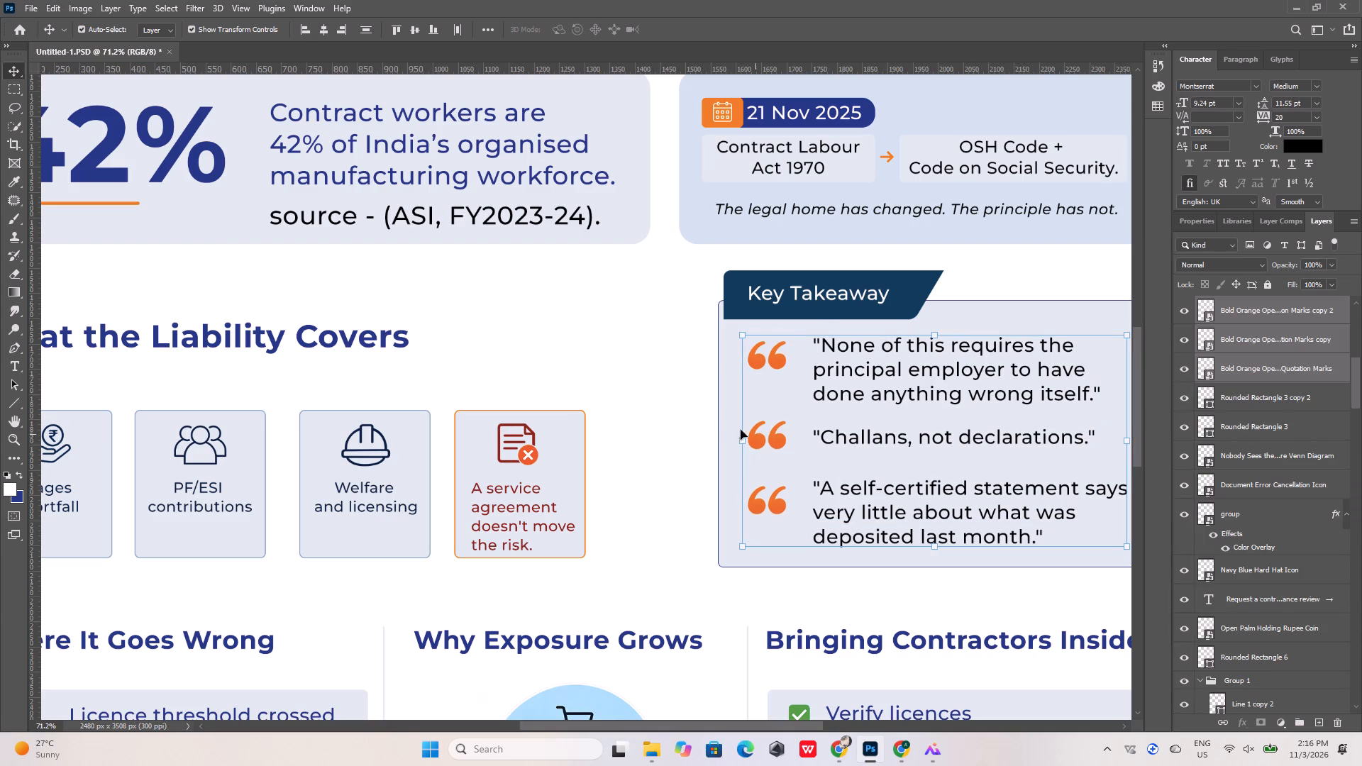
{"action": "left_click", "coordinate": [654, 363]}
Nudge the Venn diagram slightly left so it sits more centrally under the Why Exposure Grows heading.
{"action": "scroll", "coordinate": [662, 362], "scroll_direction": "down", "scroll_amount": 9, "text": "alt"}
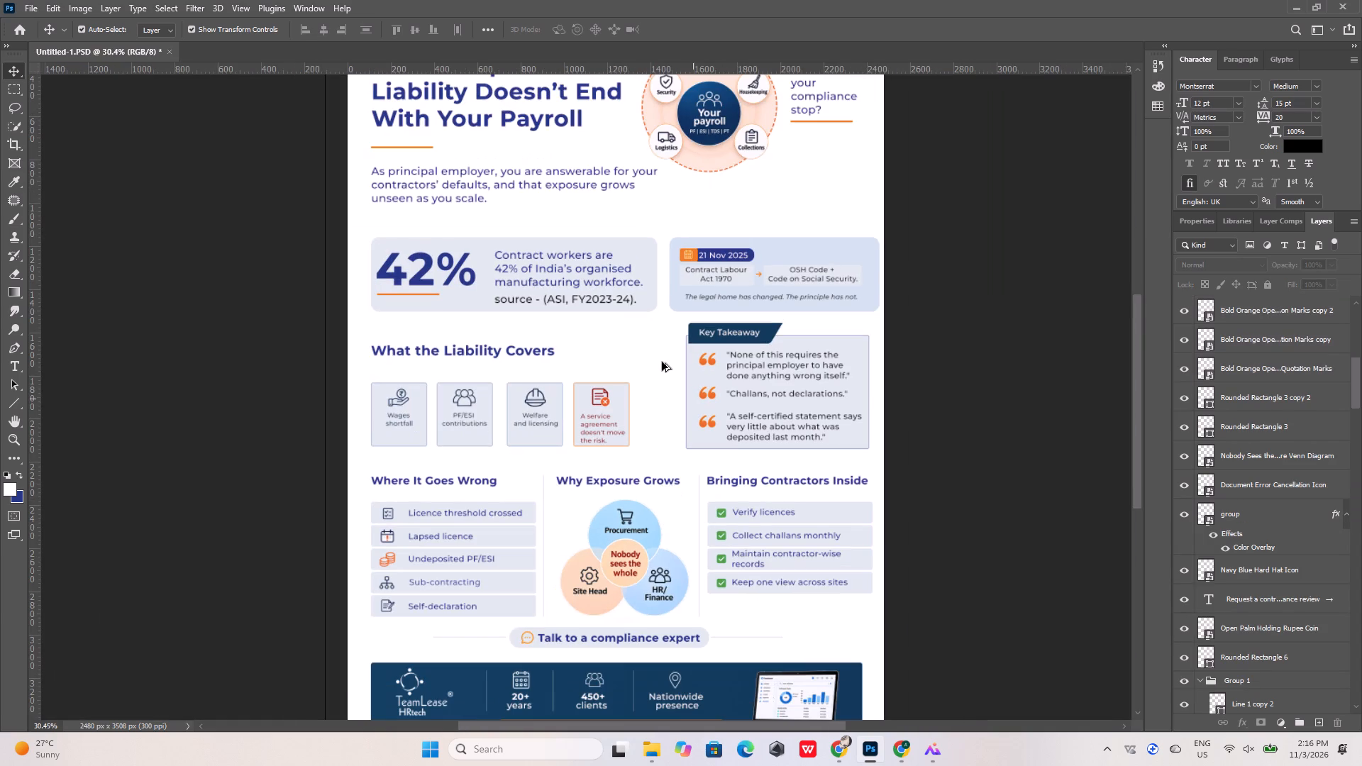
{"action": "scroll", "coordinate": [528, 282], "scroll_direction": "up", "scroll_amount": 5, "text": "alt"}
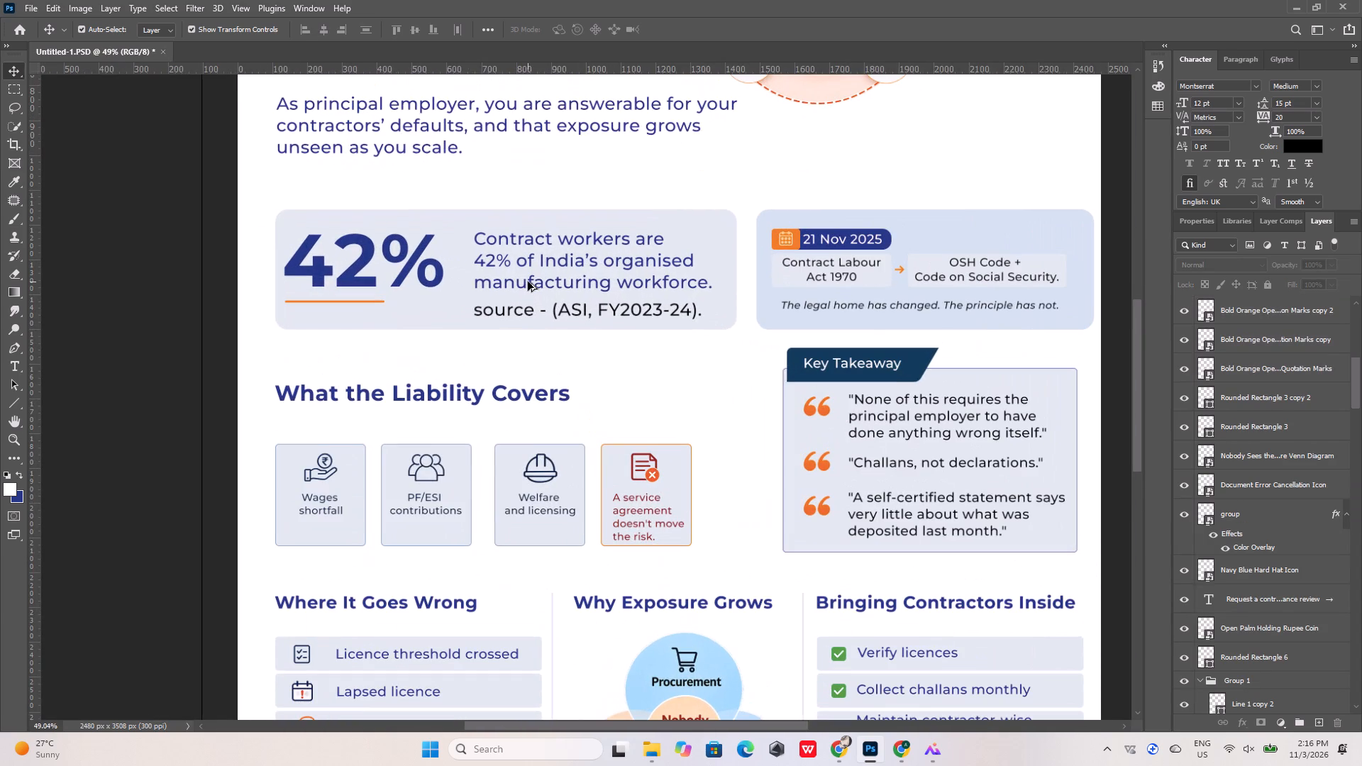
{"action": "scroll", "coordinate": [530, 282], "scroll_direction": "down", "scroll_amount": 4, "text": "alt"}
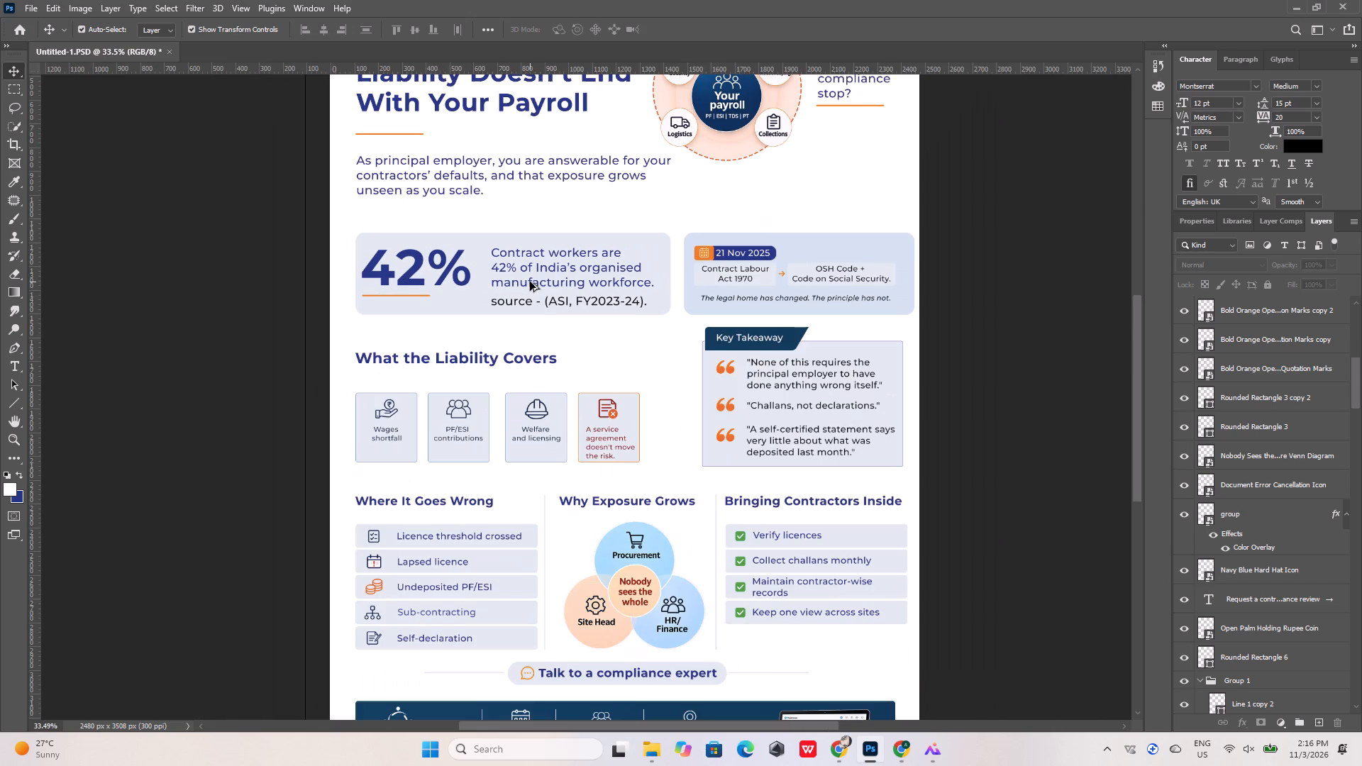
{"action": "scroll", "coordinate": [530, 282], "scroll_direction": "down", "scroll_amount": 11}
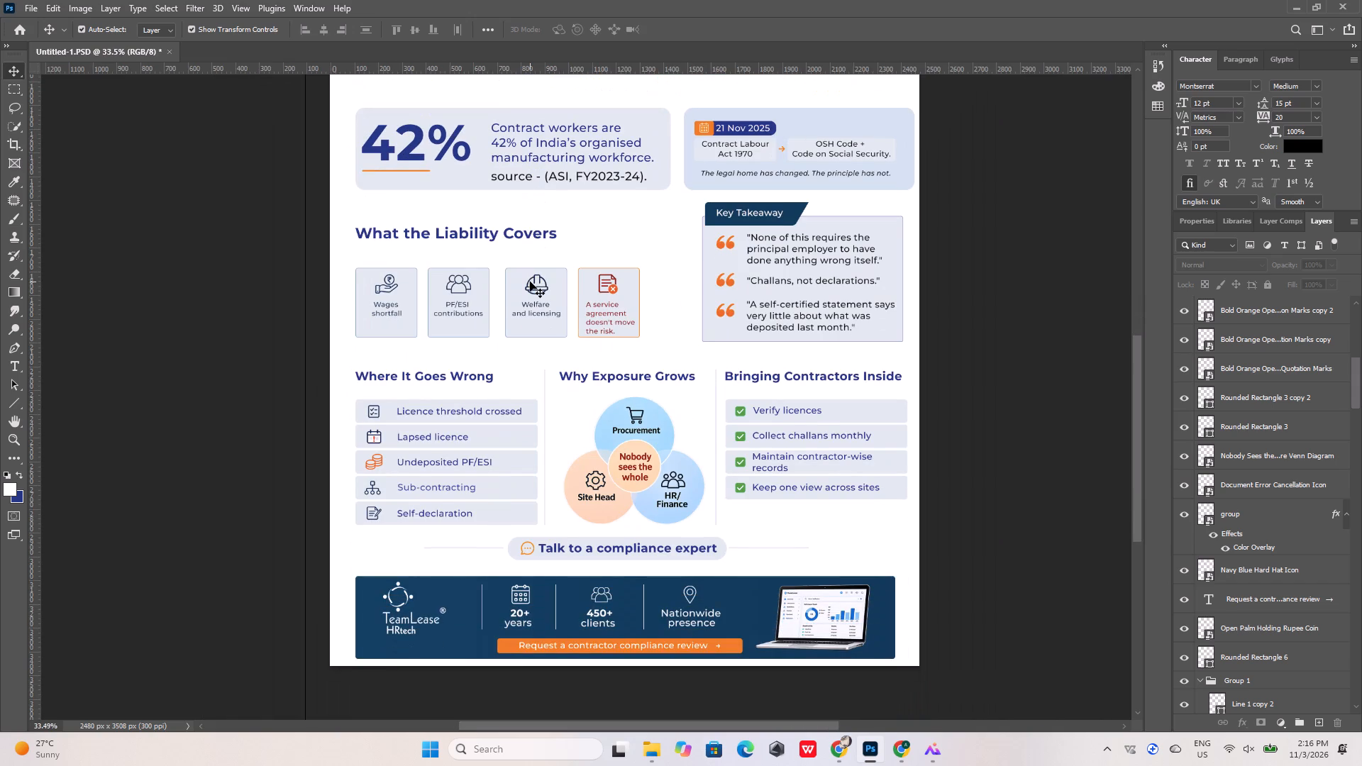
{"action": "left_click", "coordinate": [628, 433]}
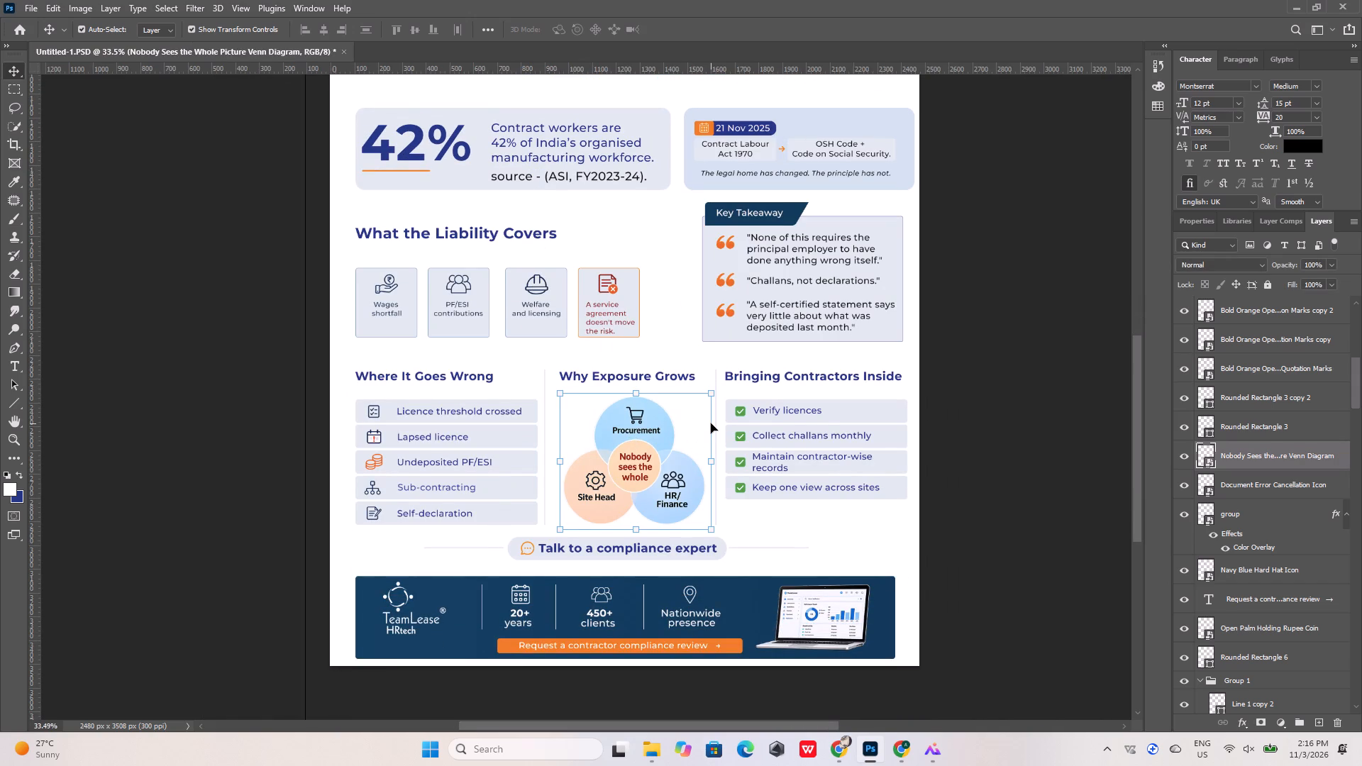
{"action": "key", "text": "Left"}
{"action": "key", "text": "Left"}
{"action": "key", "text": "Left"}
{"action": "key", "text": "Left"}
{"action": "key", "text": "Left"}
{"action": "key", "text": "Left"}
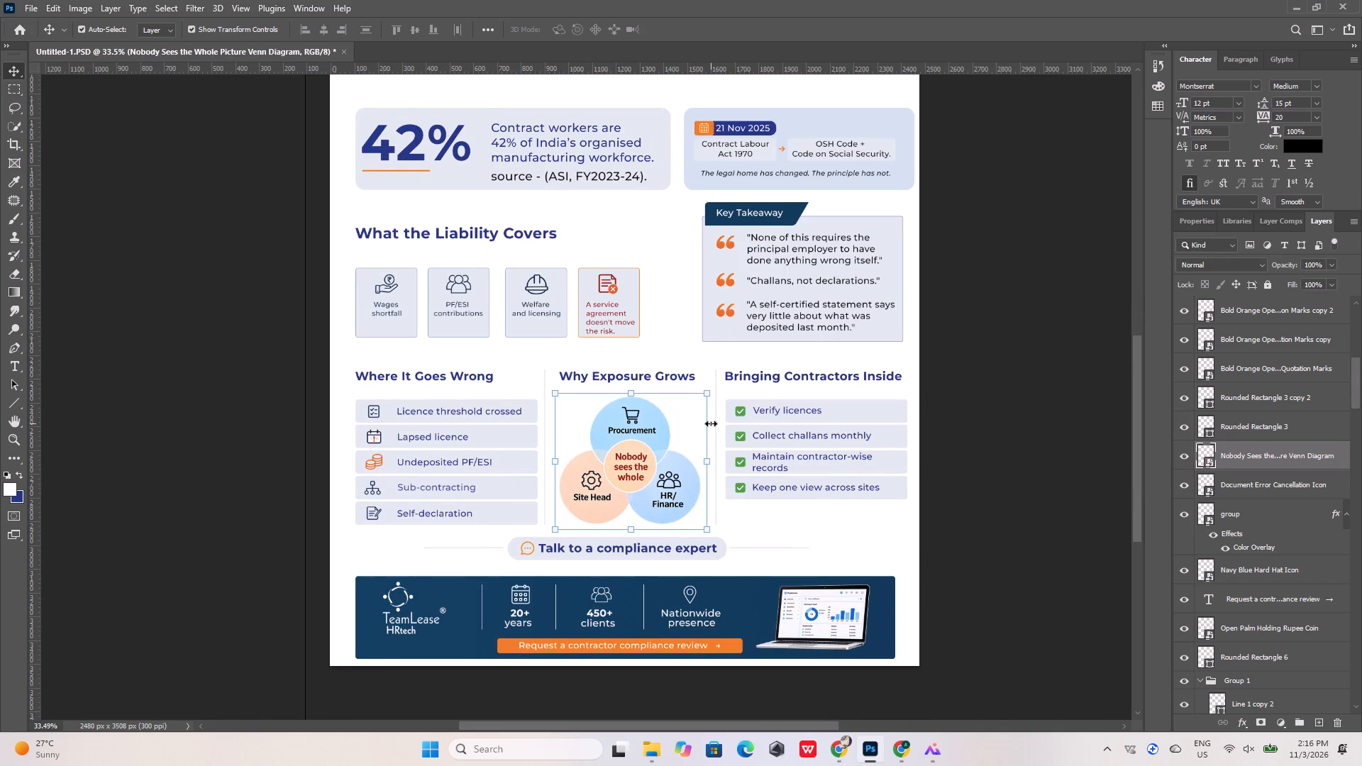
{"action": "left_click", "coordinate": [993, 387]}
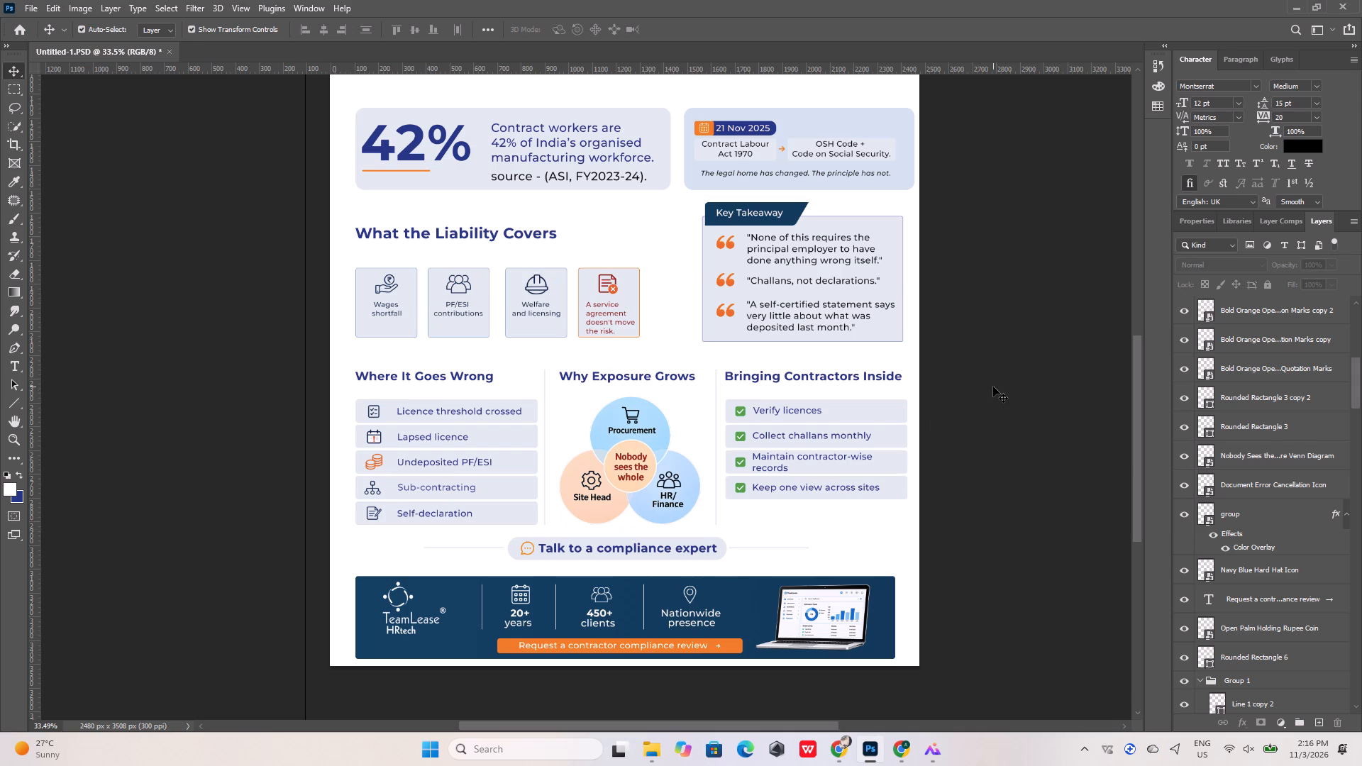
Move the thin line after the Talk to a compliance expert pill 20 px right, away from the pill.
{"action": "left_click", "coordinate": [791, 549]}
{"action": "left_click", "coordinate": [785, 549]}
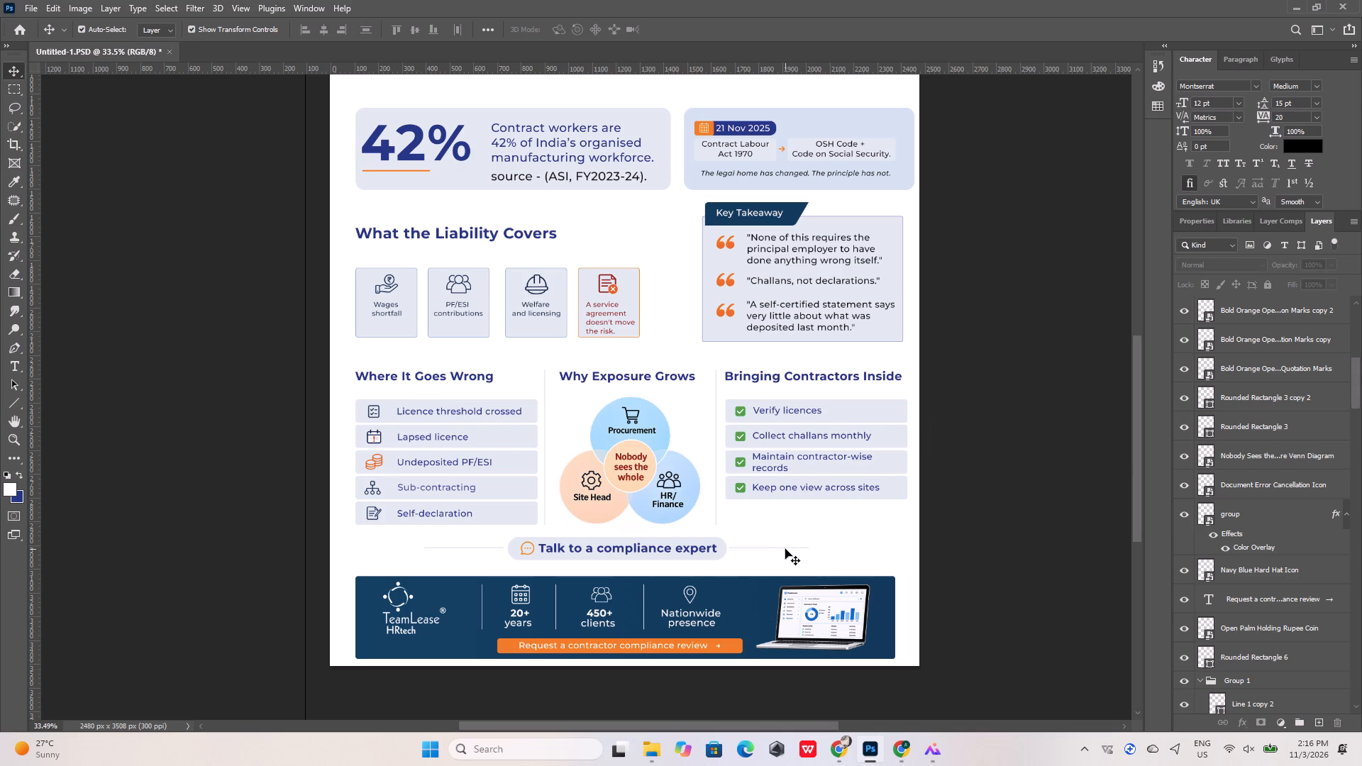
{"action": "triple_click", "coordinate": [781, 548]}
{"action": "scroll", "coordinate": [768, 562], "scroll_direction": "up", "scroll_amount": 19, "text": "alt"}
{"action": "left_click", "coordinate": [748, 515]}
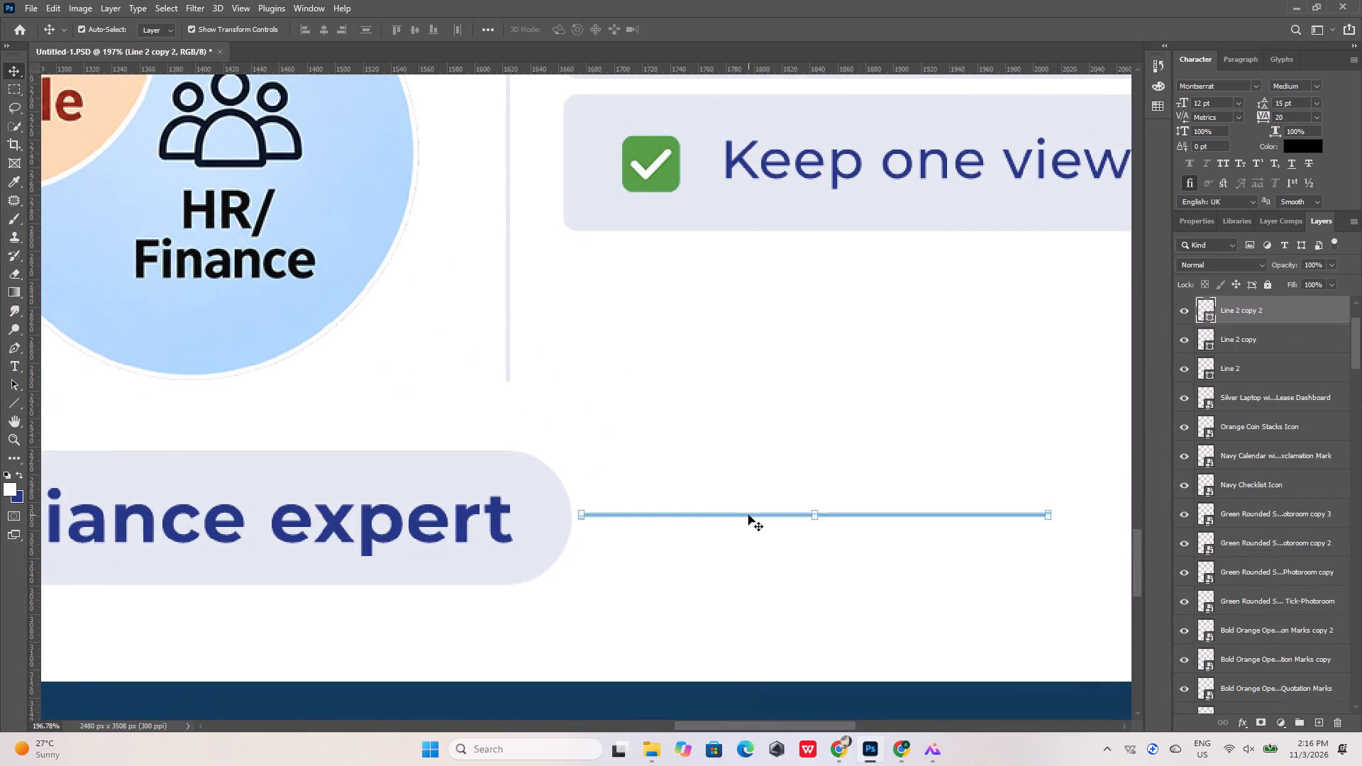
{"action": "key", "text": "shift+Right"}
{"action": "key", "text": "shift+Right"}
{"action": "left_click", "coordinate": [784, 483]}
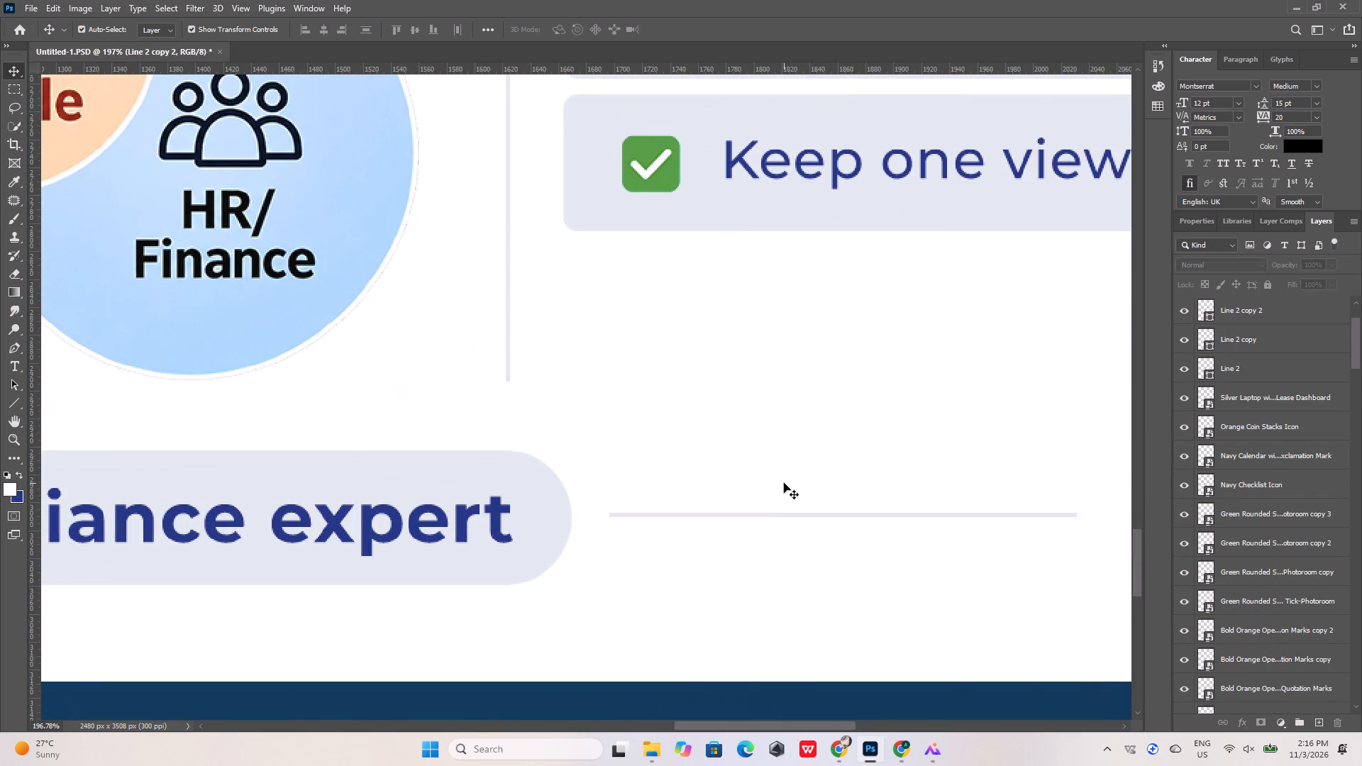
Move the thin line before the Talk to a compliance expert pill 20 px left, away from the pill.
{"action": "scroll", "coordinate": [795, 511], "scroll_direction": "down", "scroll_amount": 18, "text": "alt"}
{"action": "scroll", "coordinate": [571, 533], "scroll_direction": "up", "scroll_amount": 12, "text": "alt"}
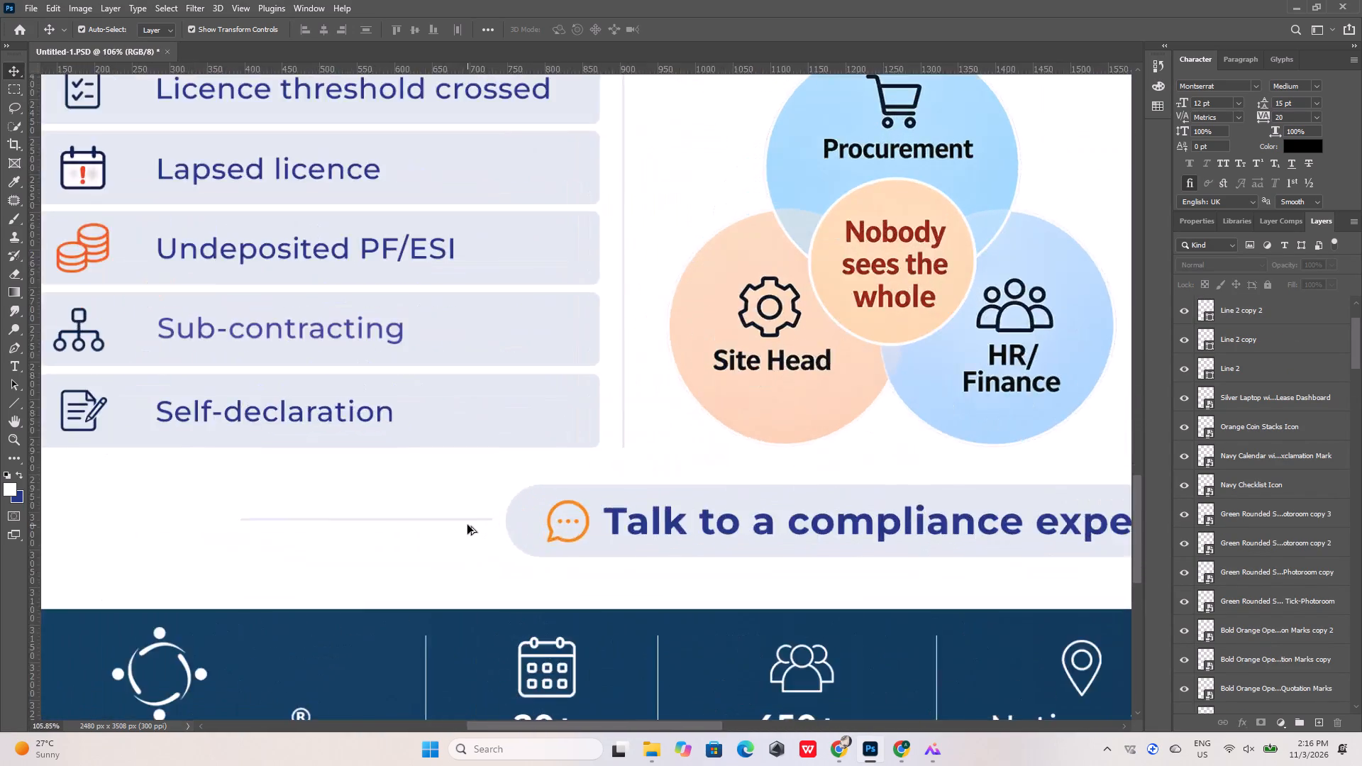
{"action": "scroll", "coordinate": [467, 525], "scroll_direction": "up", "scroll_amount": 4, "text": "alt"}
{"action": "left_click", "coordinate": [466, 516]}
{"action": "key", "text": "shift+Left"}
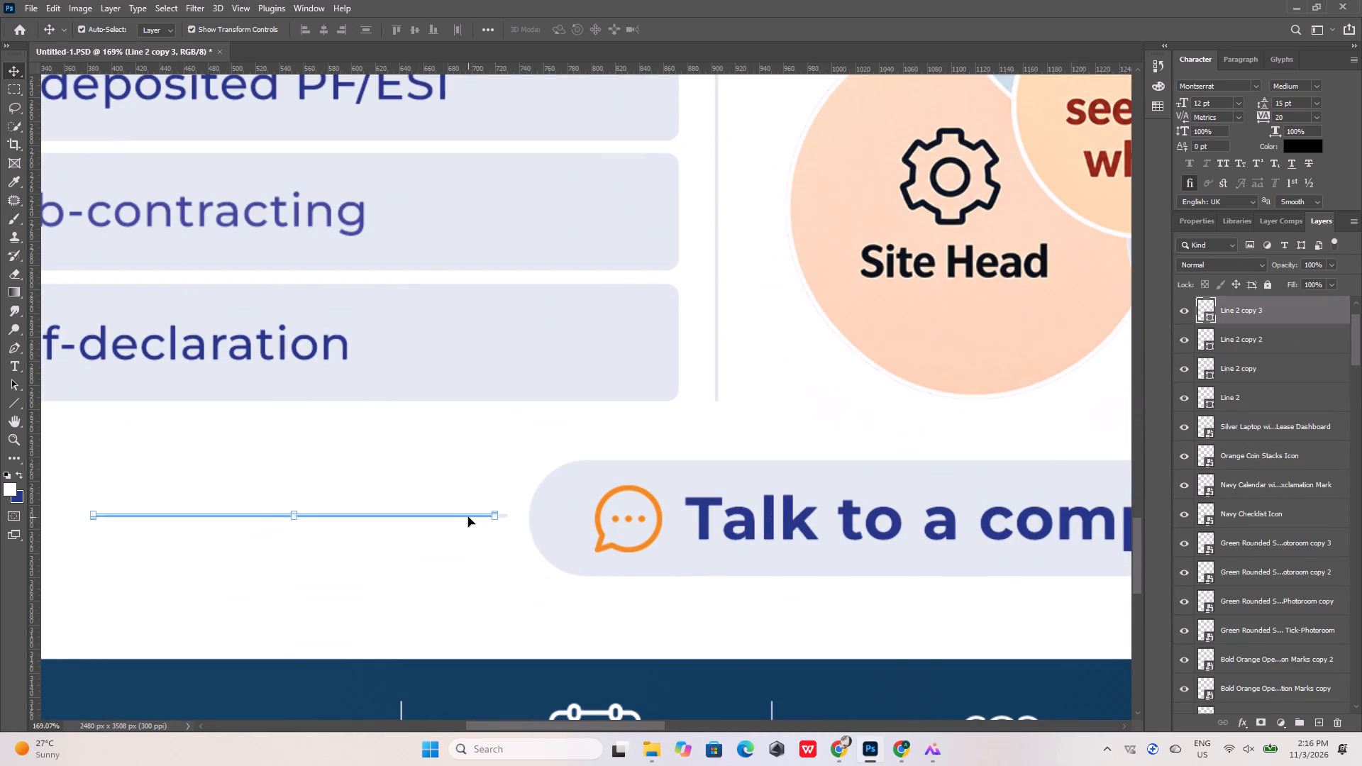
{"action": "key", "text": "shift+Left"}
{"action": "left_click", "coordinate": [727, 428]}
Check the baseline alignment of the three column headings with a temporary horizontal guide at about Y 2306 px.
{"action": "scroll", "coordinate": [668, 462], "scroll_direction": "down", "scroll_amount": 18, "text": "alt"}
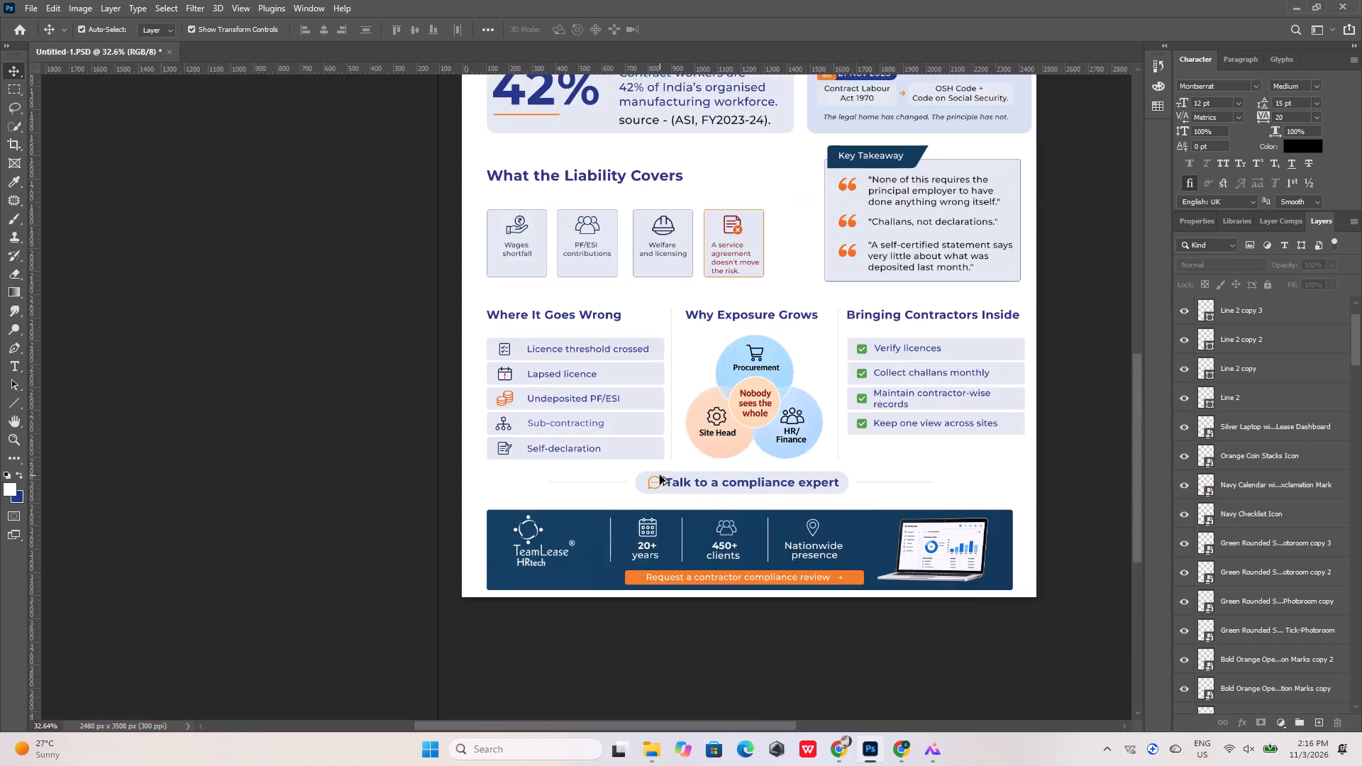
{"action": "scroll", "coordinate": [660, 475], "scroll_direction": "down", "scroll_amount": 5, "text": "alt"}
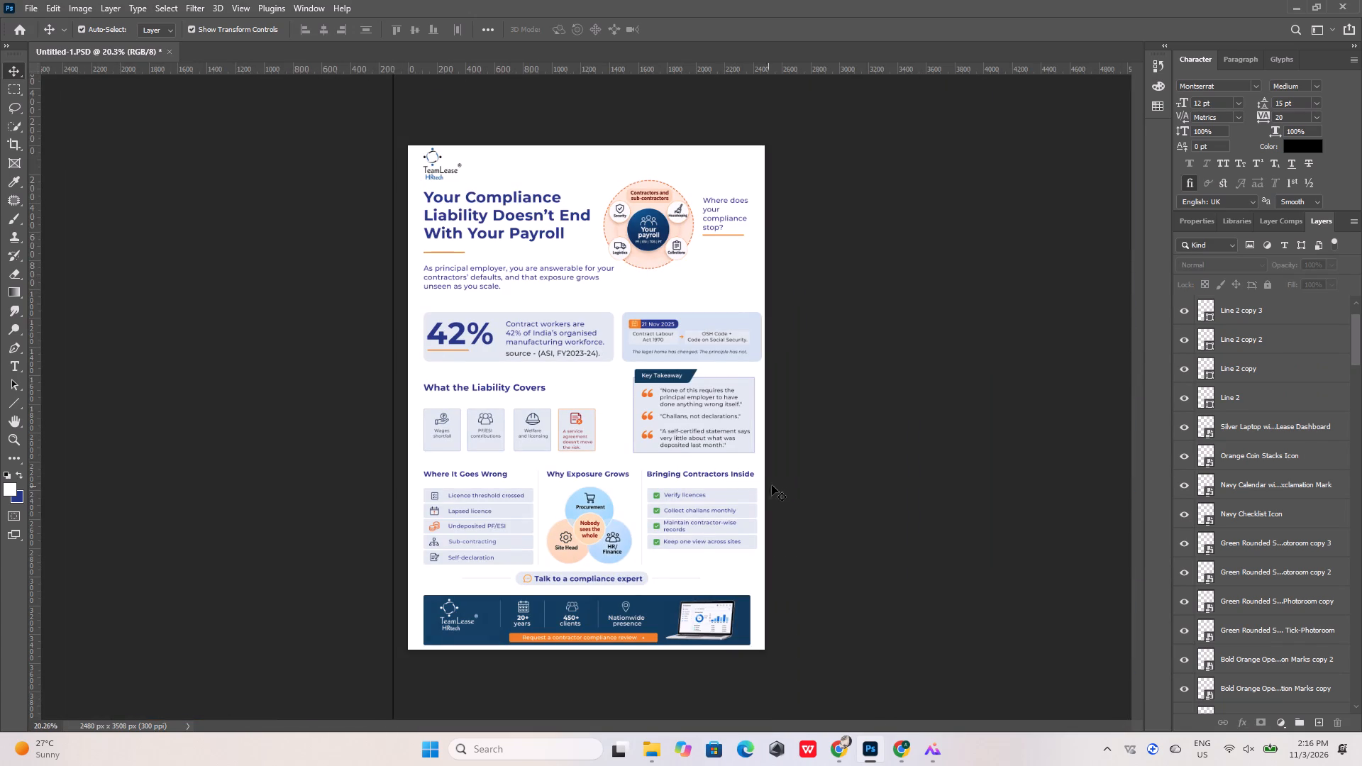
{"action": "left_click", "coordinate": [777, 482]}
{"action": "scroll", "coordinate": [509, 485], "scroll_direction": "up", "scroll_amount": 6, "text": "alt"}
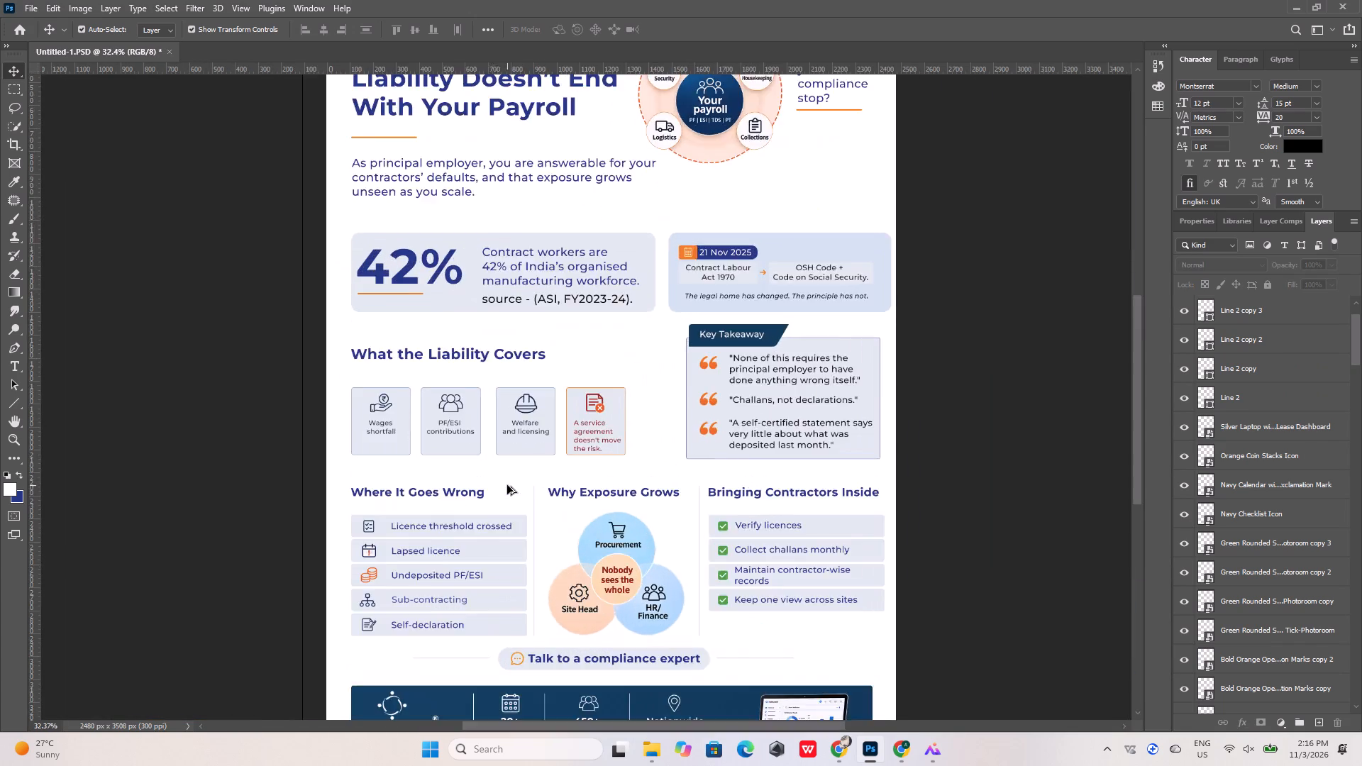
{"action": "scroll", "coordinate": [507, 485], "scroll_direction": "up", "scroll_amount": 10, "text": "alt"}
{"action": "left_click_drag", "start_coordinate": [542, 70], "coordinate": [541, 530]}
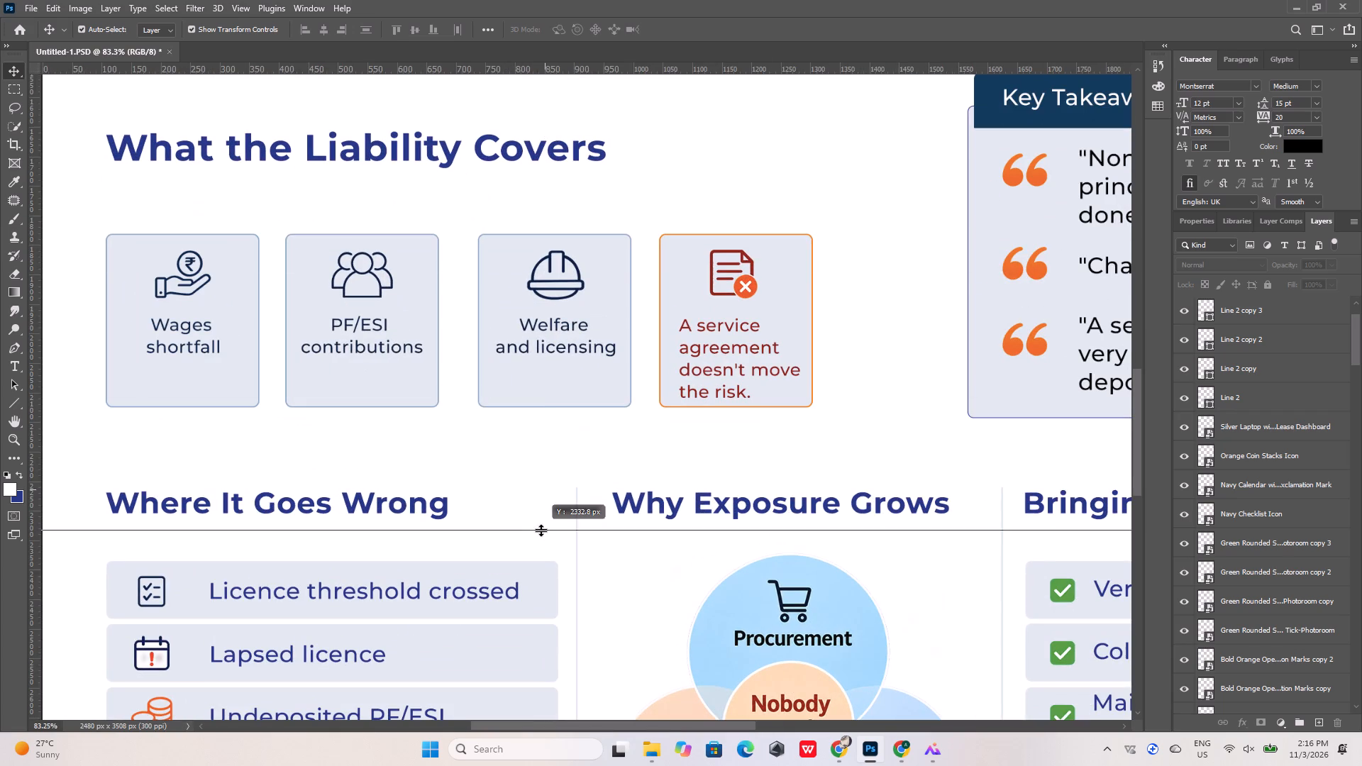
{"action": "left_click_drag", "start_coordinate": [541, 530], "coordinate": [547, 514]}
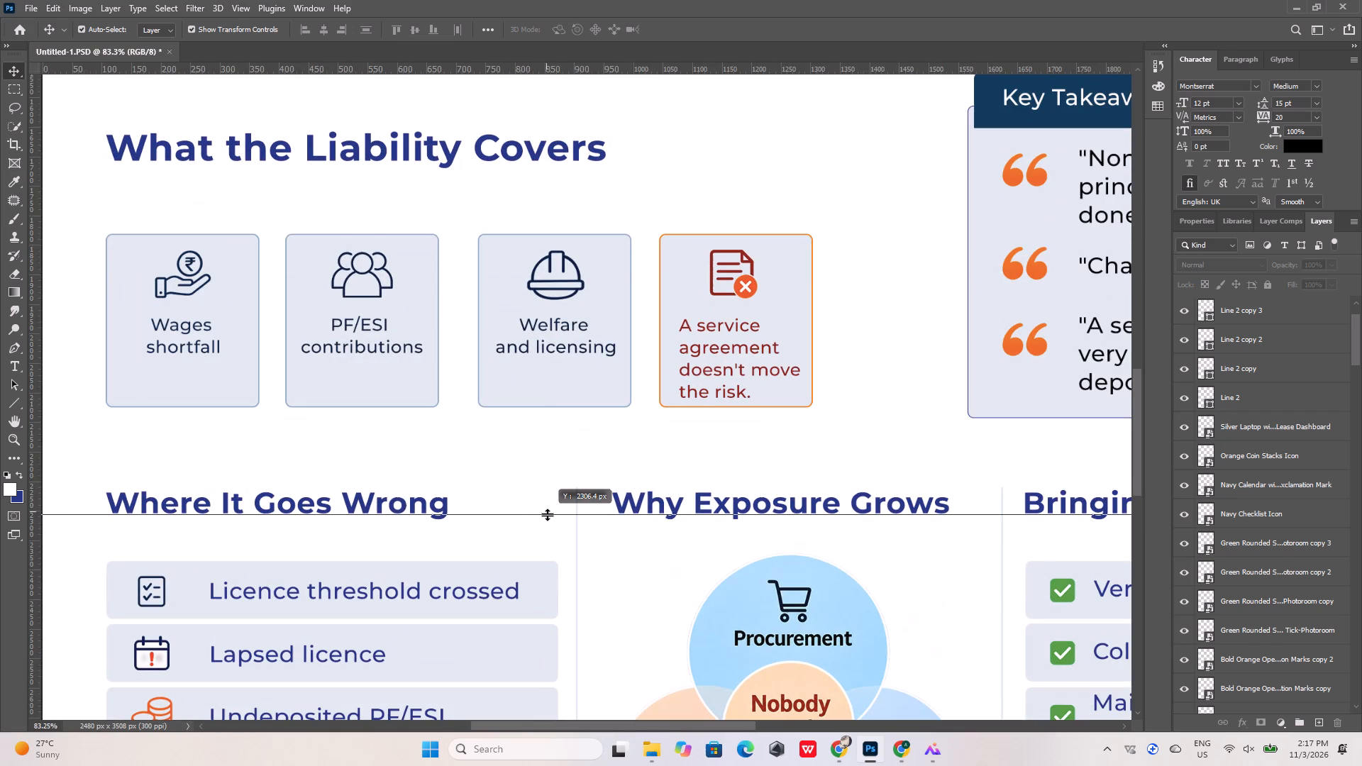
{"action": "left_click_drag", "start_coordinate": [547, 514], "coordinate": [584, 32]}
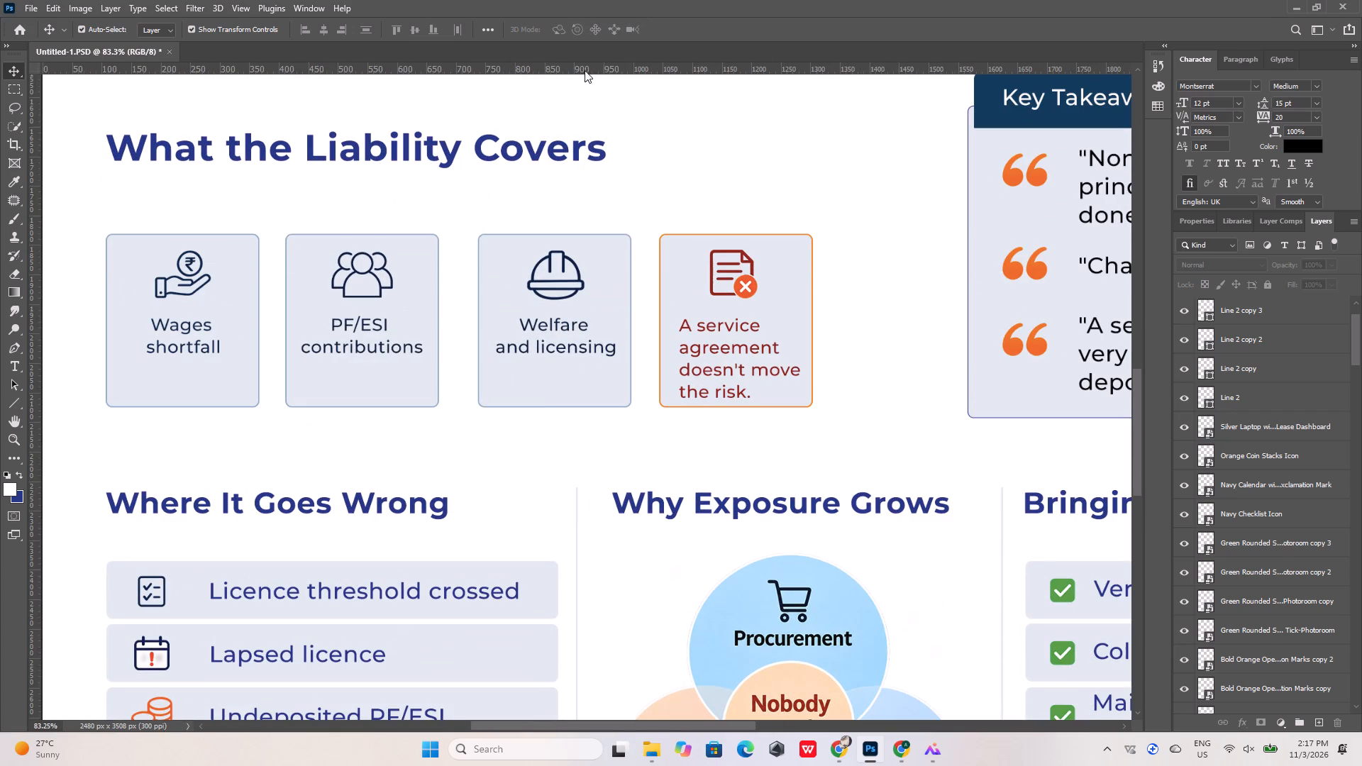
Bring the off-page vertical guide to about X 106 px to check the logo and heading edges, and remove the guide.
{"action": "scroll", "coordinate": [587, 287], "scroll_direction": "down", "scroll_amount": 11, "text": "alt"}
{"action": "scroll", "coordinate": [656, 307], "scroll_direction": "down", "scroll_amount": 6, "text": "alt"}
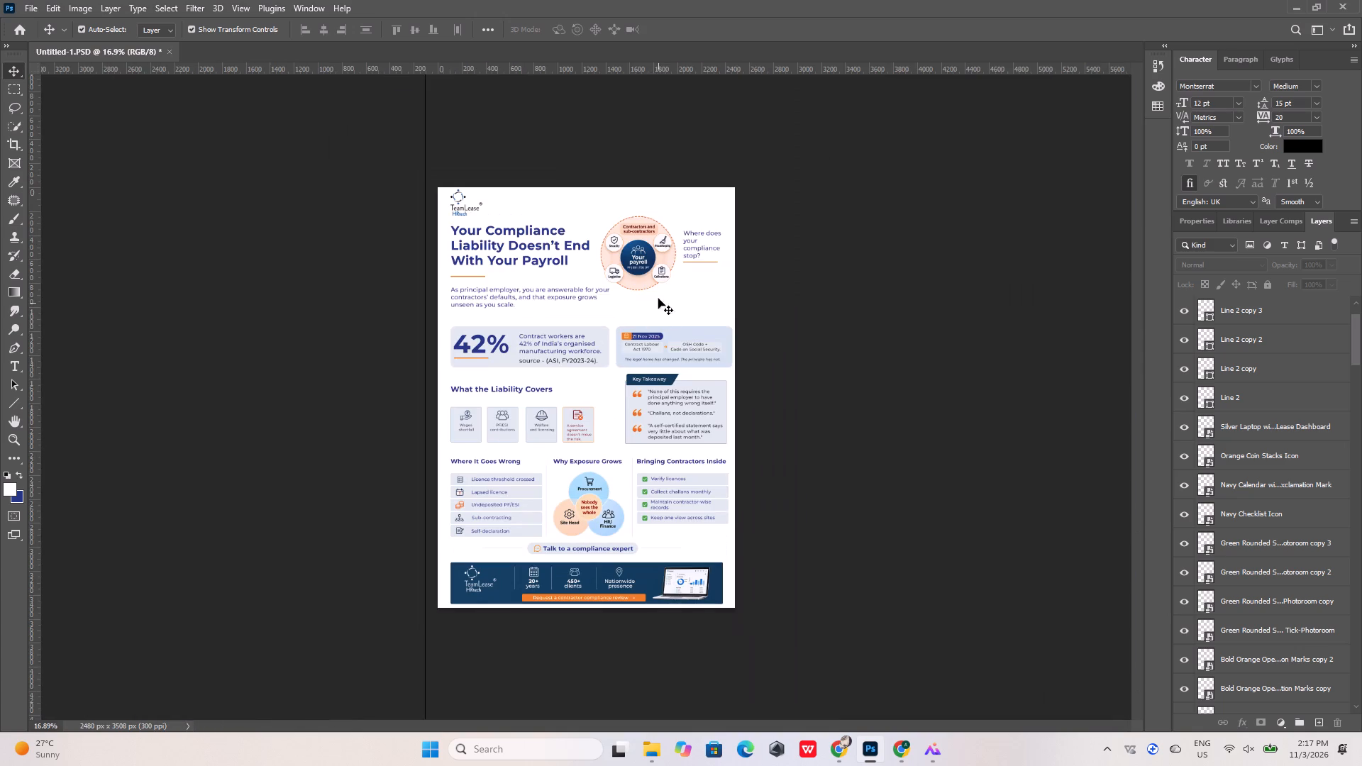
{"action": "scroll", "coordinate": [611, 258], "scroll_direction": "up", "scroll_amount": 6, "text": "alt"}
{"action": "scroll", "coordinate": [327, 87], "scroll_direction": "up", "scroll_amount": 1, "text": "alt"}
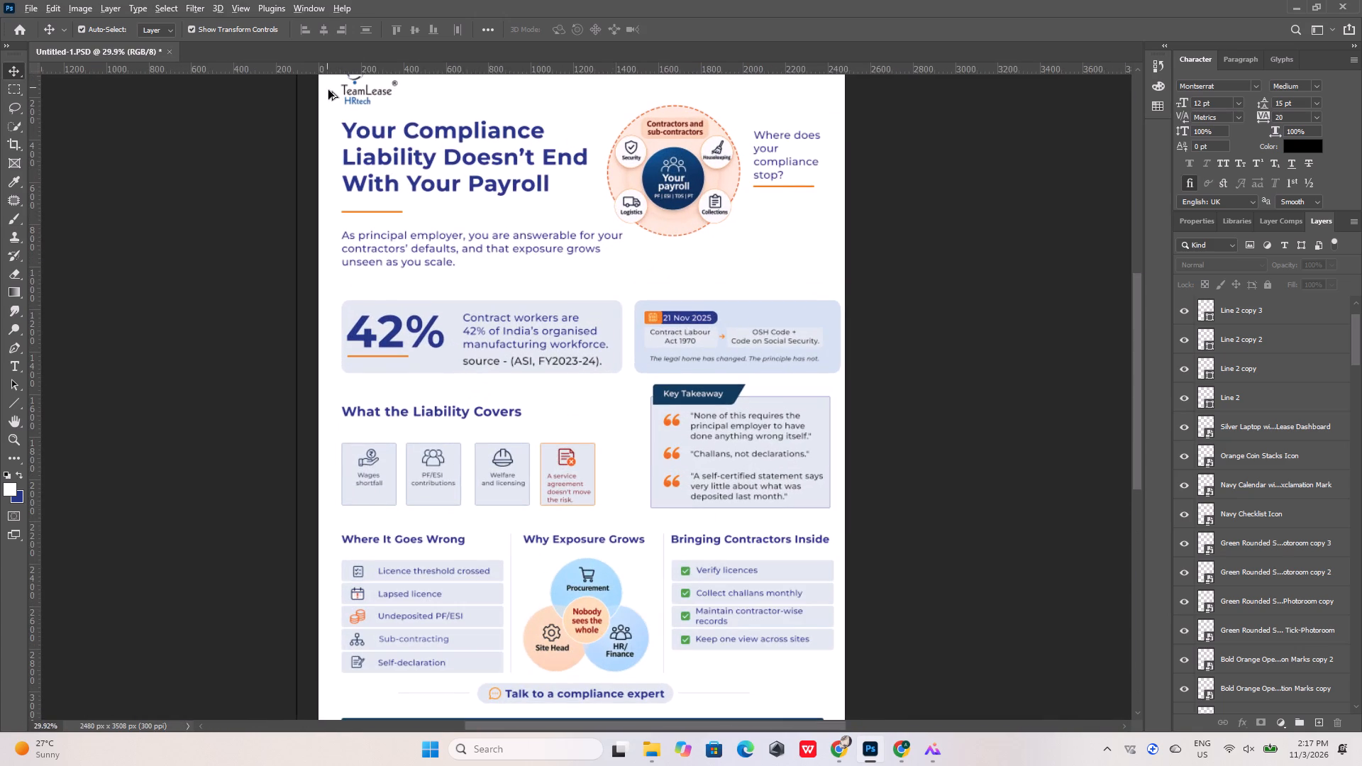
{"action": "scroll", "coordinate": [328, 90], "scroll_direction": "up", "scroll_amount": 7, "text": "alt"}
{"action": "scroll", "coordinate": [421, 294], "scroll_direction": "up", "scroll_amount": 14}
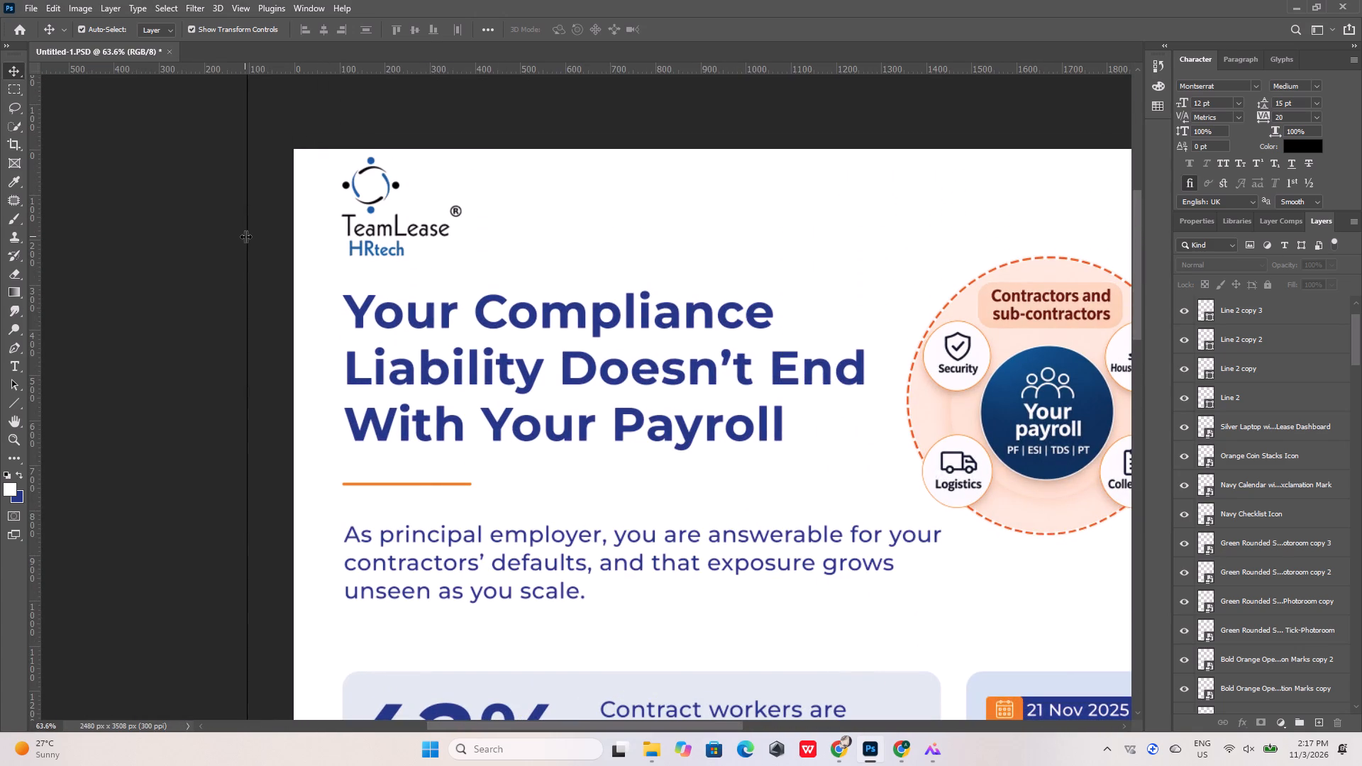
{"action": "left_click_drag", "start_coordinate": [246, 238], "coordinate": [343, 241]}
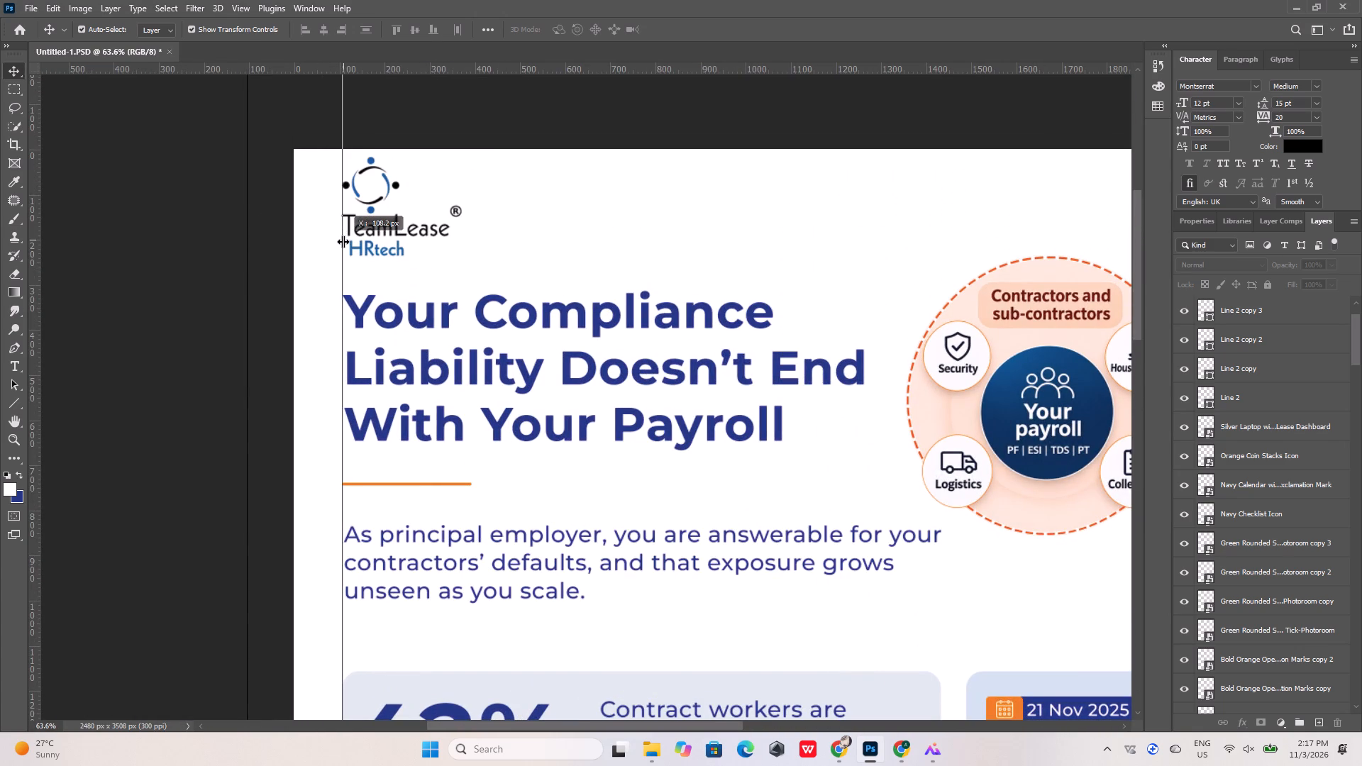
{"action": "left_click_drag", "start_coordinate": [343, 241], "coordinate": [22, 206]}
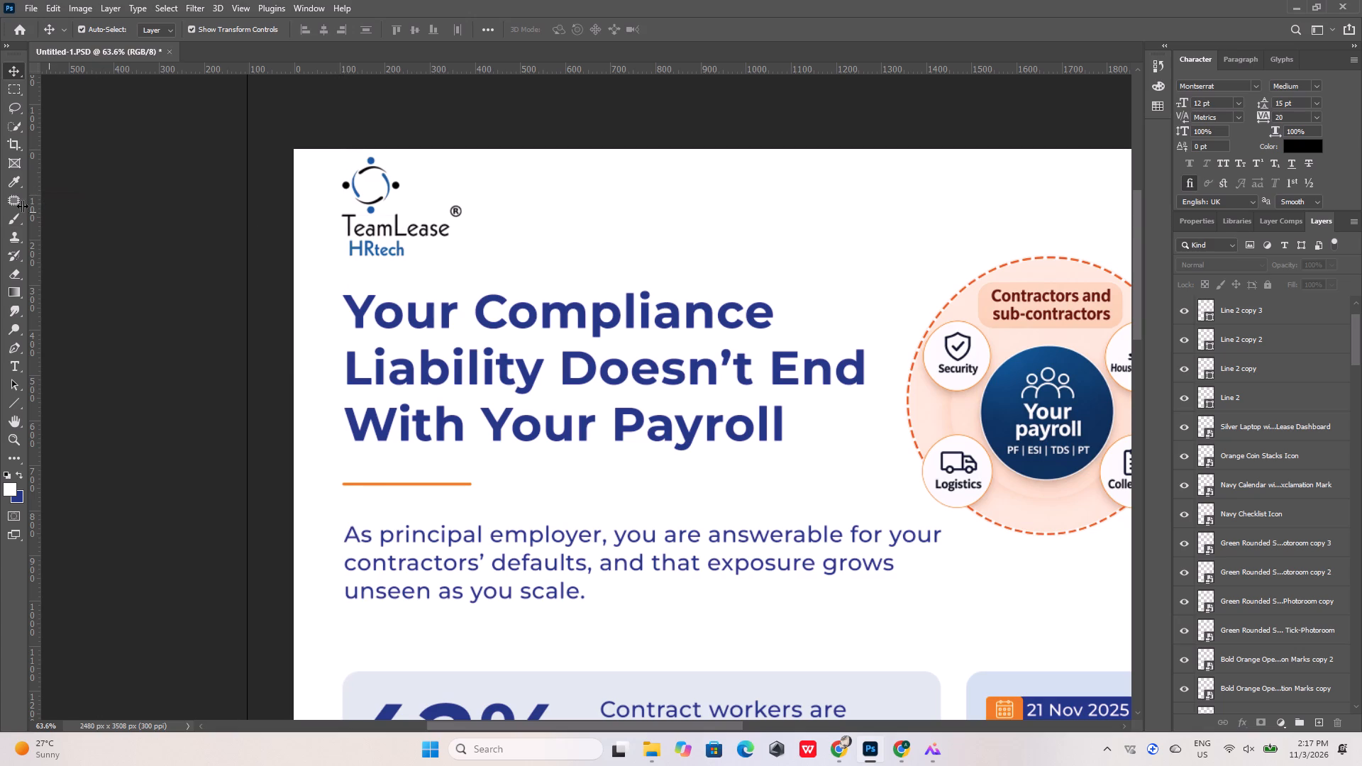
{"action": "left_click_drag", "start_coordinate": [22, 206], "coordinate": [23, 211]}
{"action": "scroll", "coordinate": [443, 249], "scroll_direction": "down", "scroll_amount": 11, "text": "alt"}
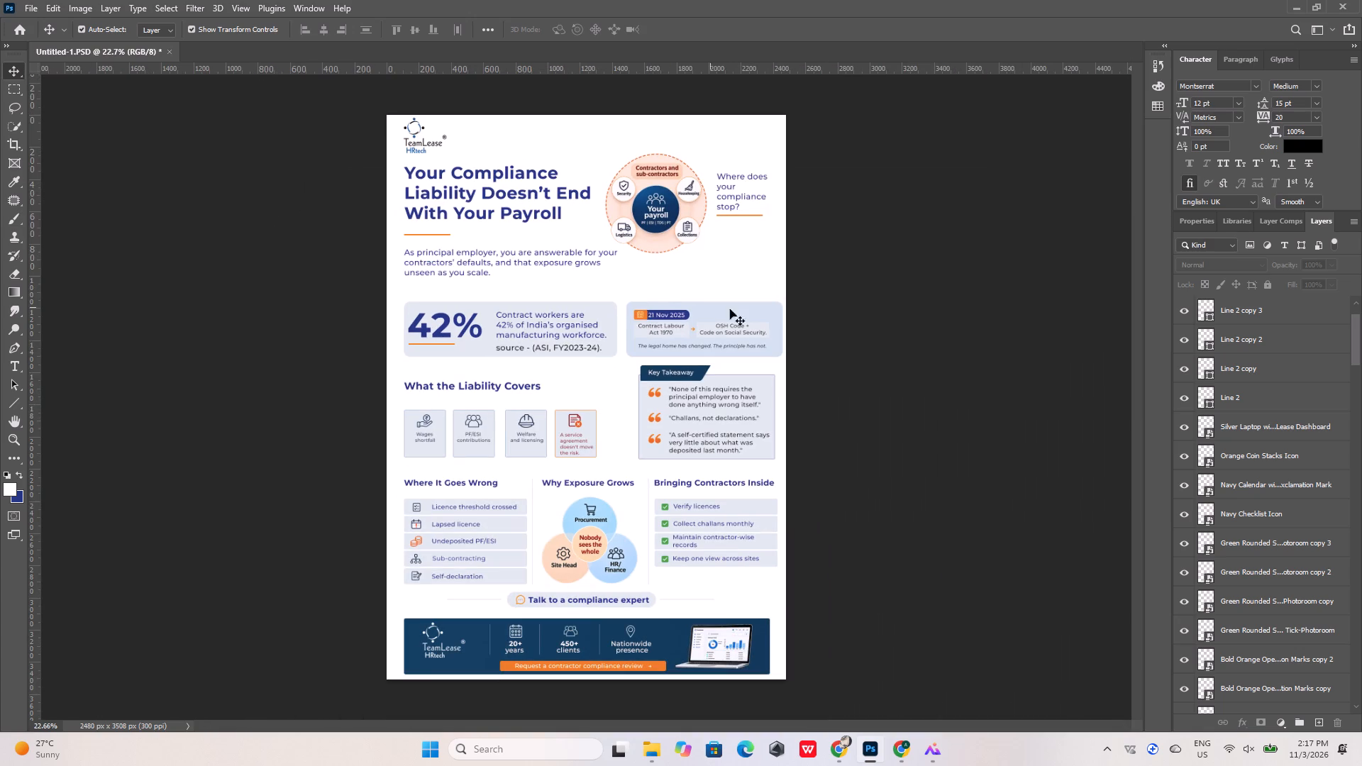
{"action": "left_click", "coordinate": [826, 308]}
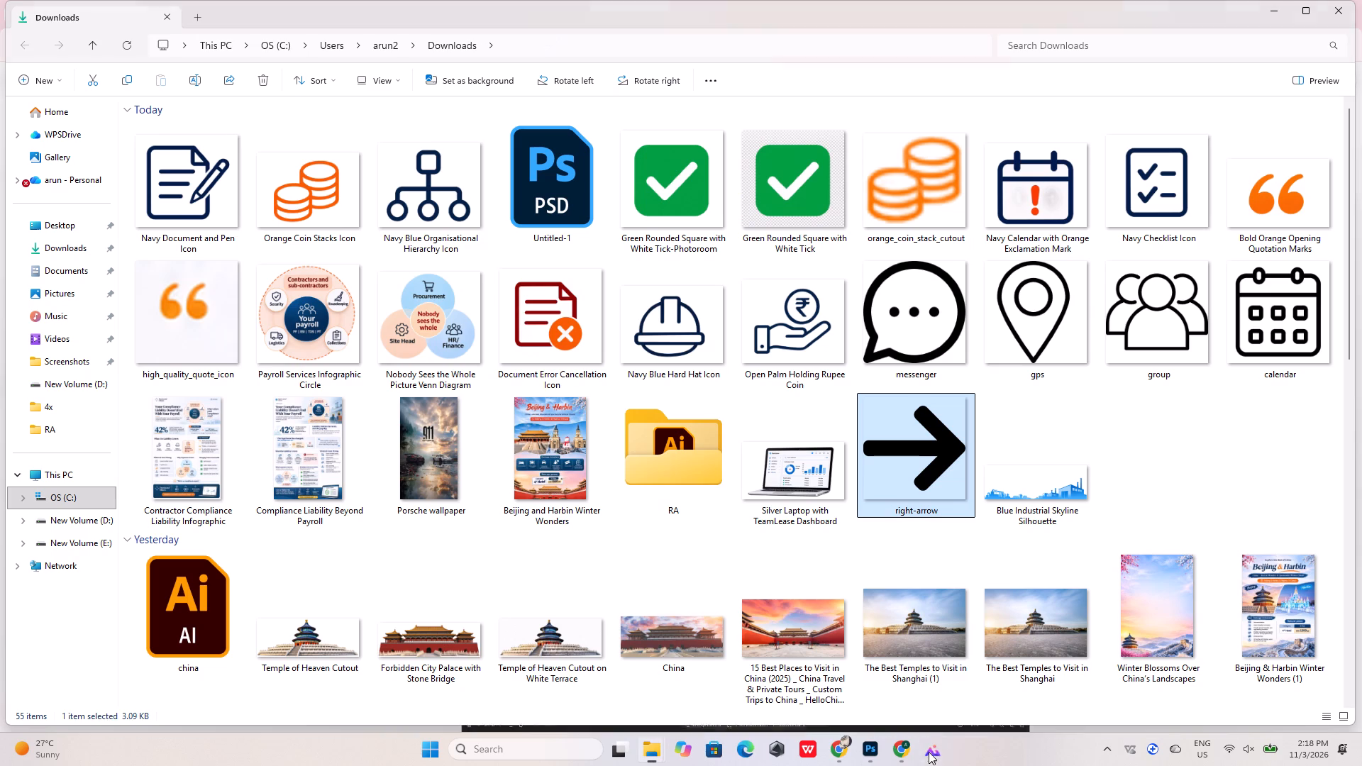
{"action": "left_click", "coordinate": [929, 748]}
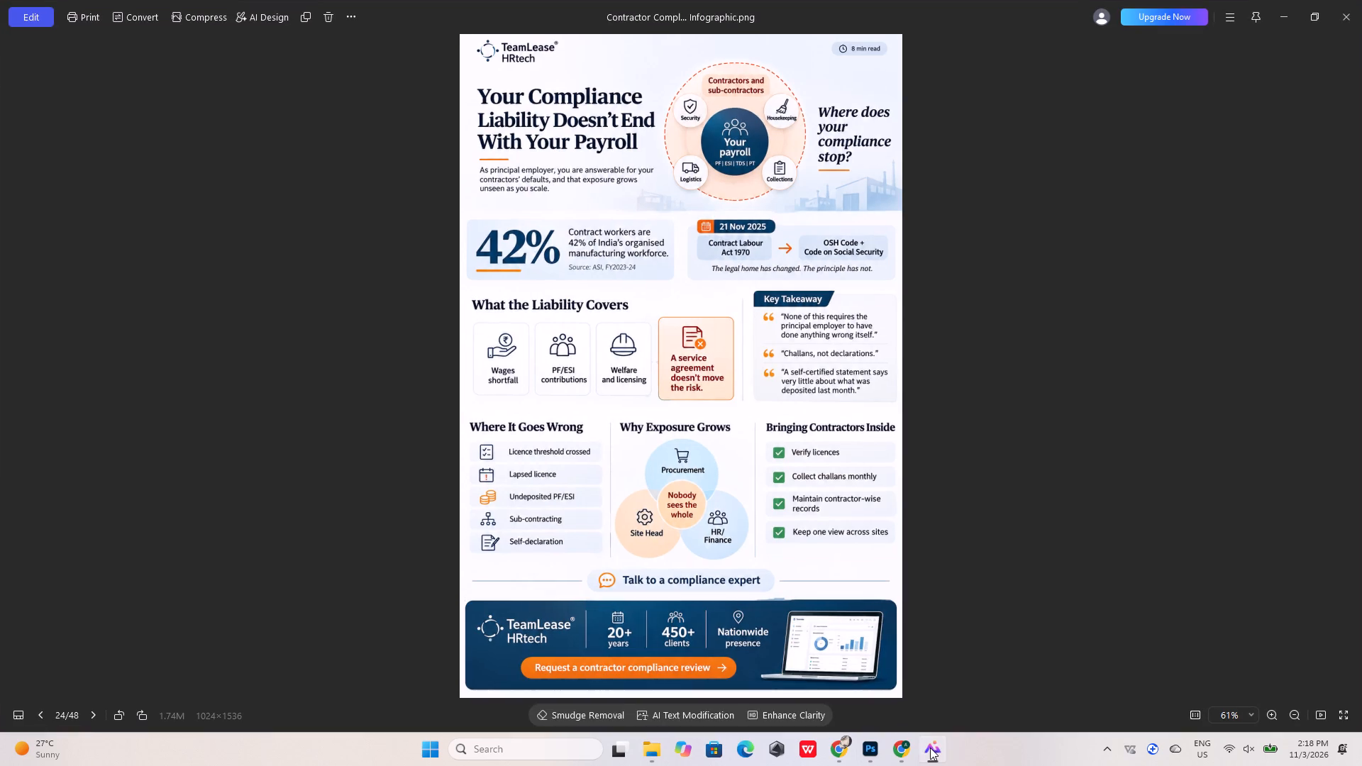
{"action": "left_click", "coordinate": [930, 748]}
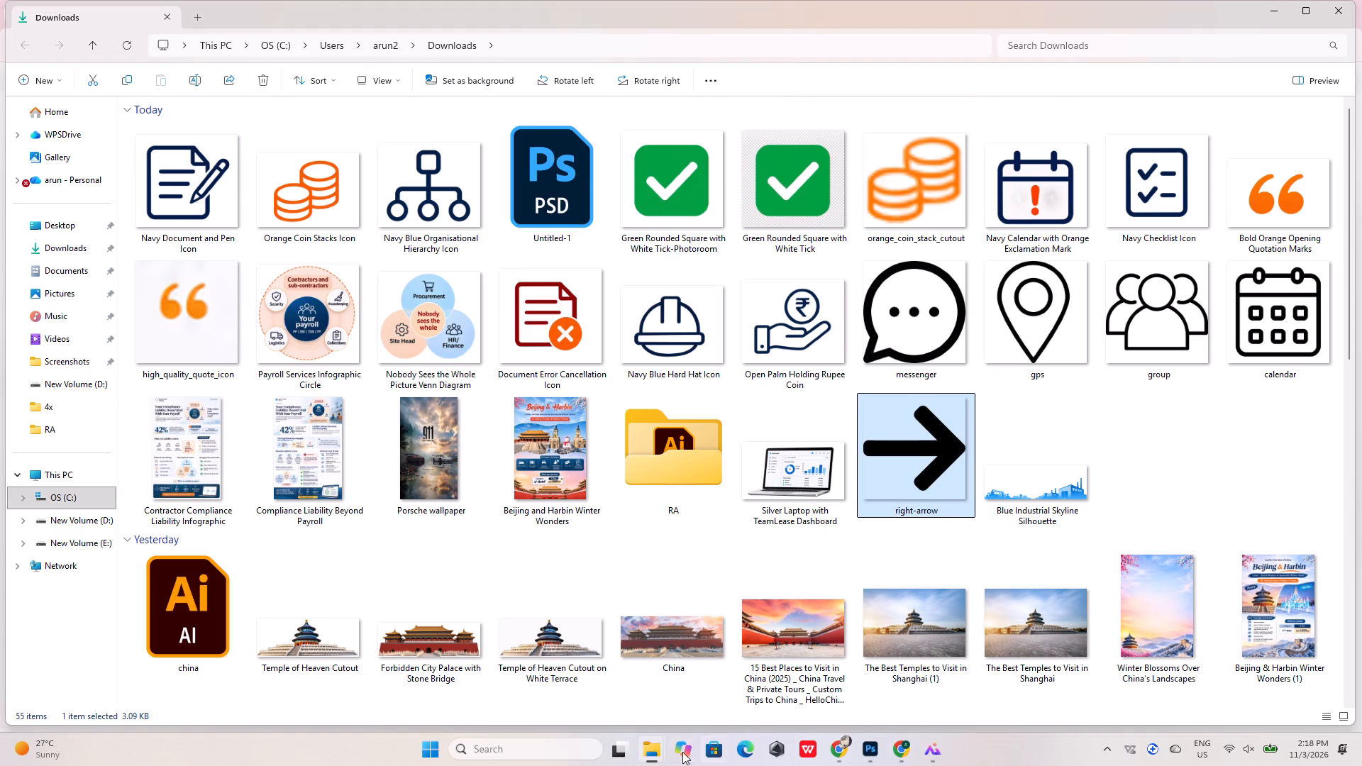
{"action": "left_click", "coordinate": [656, 748]}
{"action": "left_click", "coordinate": [719, 696]}
{"action": "left_click", "coordinate": [38, 262]}
{"action": "left_click", "coordinate": [60, 251]}
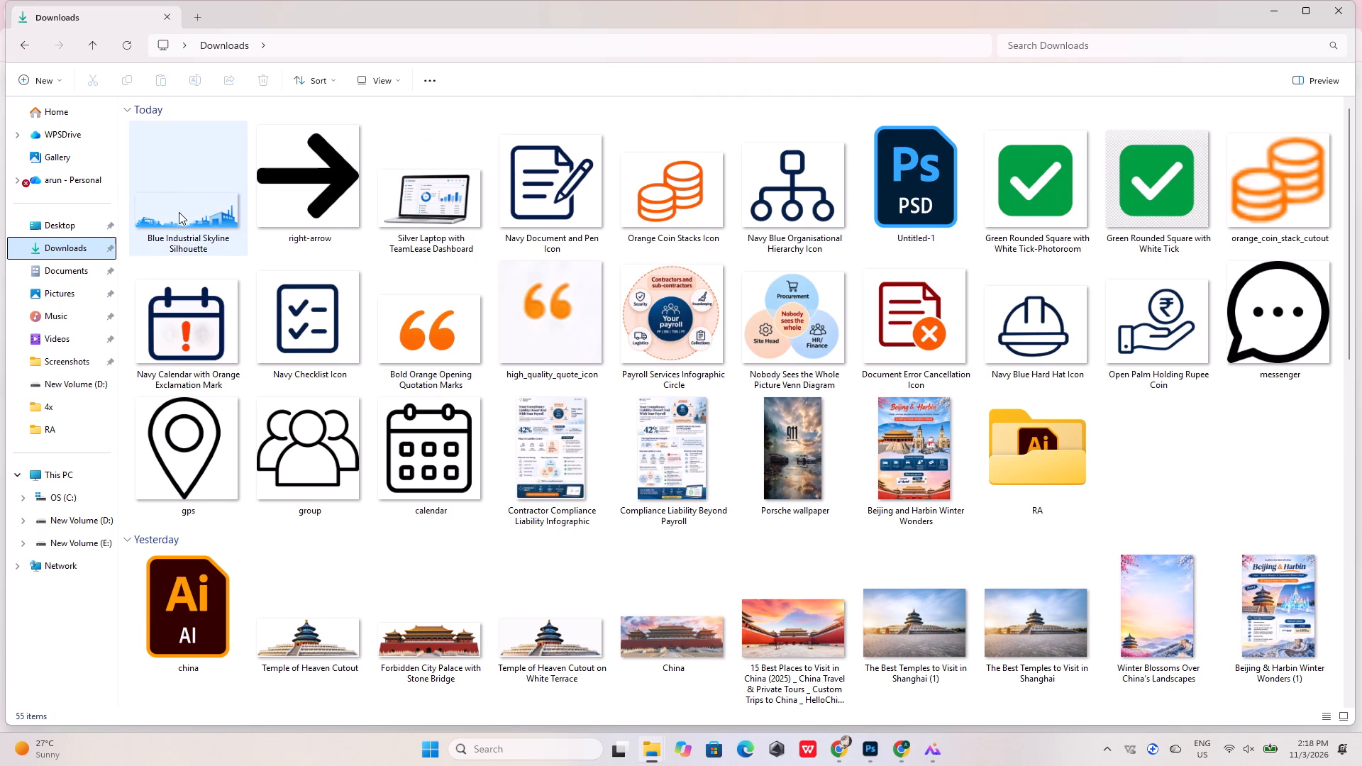
{"action": "left_click_drag", "start_coordinate": [179, 212], "coordinate": [870, 748]}
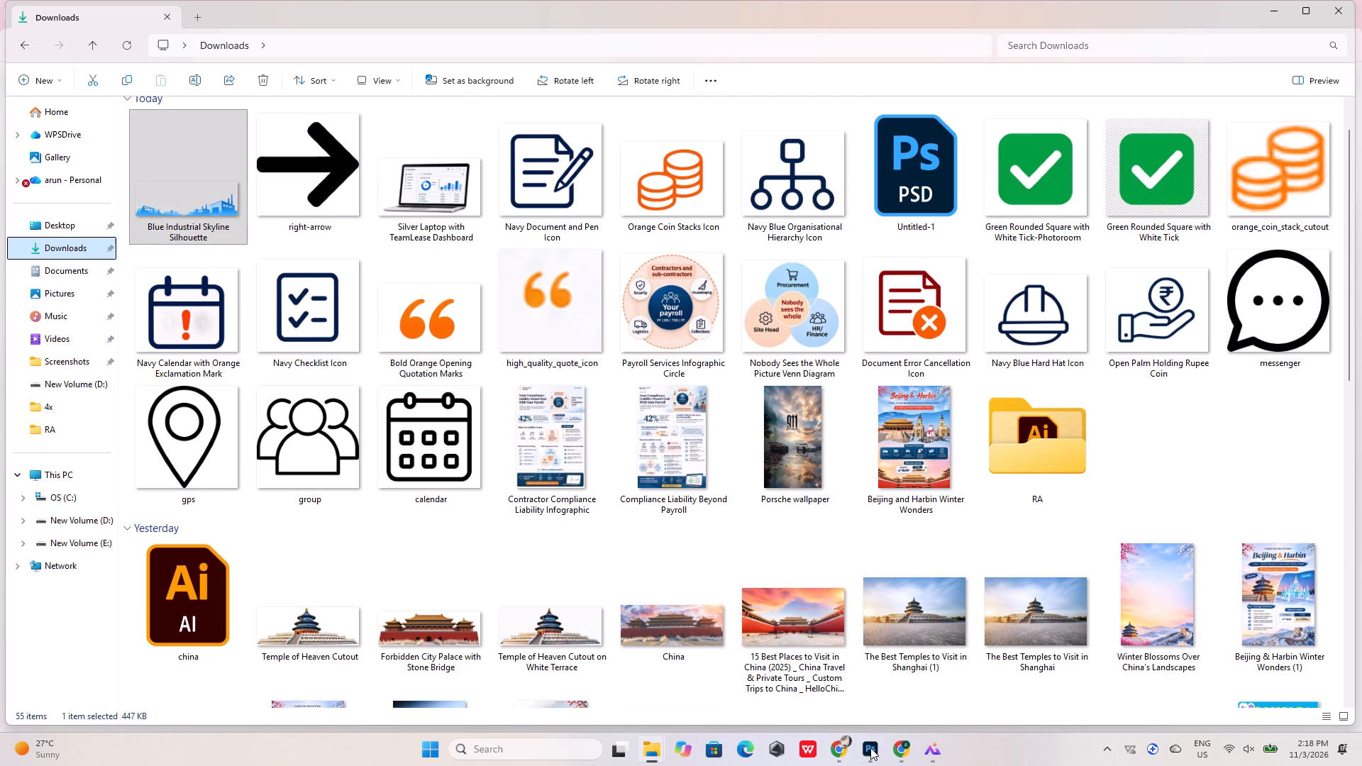
{"action": "left_click_drag", "start_coordinate": [870, 748], "coordinate": [691, 265]}
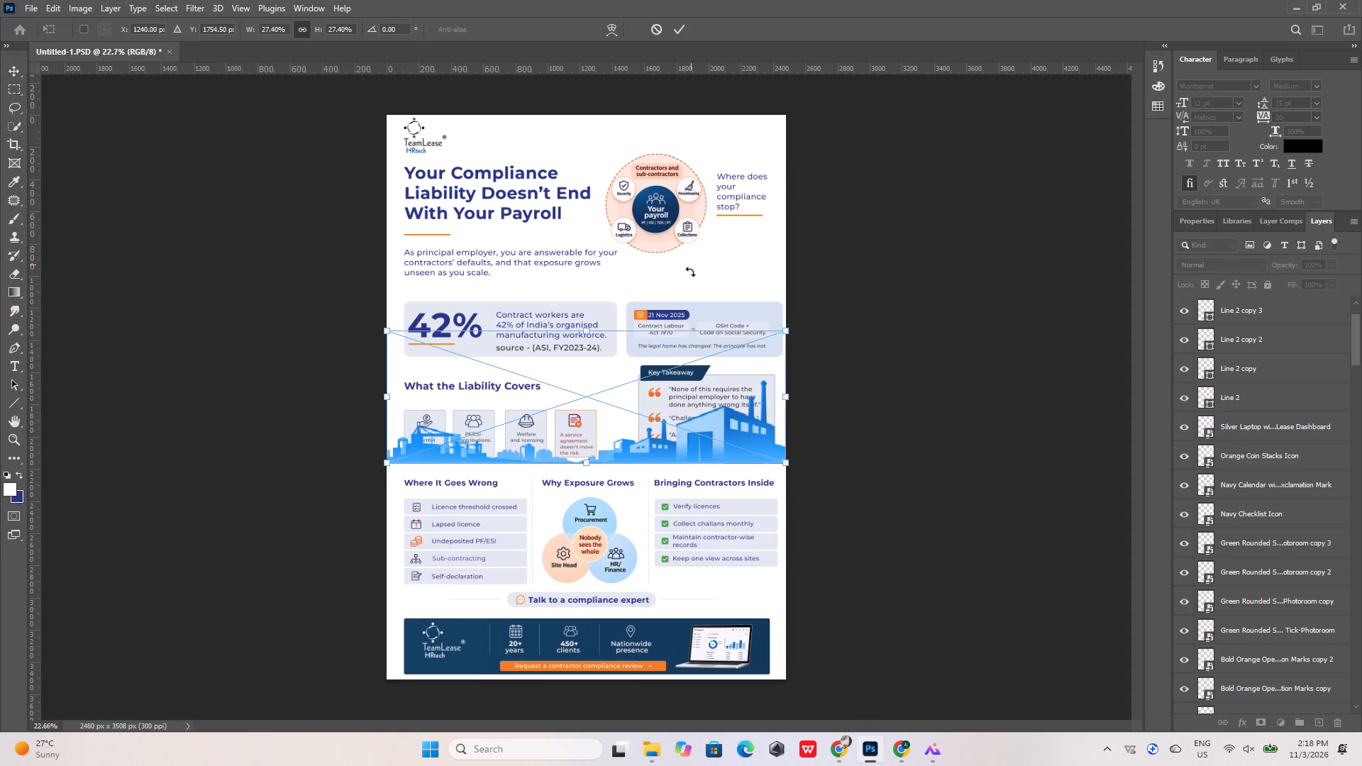
Scale the skyline to about 11.8% and position it under the payroll circle, flush with the page's right edge.
{"action": "left_click_drag", "start_coordinate": [387, 467], "coordinate": [558, 394]}
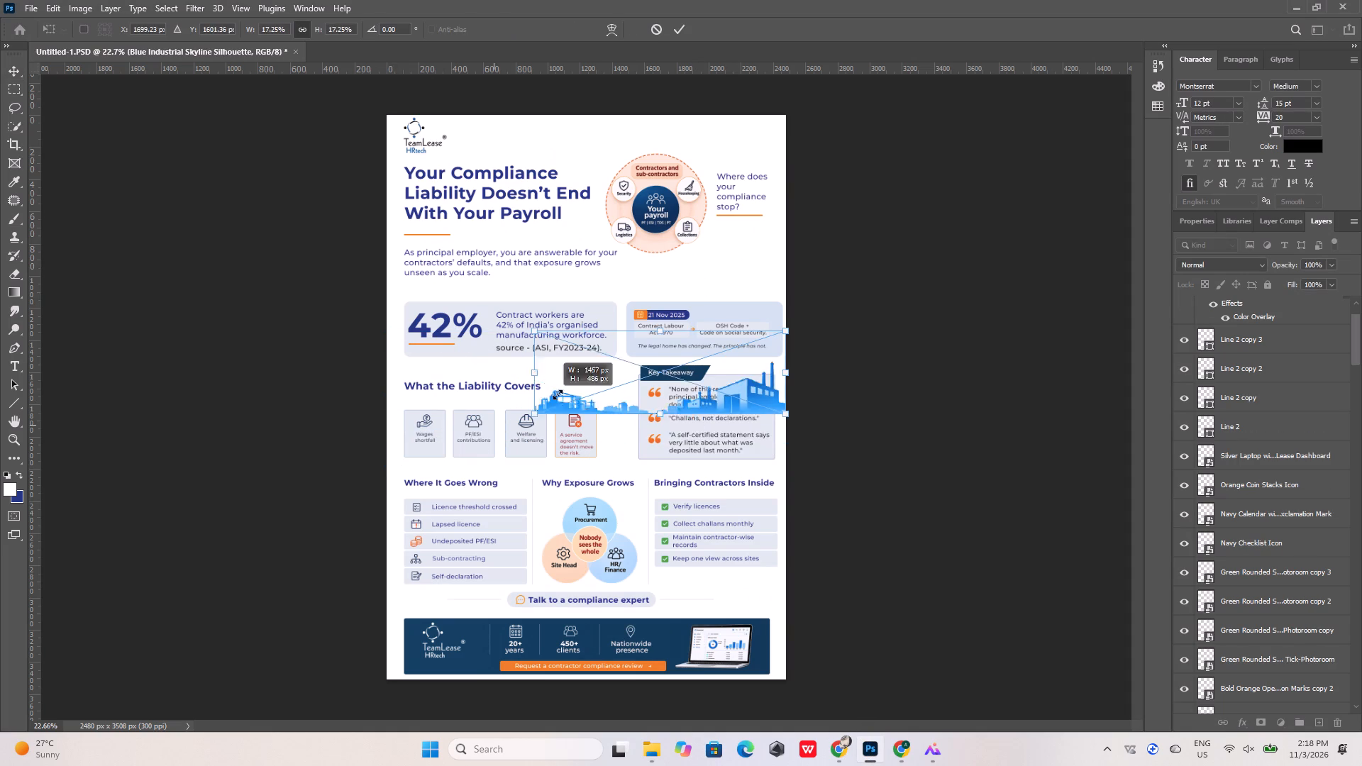
{"action": "left_click_drag", "start_coordinate": [558, 394], "coordinate": [587, 379]}
{"action": "left_click_drag", "start_coordinate": [752, 382], "coordinate": [755, 247]}
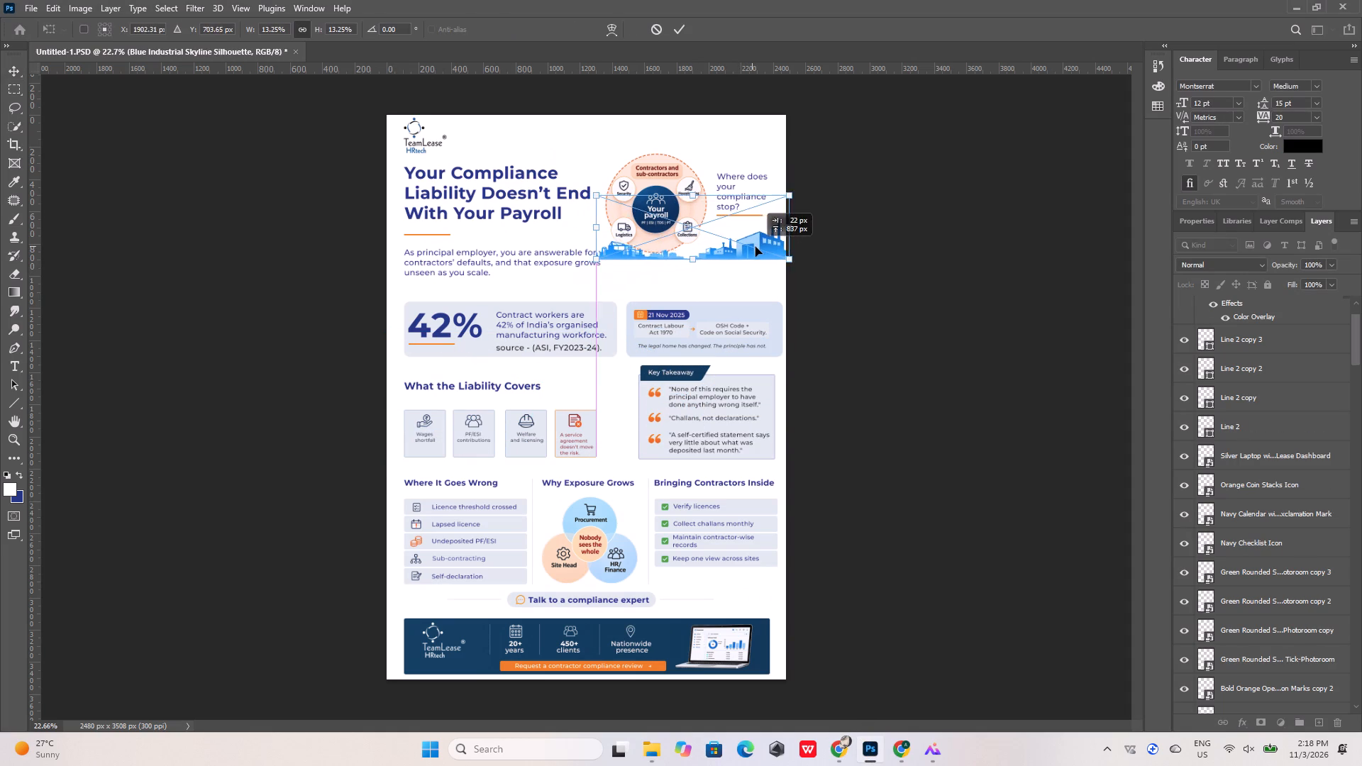
{"action": "left_click_drag", "start_coordinate": [755, 247], "coordinate": [758, 250]}
{"action": "scroll", "coordinate": [707, 265], "scroll_direction": "up", "scroll_amount": 7, "text": "alt"}
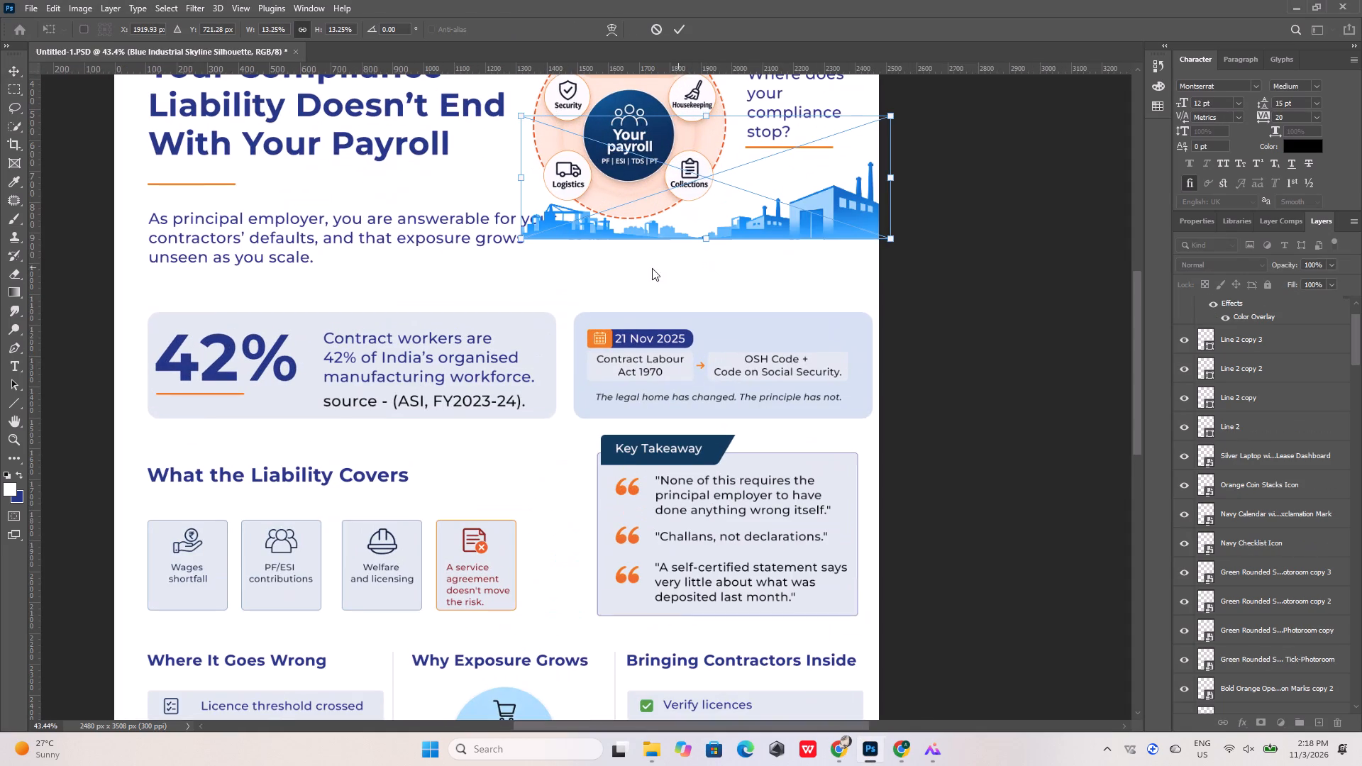
{"action": "left_click", "coordinate": [519, 237]}
{"action": "left_click_drag", "start_coordinate": [519, 237], "coordinate": [542, 227]}
{"action": "left_click_drag", "start_coordinate": [857, 199], "coordinate": [846, 217]}
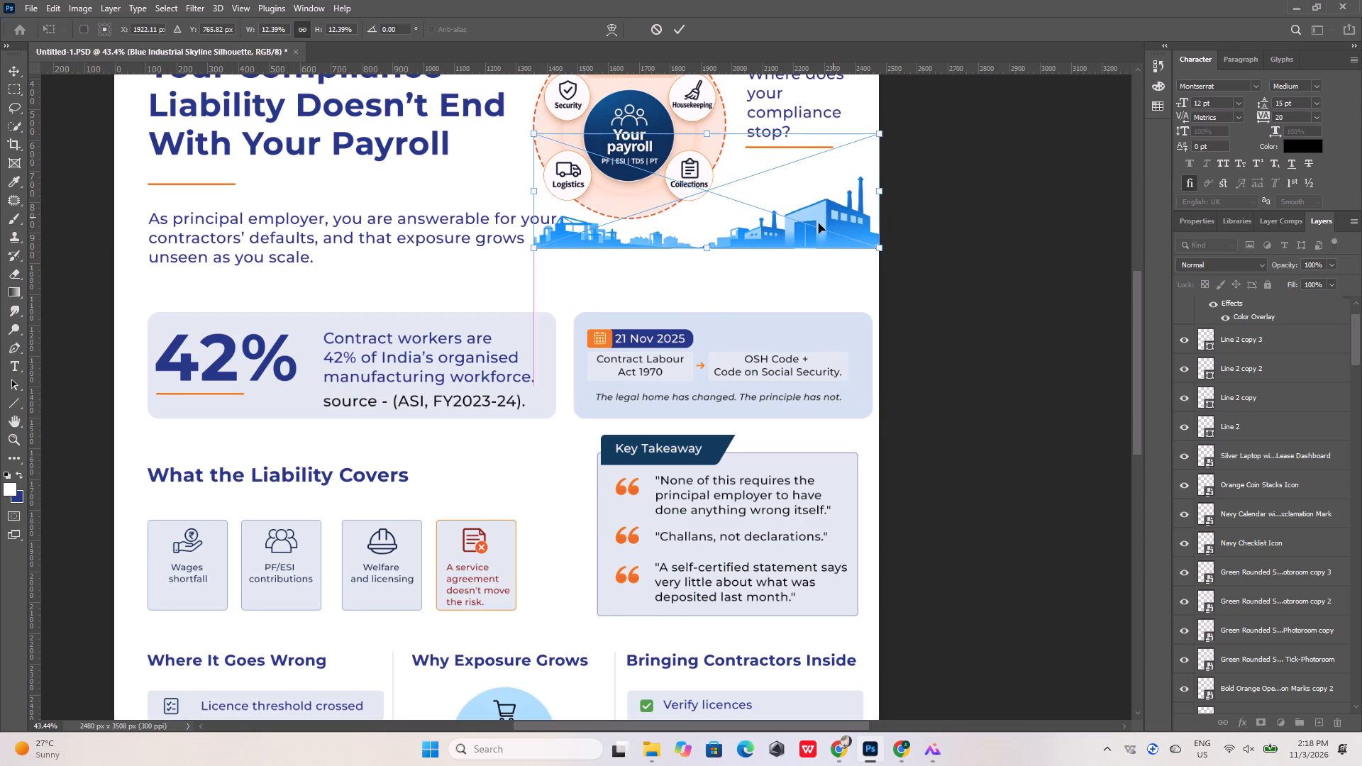
{"action": "left_click_drag", "start_coordinate": [533, 248], "coordinate": [560, 241]}
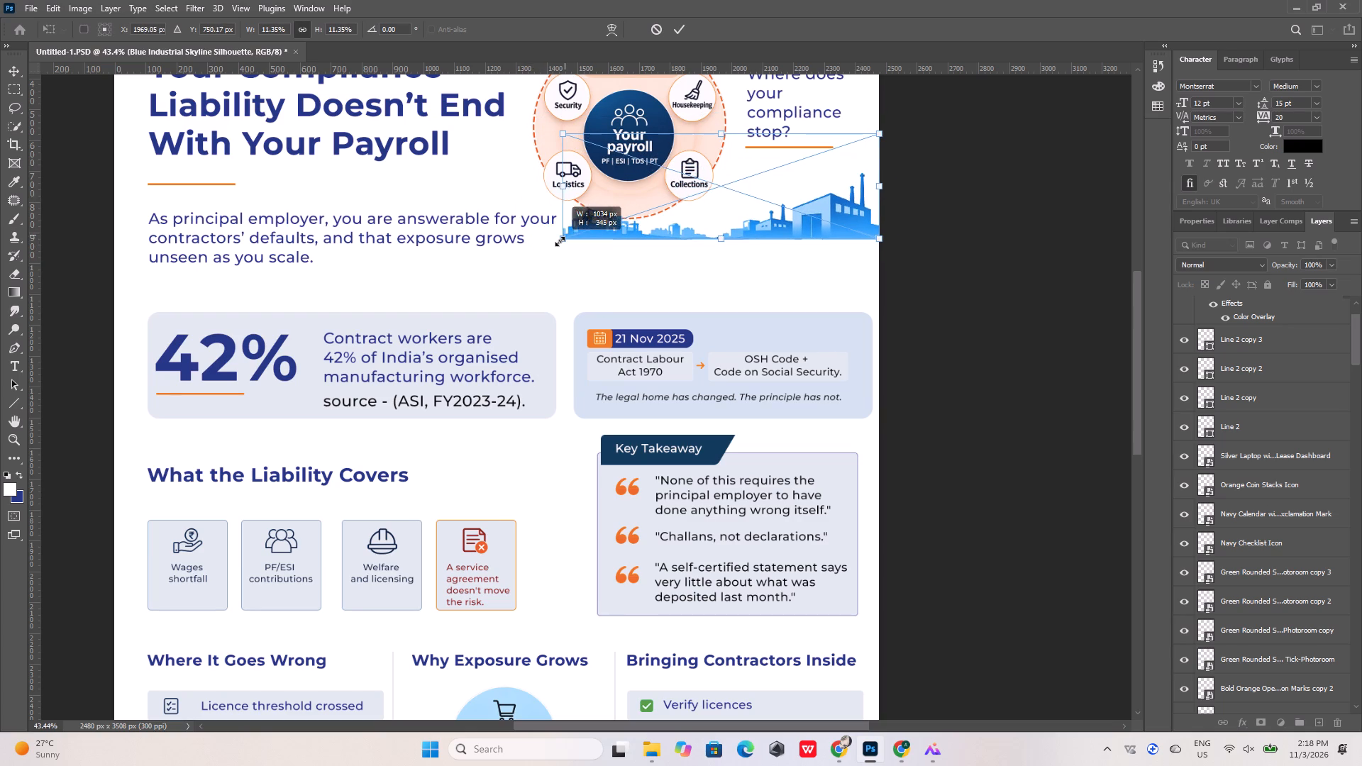
{"action": "left_click_drag", "start_coordinate": [560, 241], "coordinate": [552, 247]}
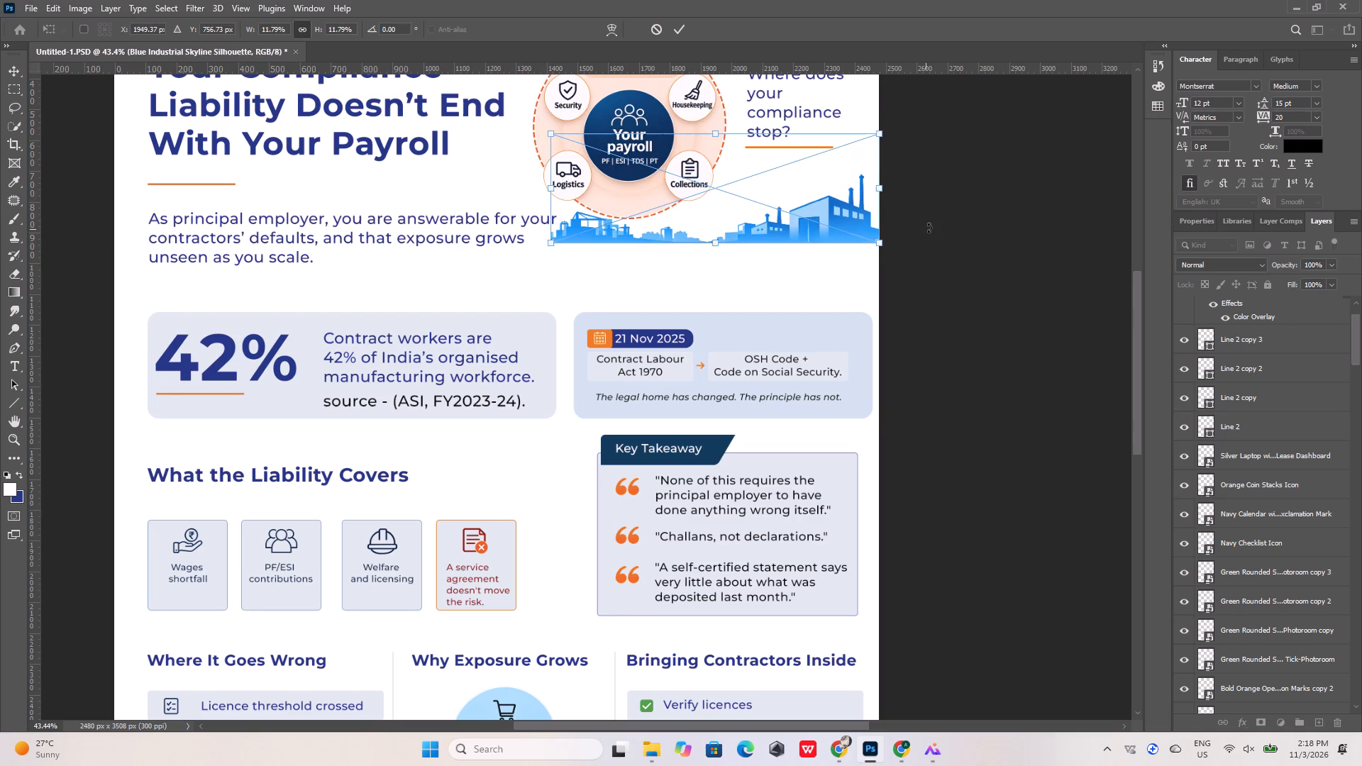
{"action": "left_click", "coordinate": [929, 228]}
{"action": "left_click", "coordinate": [681, 34]}
{"action": "left_click", "coordinate": [1024, 232]}
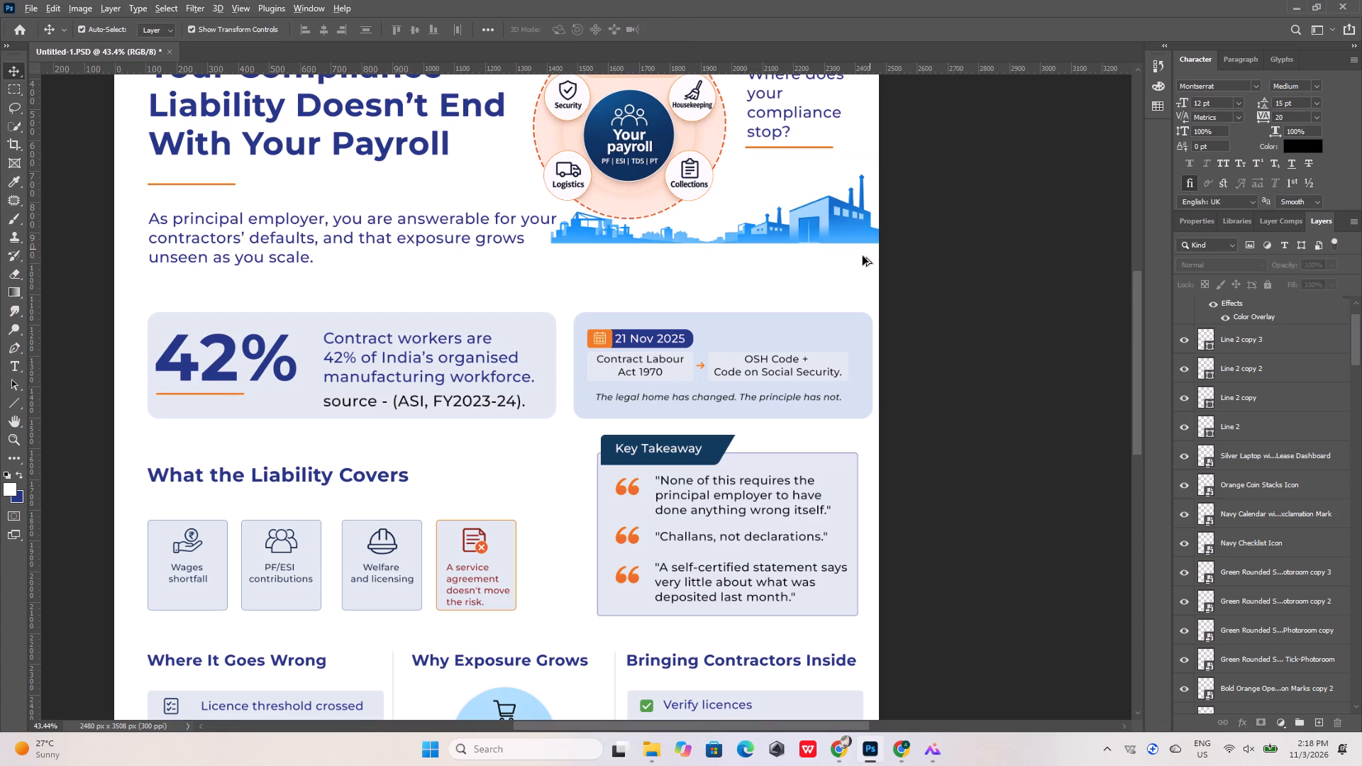
Move the payroll services circle graphic up 40 px to clear space above the skyline.
{"action": "scroll", "coordinate": [799, 337], "scroll_direction": "down", "scroll_amount": 5, "text": "alt"}
{"action": "scroll", "coordinate": [829, 250], "scroll_direction": "up", "scroll_amount": 5, "text": "alt"}
{"action": "scroll", "coordinate": [667, 334], "scroll_direction": "up", "scroll_amount": 10}
{"action": "left_click", "coordinate": [609, 303]}
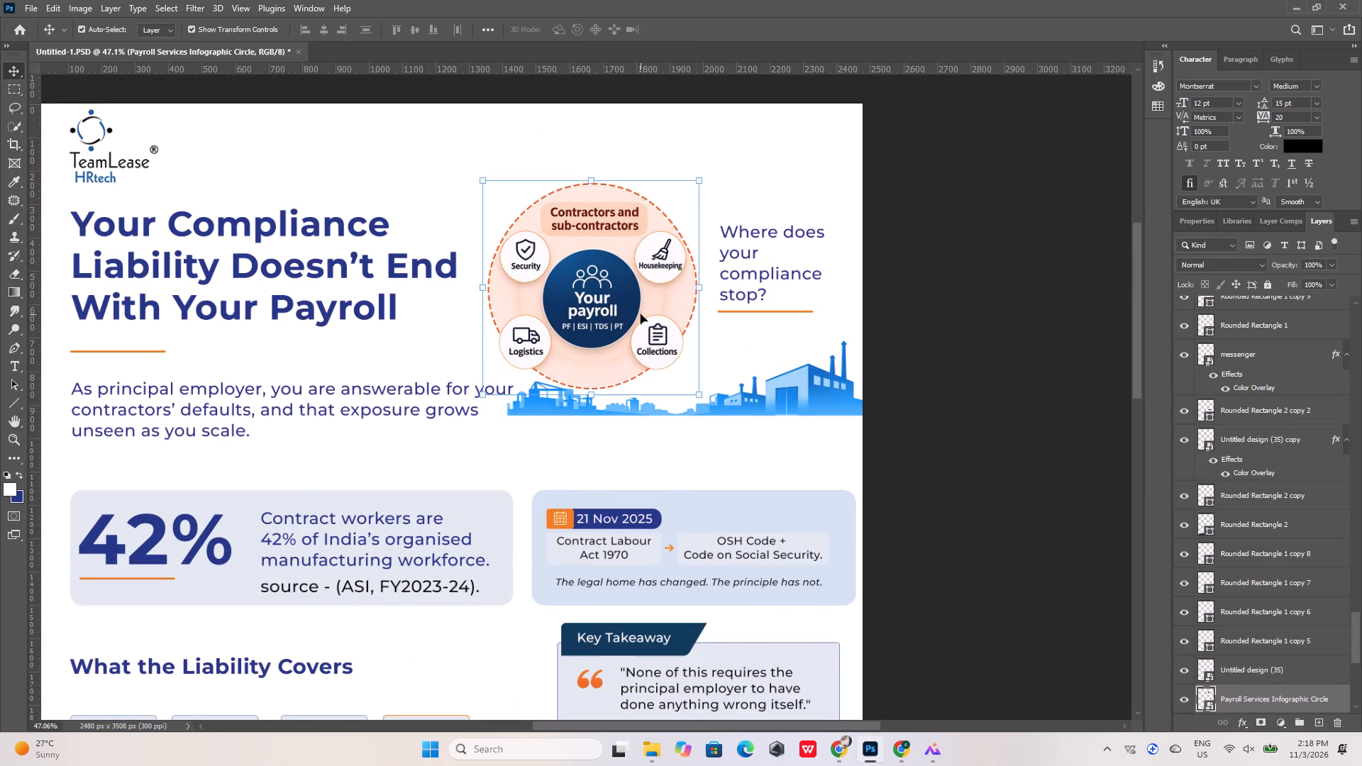
{"action": "key", "text": "shift+Up"}
{"action": "key", "text": "shift+Up"}
{"action": "key", "text": "shift+Up"}
{"action": "key", "text": "shift+Up"}
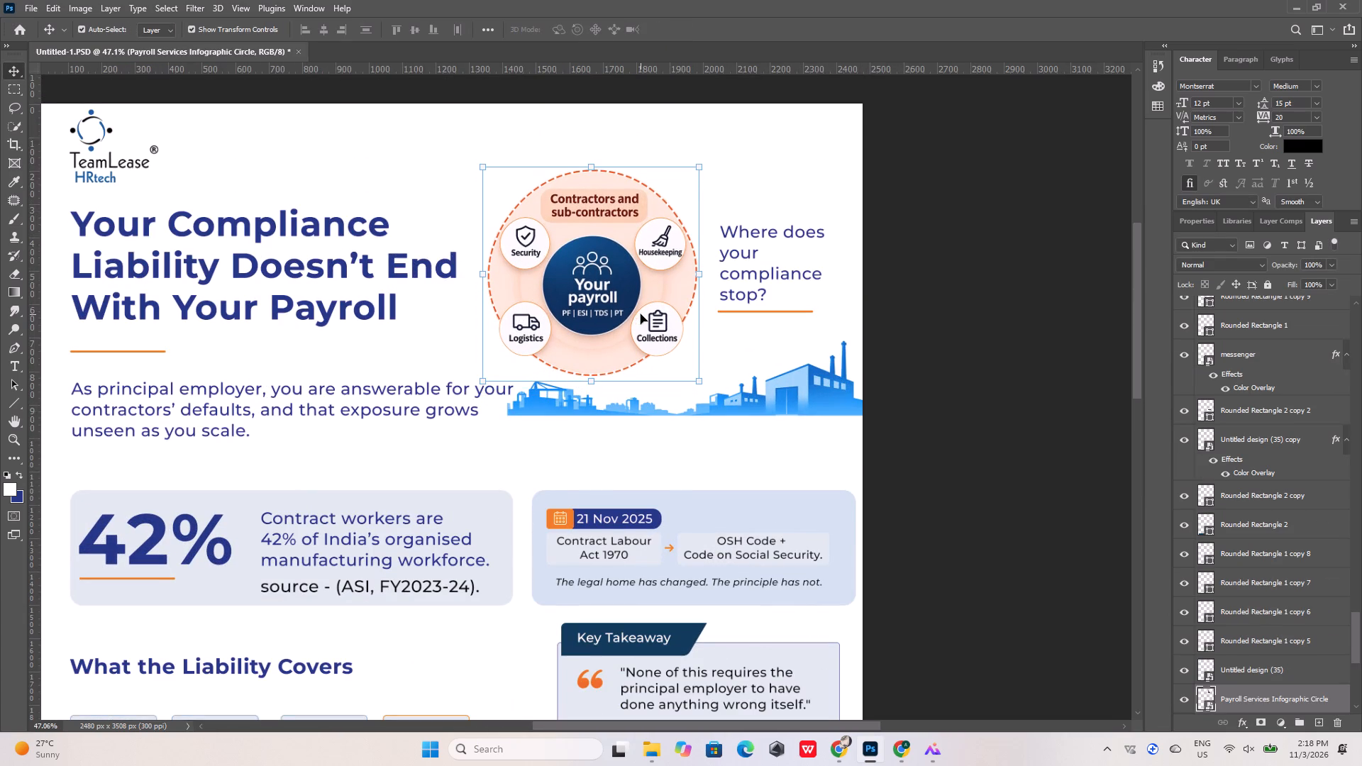
{"action": "left_click", "coordinate": [921, 340]}
Move the industrial skyline down 90 px, below the payroll circle and above the date card.
{"action": "left_click", "coordinate": [822, 413]}
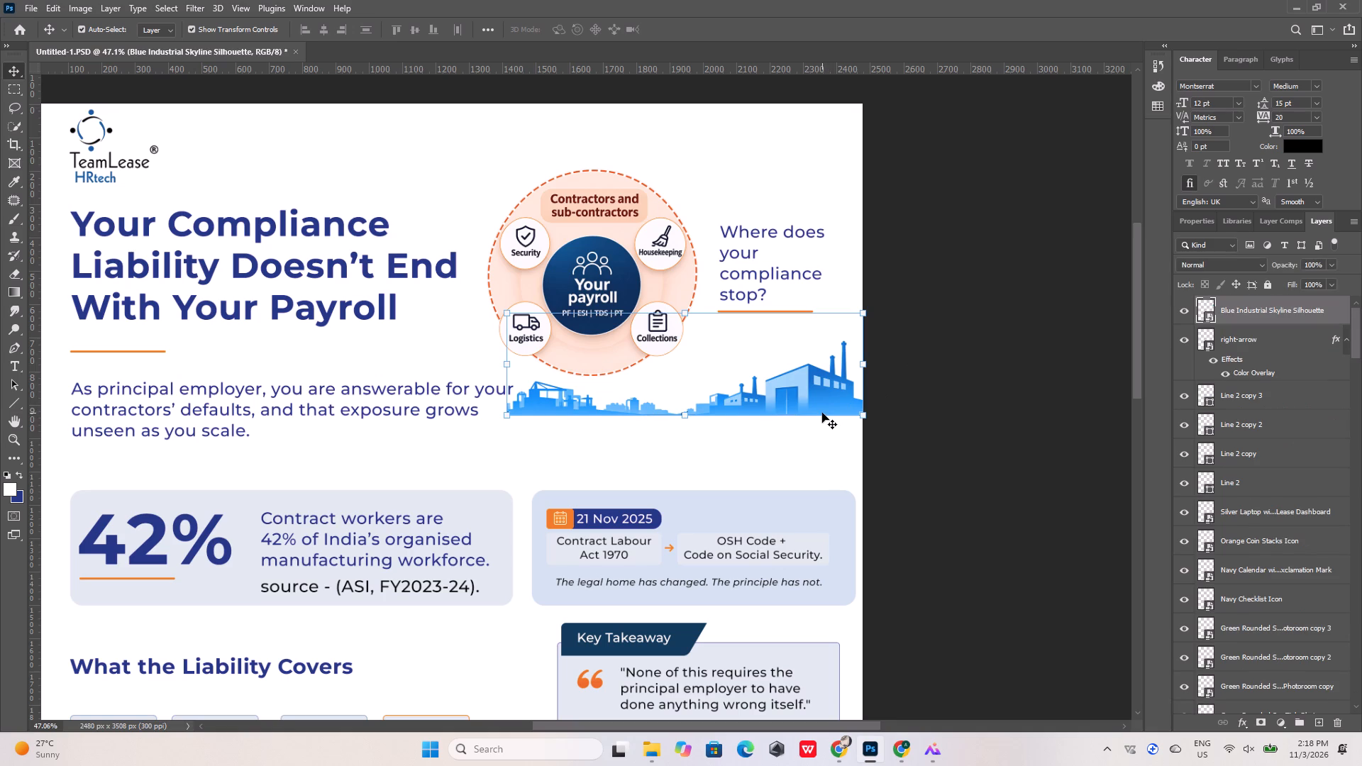
{"action": "key", "text": "shift+Down"}
{"action": "key", "text": "shift+Down"}
{"action": "key", "text": "shift+Down"}
{"action": "key", "text": "shift+Down"}
{"action": "key", "text": "shift+Down"}
{"action": "key", "text": "shift+Down"}
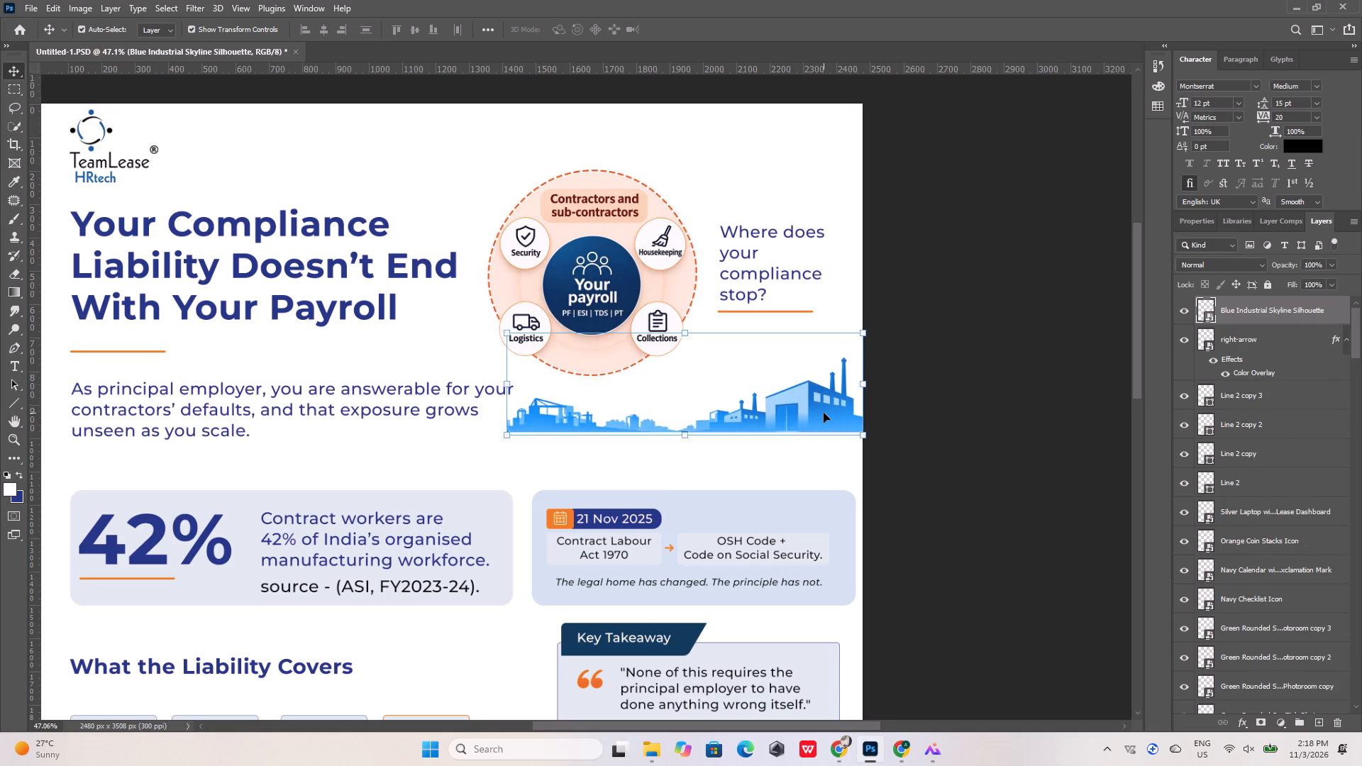
{"action": "key", "text": "shift+Down"}
{"action": "key", "text": "shift+Down"}
{"action": "key", "text": "shift+Down"}
{"action": "left_click", "coordinate": [893, 335]}
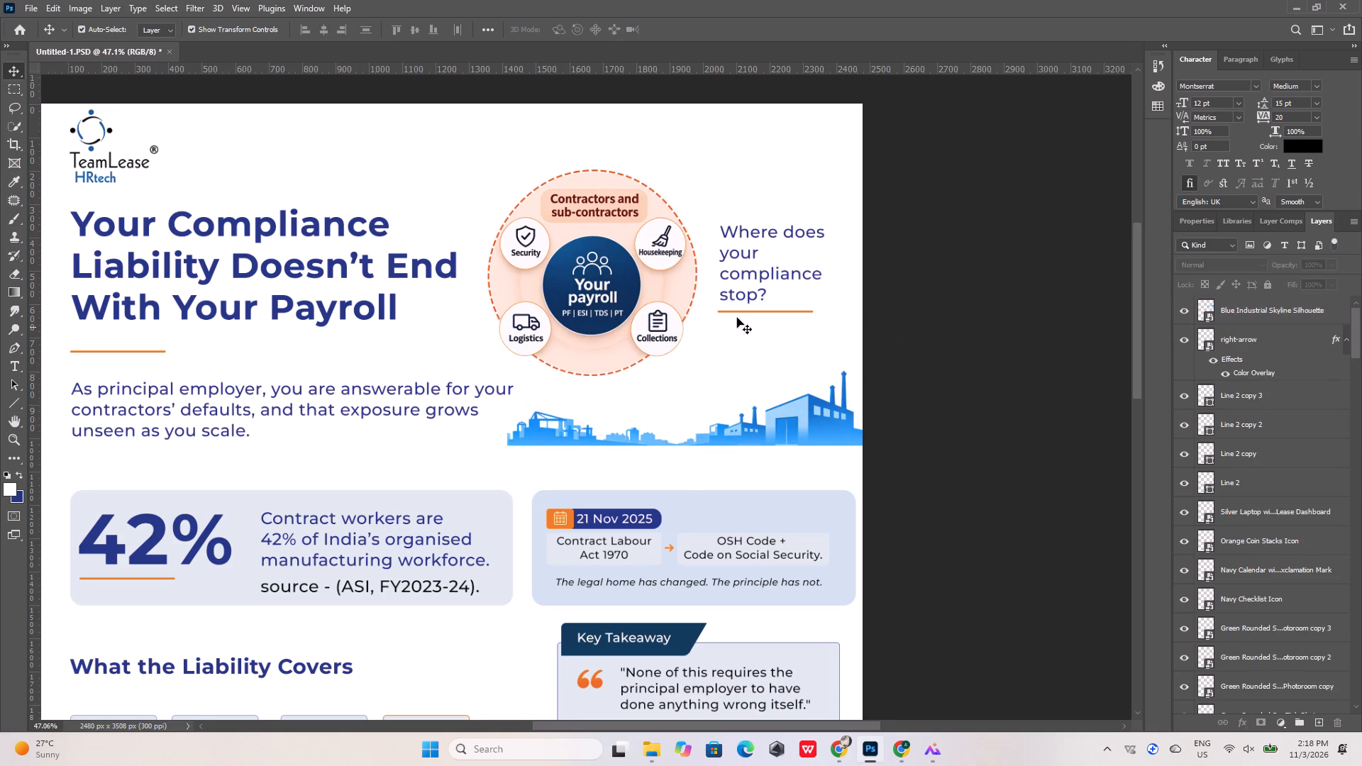
Enlarge the payroll services circle graphic proportionally to about 14.3%, extending it toward the heading, the side question and the skyline.
{"action": "left_click", "coordinate": [655, 303]}
{"action": "left_click_drag", "start_coordinate": [699, 379], "coordinate": [708, 392]}
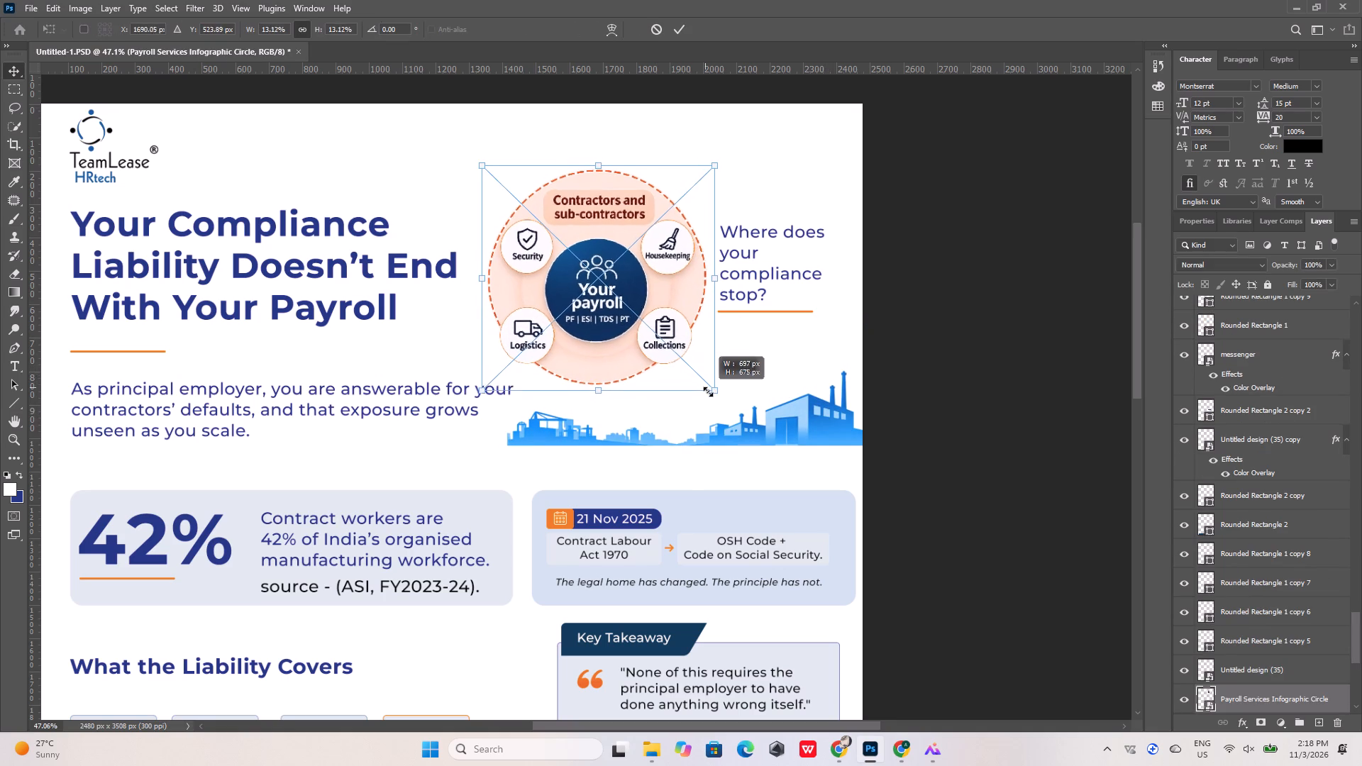
{"action": "left_click_drag", "start_coordinate": [708, 392], "coordinate": [712, 397]}
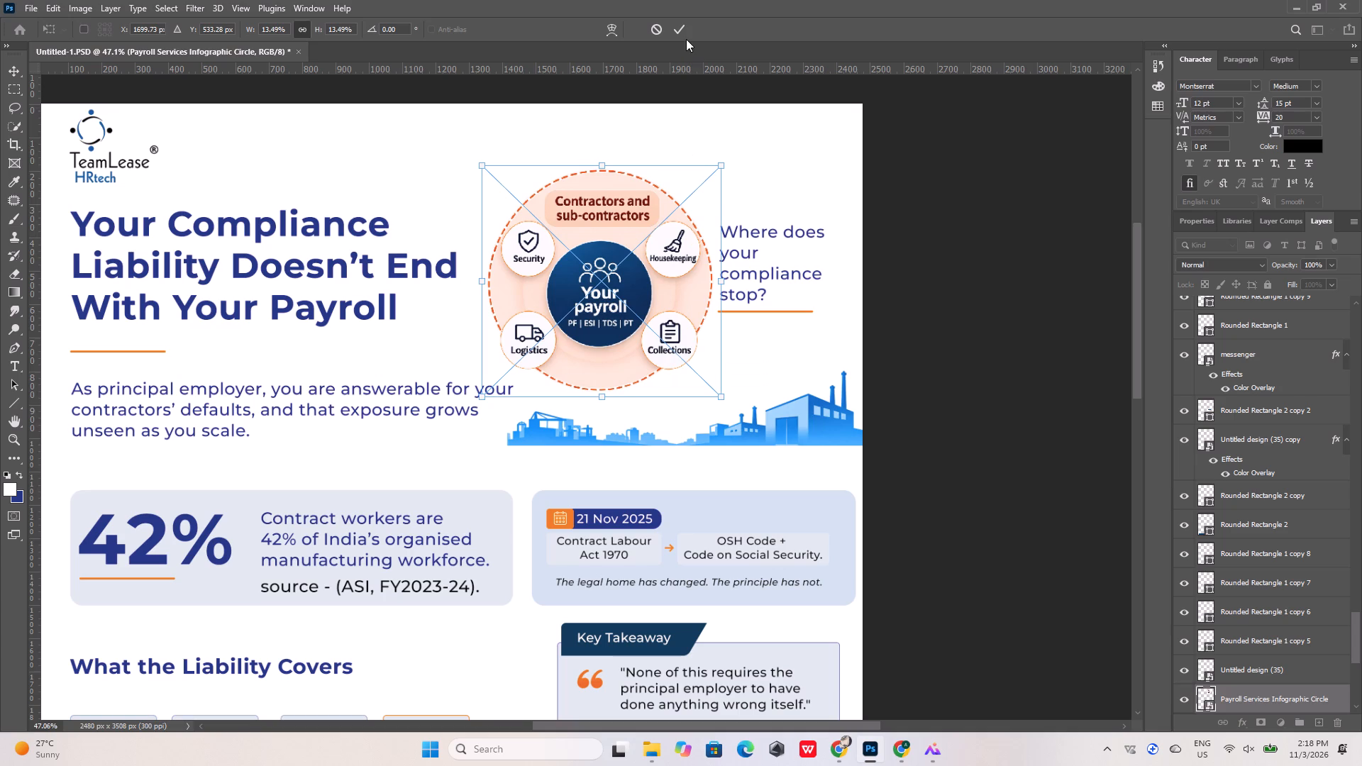
{"action": "left_click_drag", "start_coordinate": [480, 401], "coordinate": [475, 411]}
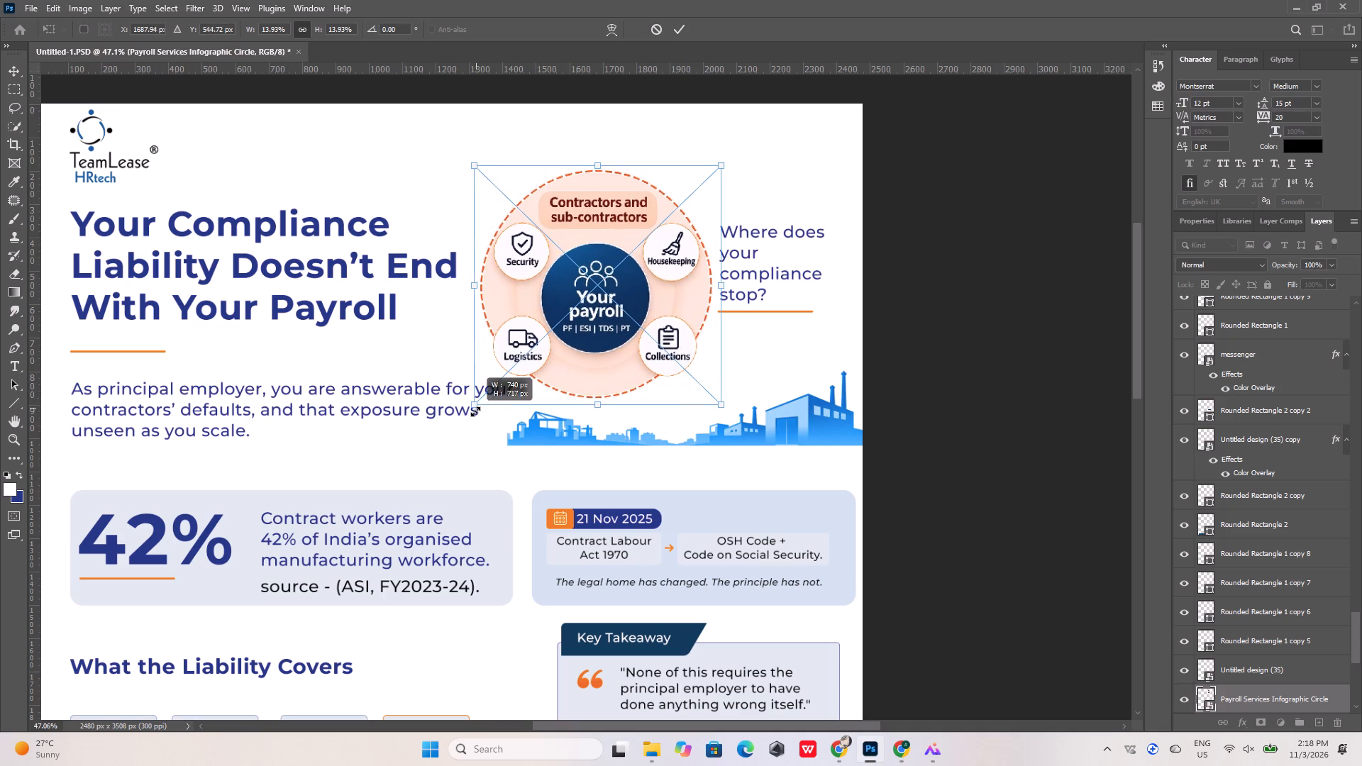
{"action": "left_click_drag", "start_coordinate": [475, 411], "coordinate": [470, 426]}
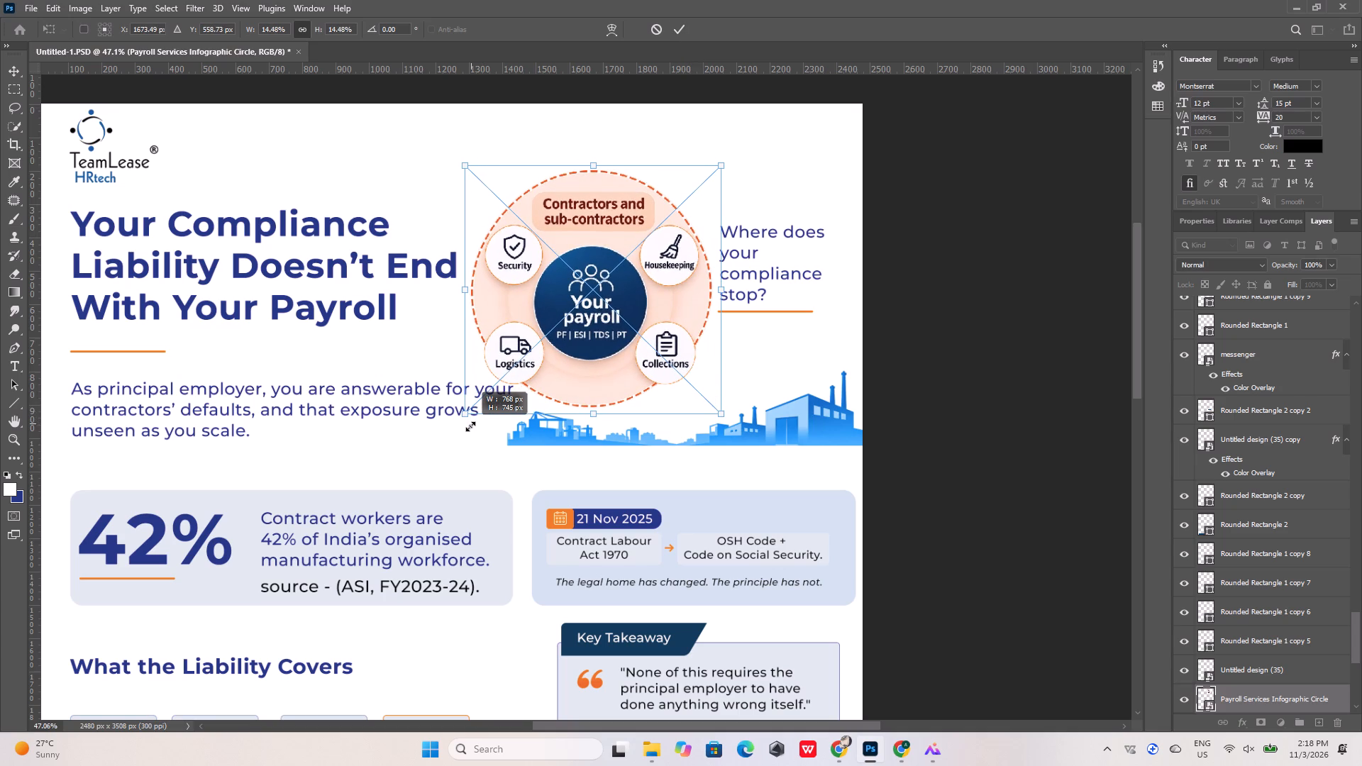
{"action": "left_click_drag", "start_coordinate": [470, 426], "coordinate": [473, 423]}
{"action": "left_click", "coordinate": [679, 35]}
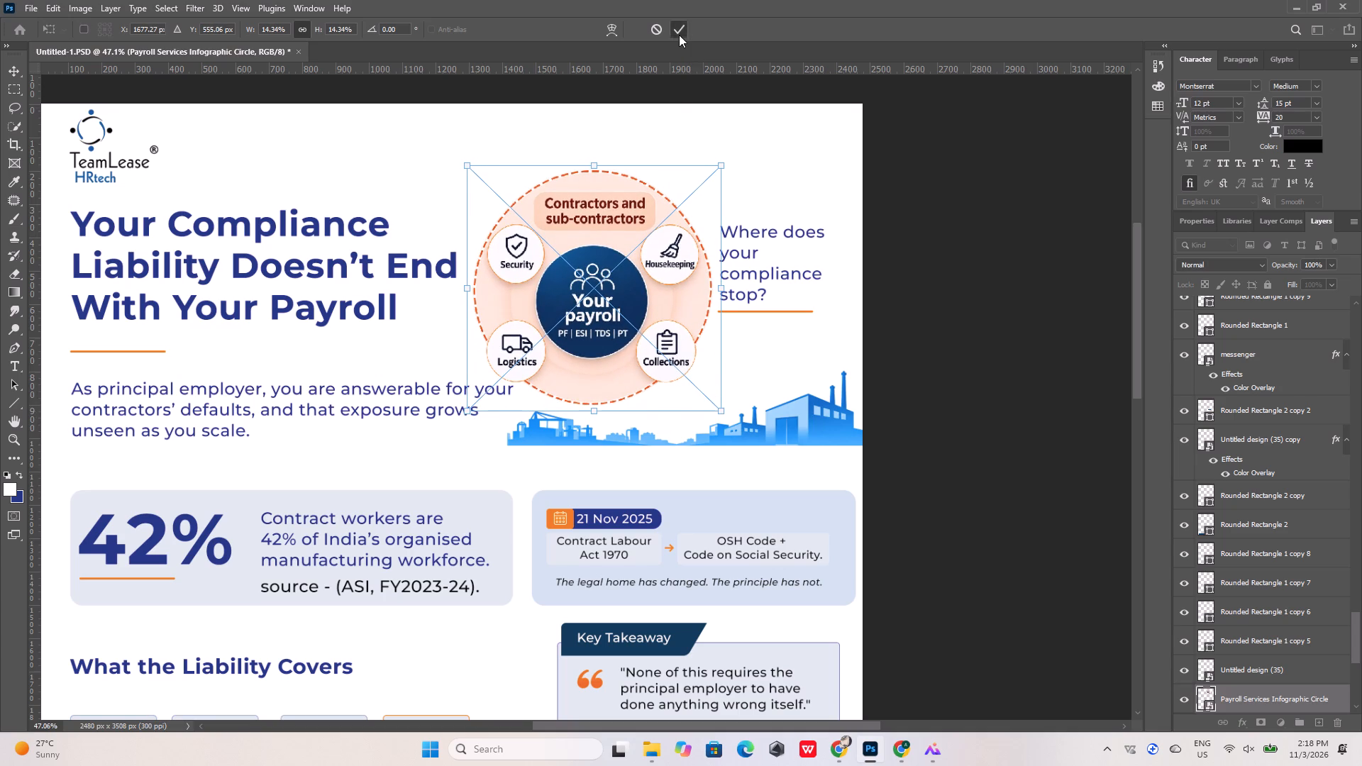
{"action": "left_click", "coordinate": [995, 302]}
Lower the industrial skyline layer's opacity to 49%.
{"action": "left_click", "coordinate": [841, 409]}
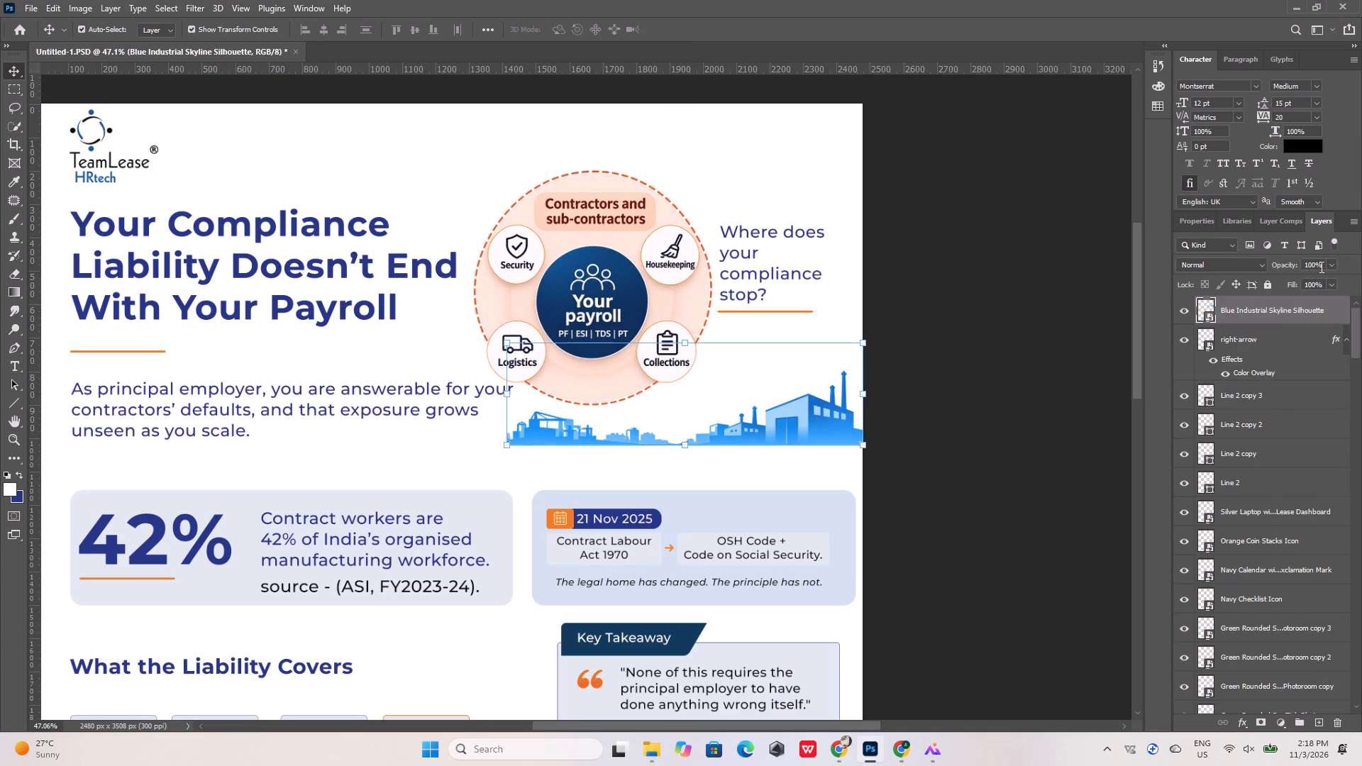
{"action": "left_click_drag", "start_coordinate": [1322, 263], "coordinate": [1268, 270]}
{"action": "scroll", "coordinate": [1312, 263], "scroll_direction": "down", "scroll_amount": 12}
{"action": "scroll", "coordinate": [1312, 263], "scroll_direction": "down", "scroll_amount": 20}
{"action": "scroll", "coordinate": [1312, 263], "scroll_direction": "down", "scroll_amount": 12}
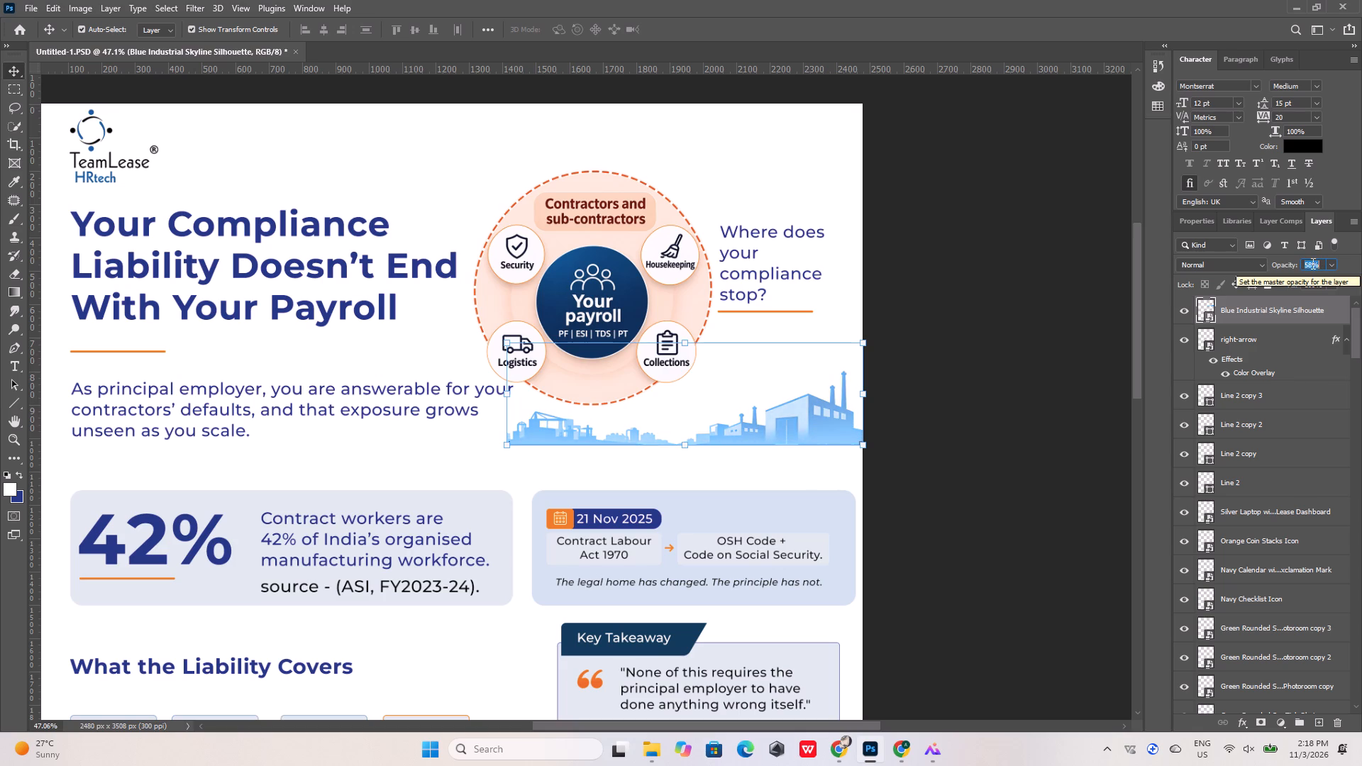
{"action": "scroll", "coordinate": [1312, 263], "scroll_direction": "down", "scroll_amount": 7}
{"action": "left_click", "coordinate": [1065, 335]}
Add a horizontal guide along the baseline of the intro paragraph's last line, "unseen as you scale.".
{"action": "scroll", "coordinate": [526, 380], "scroll_direction": "down", "scroll_amount": 6, "text": "alt"}
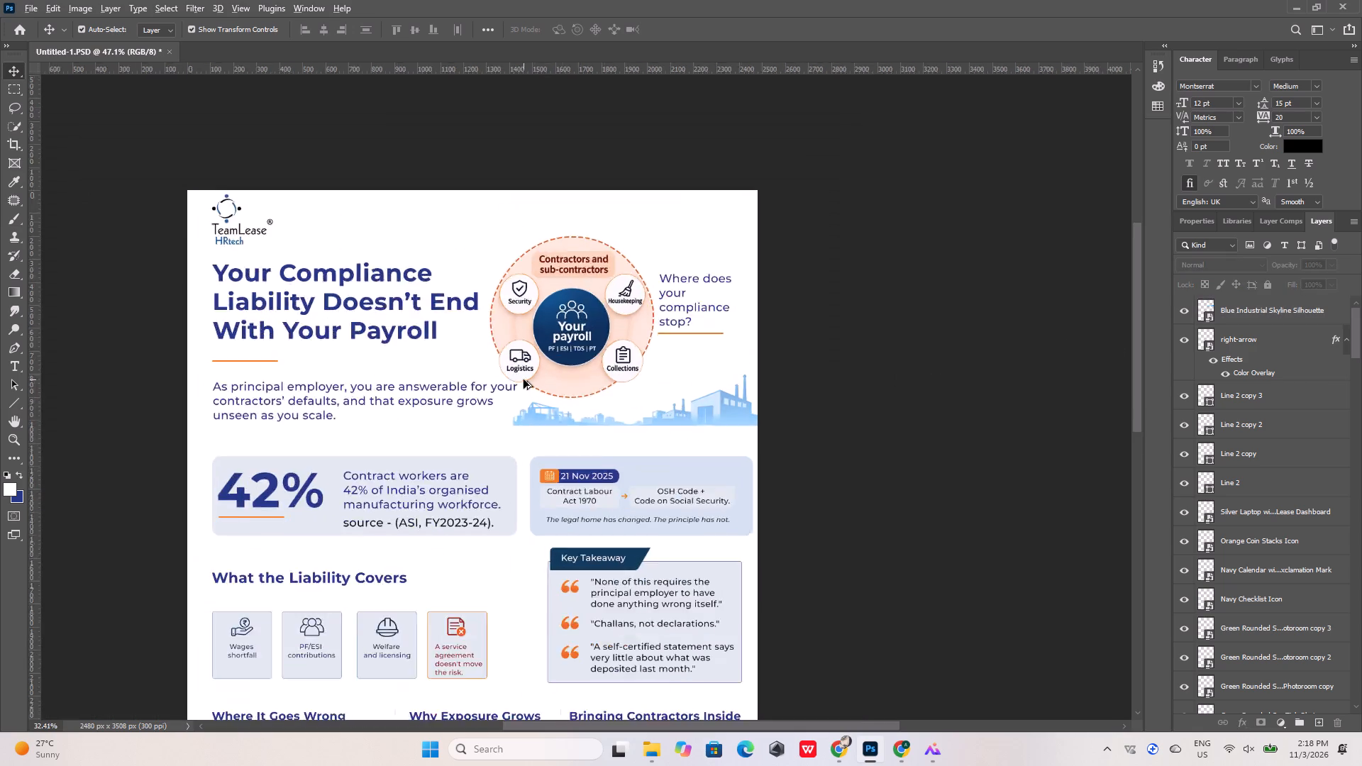
{"action": "scroll", "coordinate": [546, 385], "scroll_direction": "down", "scroll_amount": 4, "text": "alt"}
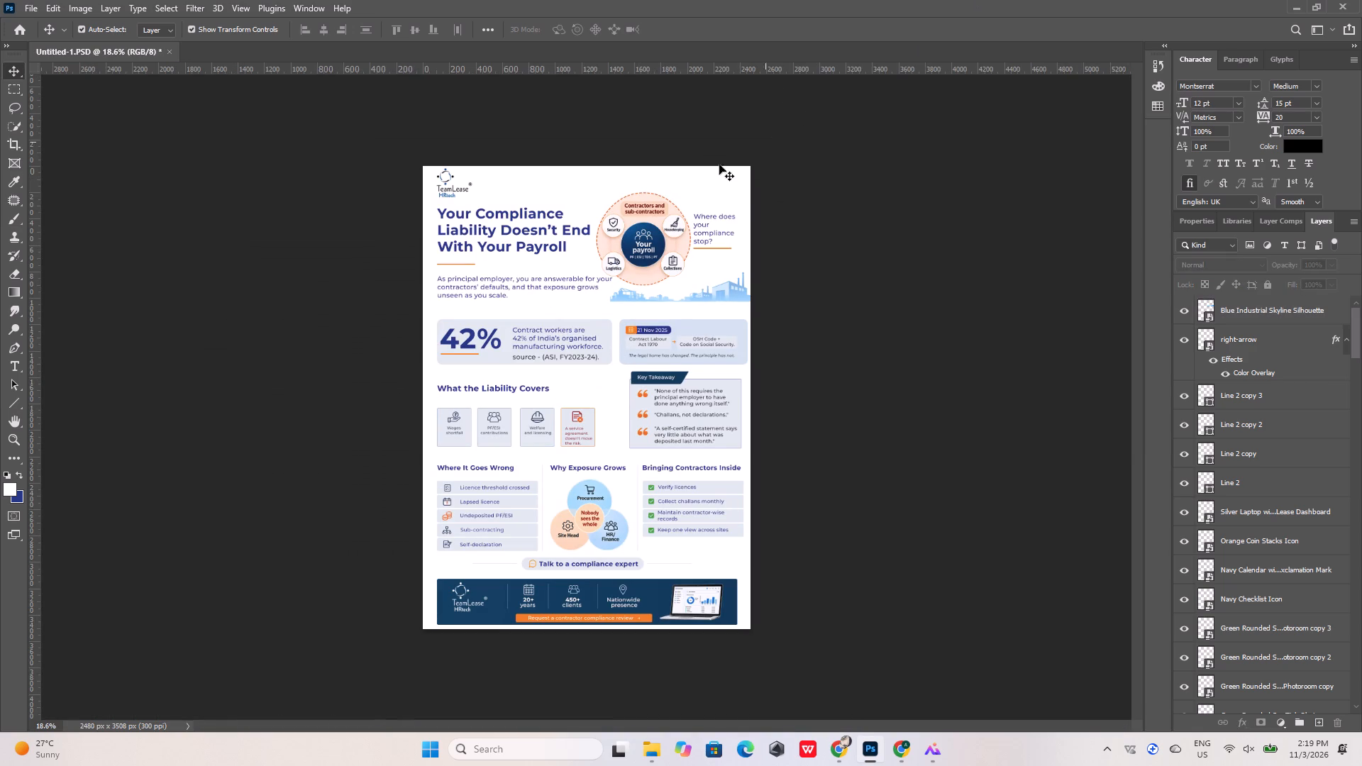
{"action": "scroll", "coordinate": [593, 270], "scroll_direction": "up", "scroll_amount": 11, "text": "alt"}
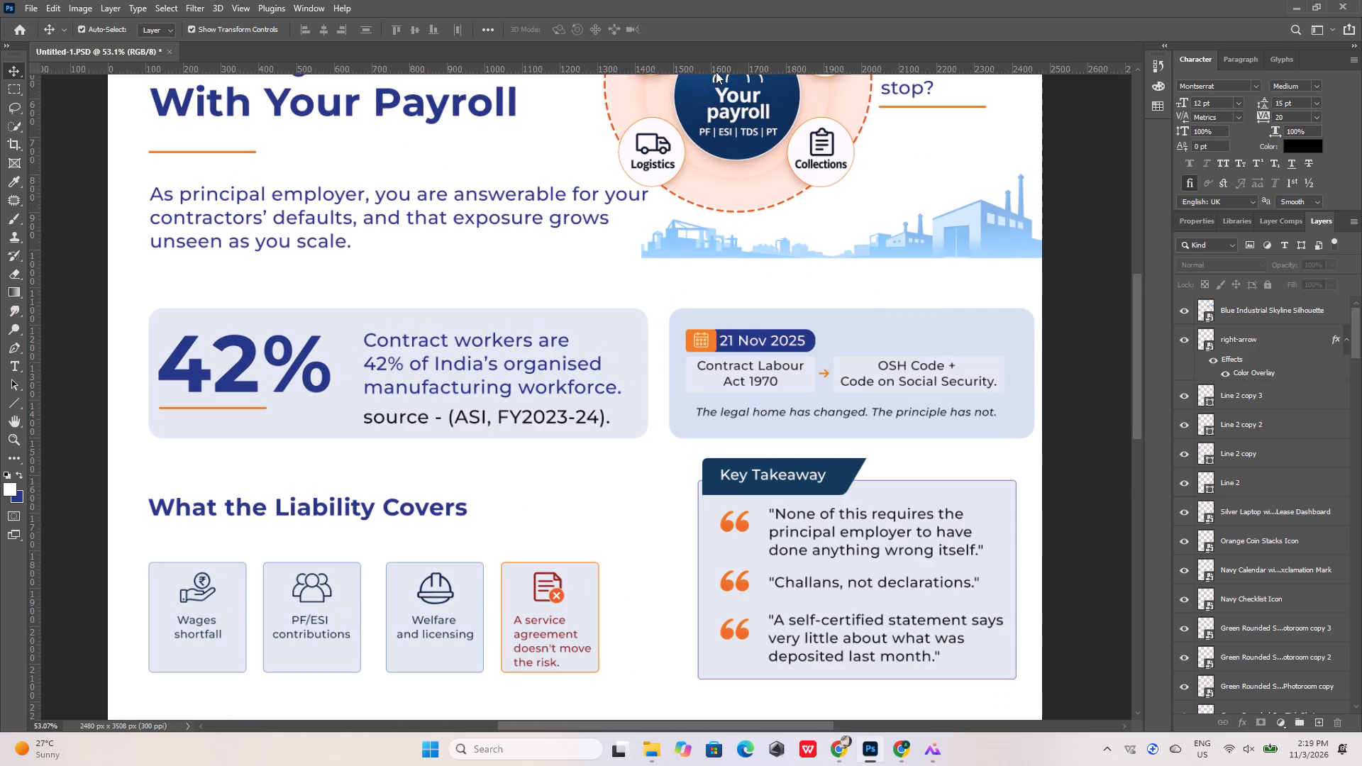
{"action": "left_click_drag", "start_coordinate": [717, 71], "coordinate": [731, 248]}
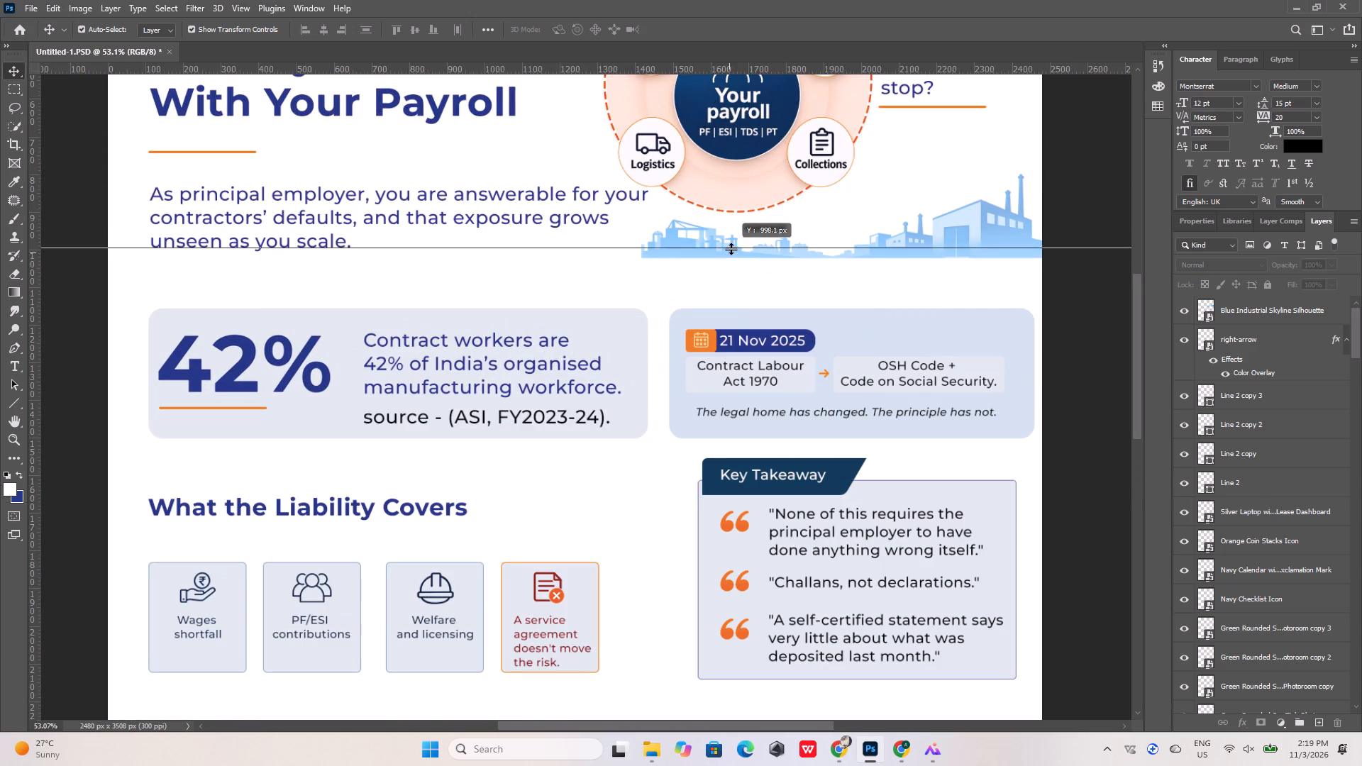
{"action": "left_click_drag", "start_coordinate": [731, 248], "coordinate": [736, 258]}
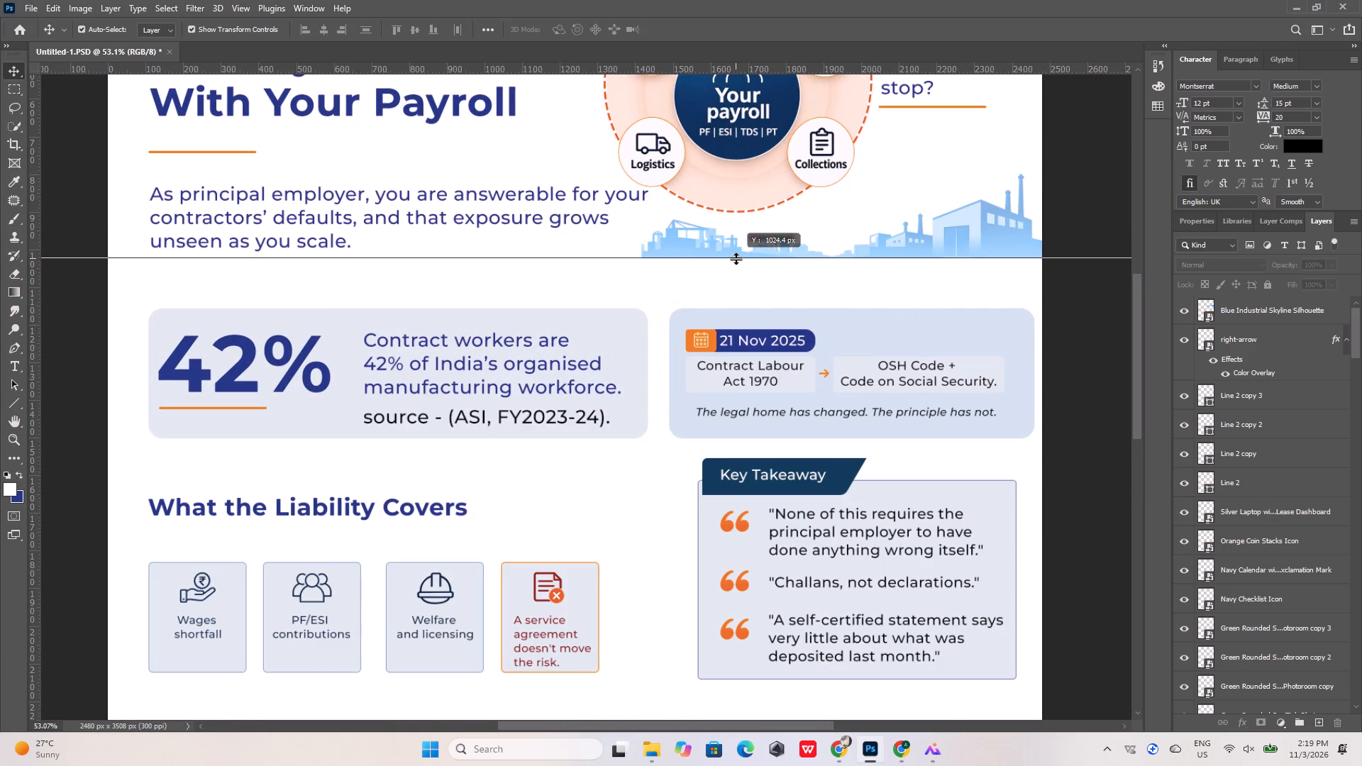
{"action": "left_click_drag", "start_coordinate": [736, 258], "coordinate": [738, 248]}
Move the industrial skyline up 29 px so its base rests on the guide under the intro paragraph's last line.
{"action": "scroll", "coordinate": [946, 233], "scroll_direction": "up", "scroll_amount": 3, "text": "alt"}
{"action": "left_click", "coordinate": [978, 226]}
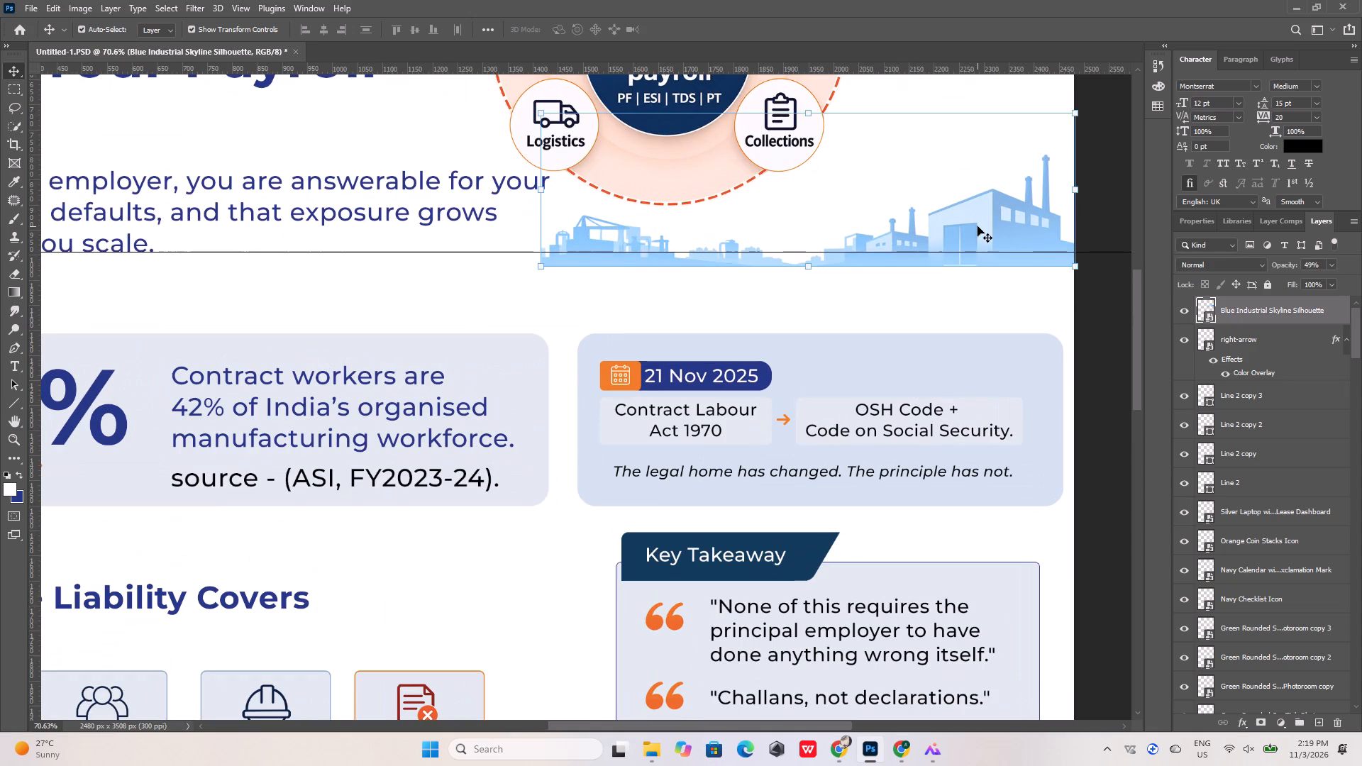
{"action": "key", "text": "shift+Up"}
{"action": "key", "text": "shift+Up"}
{"action": "key", "text": "shift+Up"}
{"action": "key", "text": "shift+Up"}
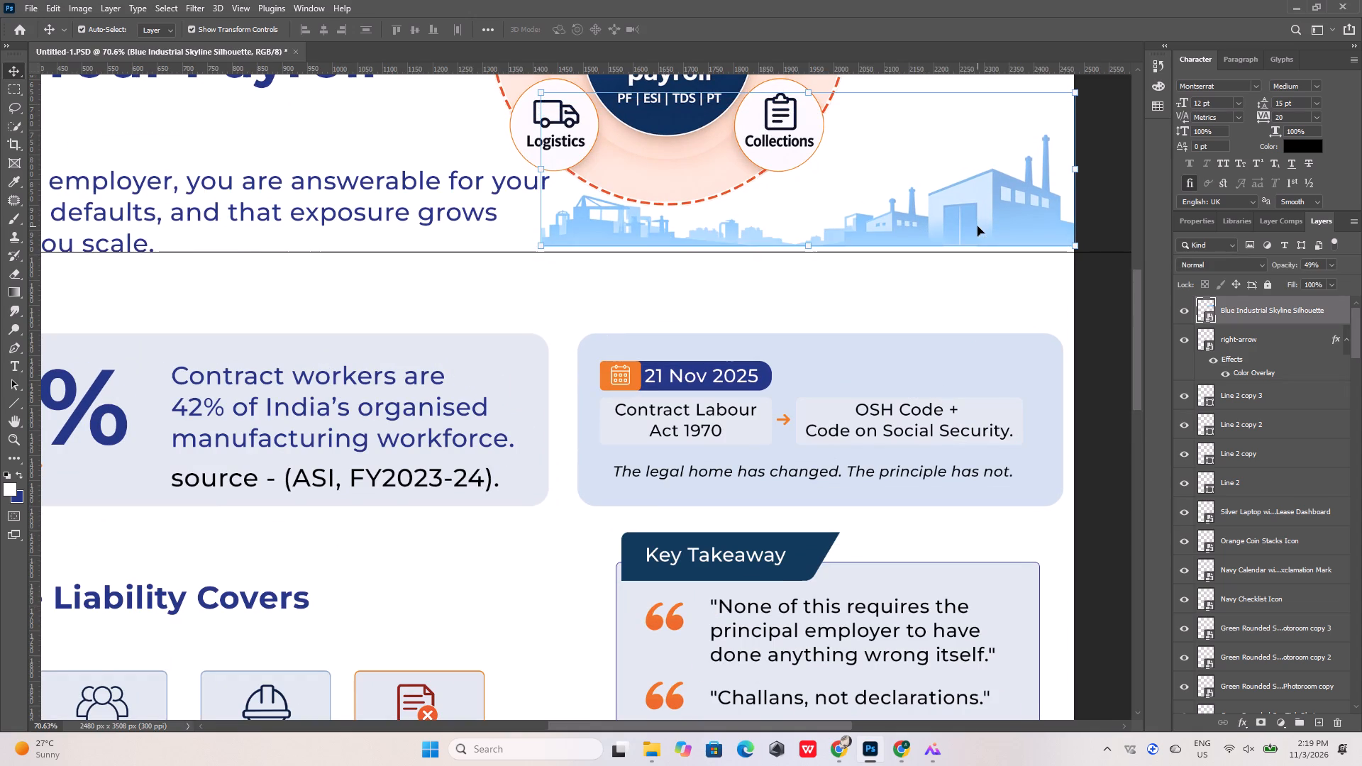
{"action": "key", "text": "Down"}
{"action": "key", "text": "Down"}
{"action": "key", "text": "Down"}
{"action": "key", "text": "Down"}
{"action": "key", "text": "Down"}
{"action": "key", "text": "Down"}
{"action": "key", "text": "Down"}
{"action": "key", "text": "Down"}
{"action": "key", "text": "Down"}
{"action": "key", "text": "Down"}
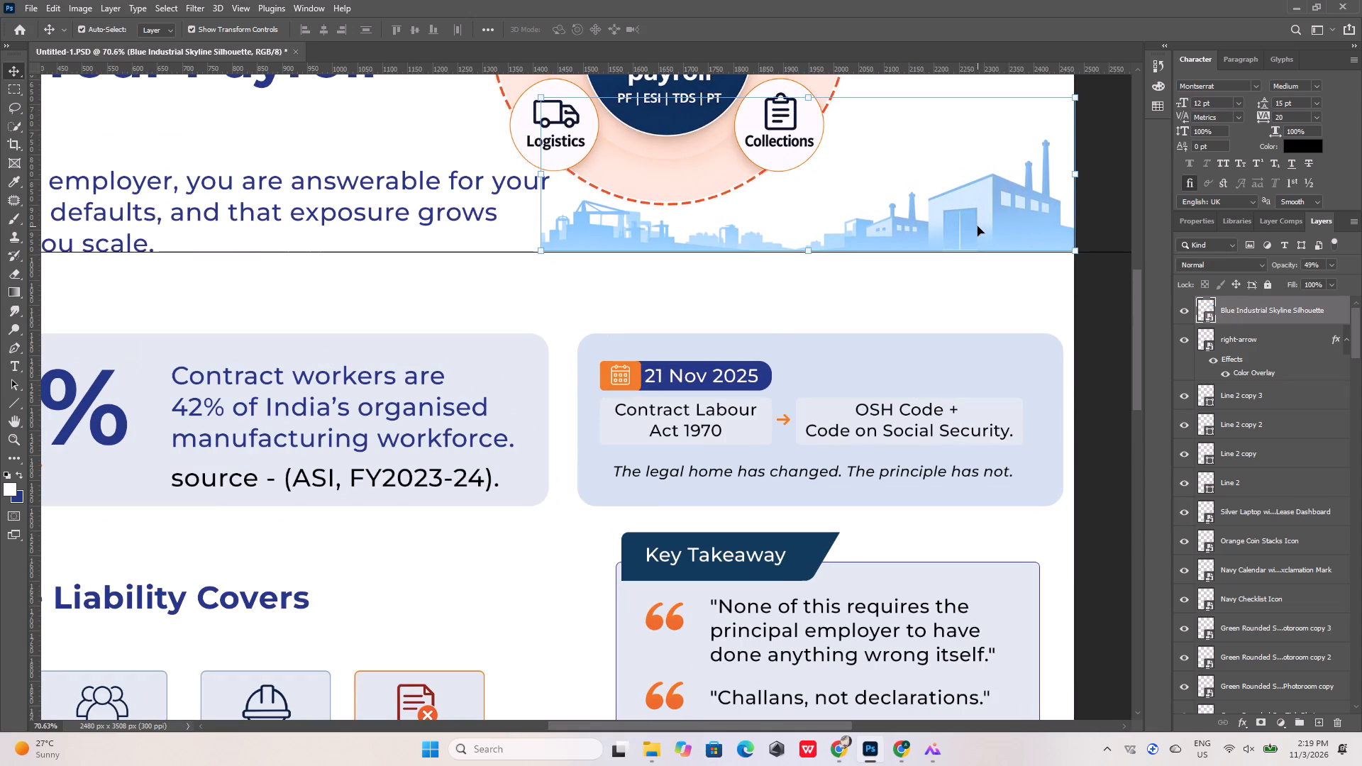
{"action": "key", "text": "Down"}
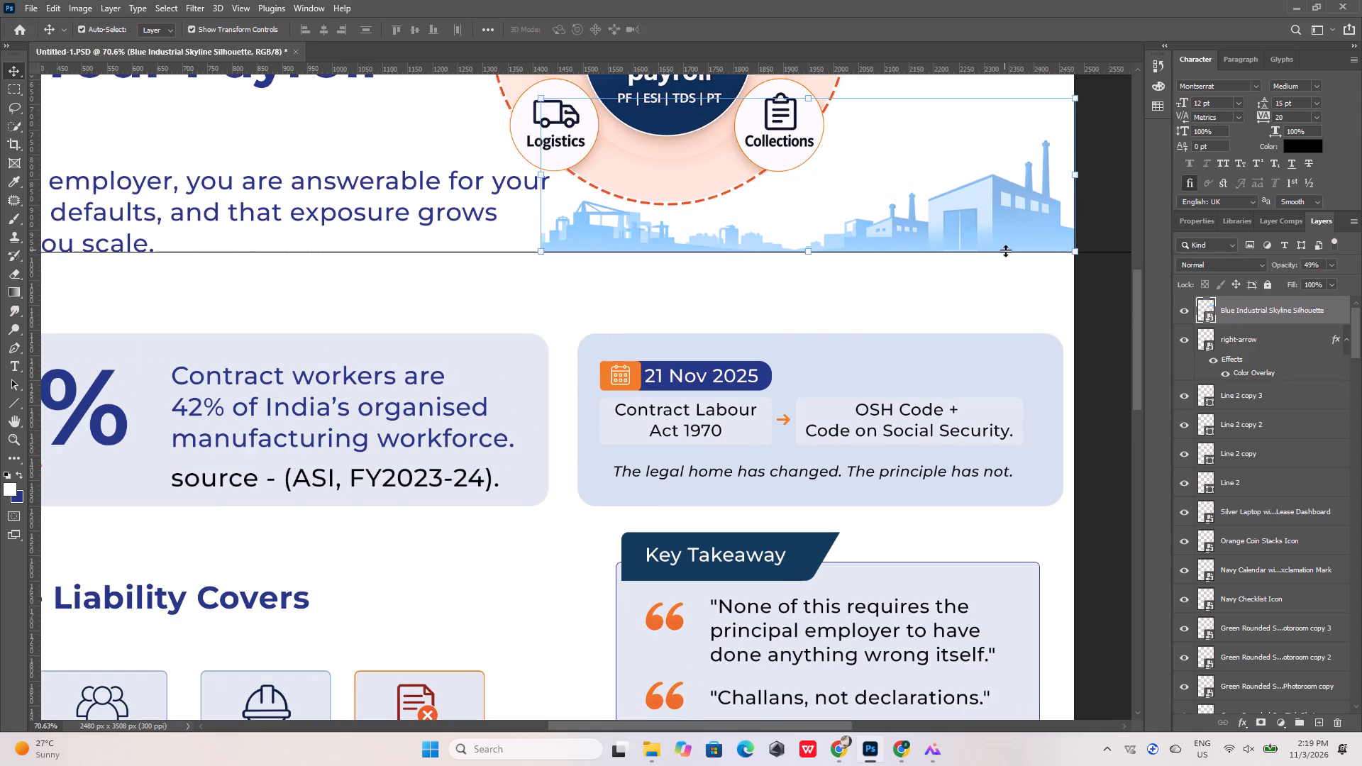
{"action": "left_click", "coordinate": [975, 287]}
Remove the horizontal guide running along the skyline's base and the intro paragraph's last line.
{"action": "scroll", "coordinate": [808, 328], "scroll_direction": "down", "scroll_amount": 6, "text": "alt"}
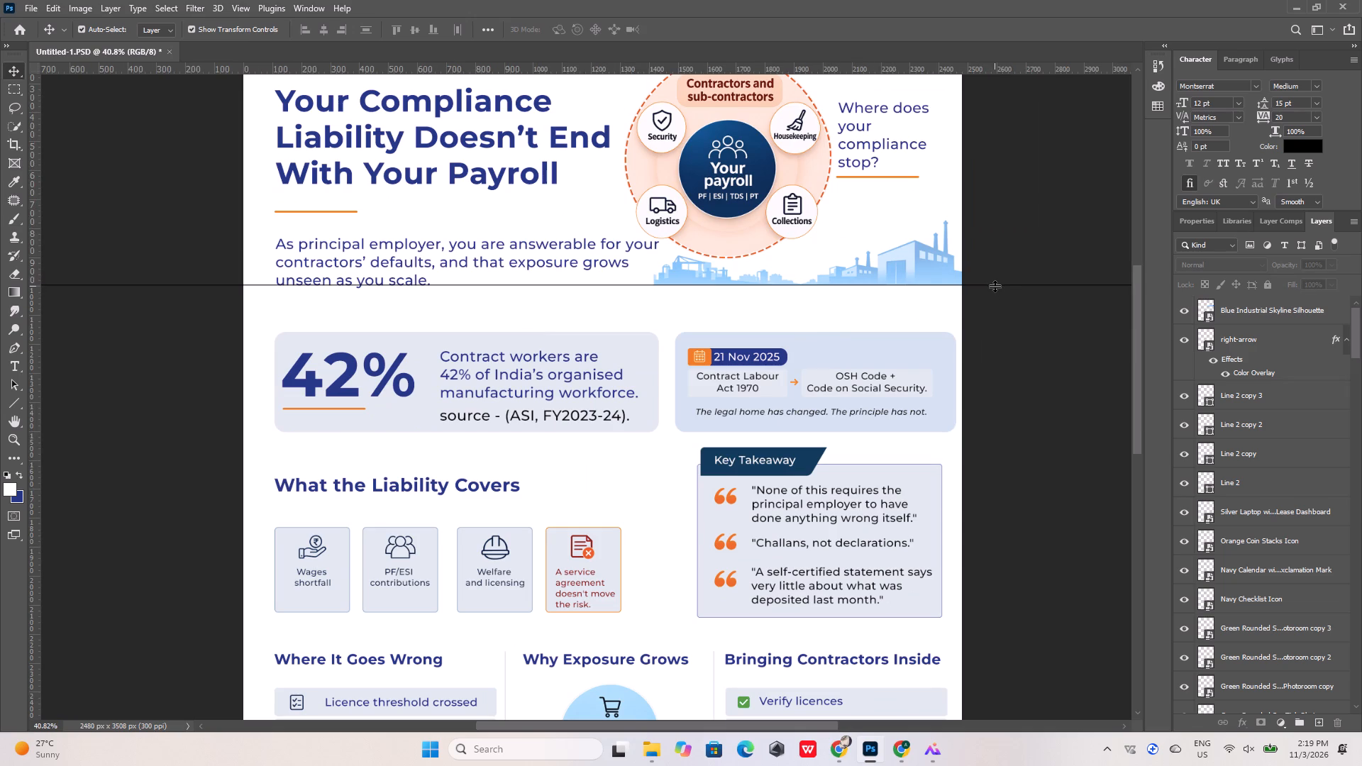
{"action": "left_click_drag", "start_coordinate": [995, 286], "coordinate": [1022, 47]}
{"action": "left_click", "coordinate": [1034, 124]}
Select the TeamLease HRtech logo above the main heading.
{"action": "scroll", "coordinate": [863, 338], "scroll_direction": "down", "scroll_amount": 6, "text": "alt"}
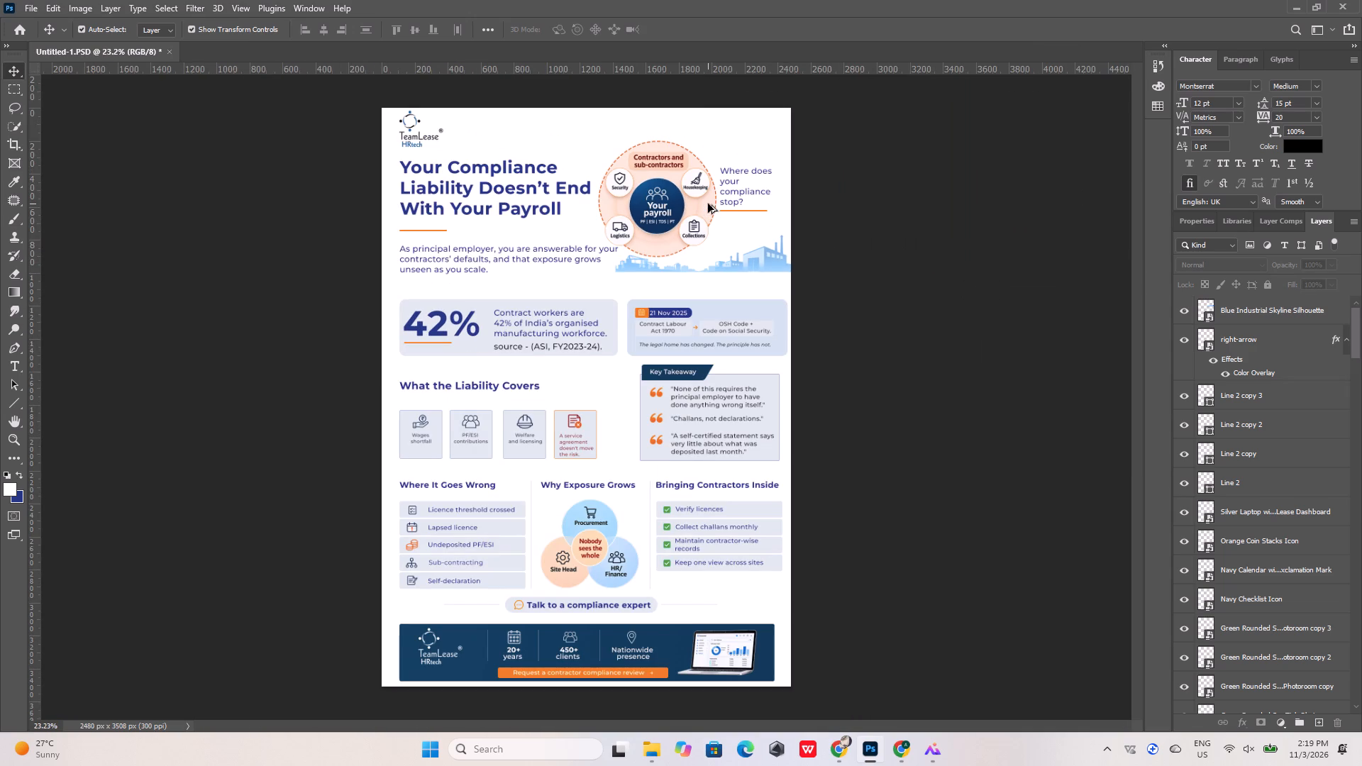
{"action": "scroll", "coordinate": [371, 92], "scroll_direction": "up", "scroll_amount": 14, "text": "alt"}
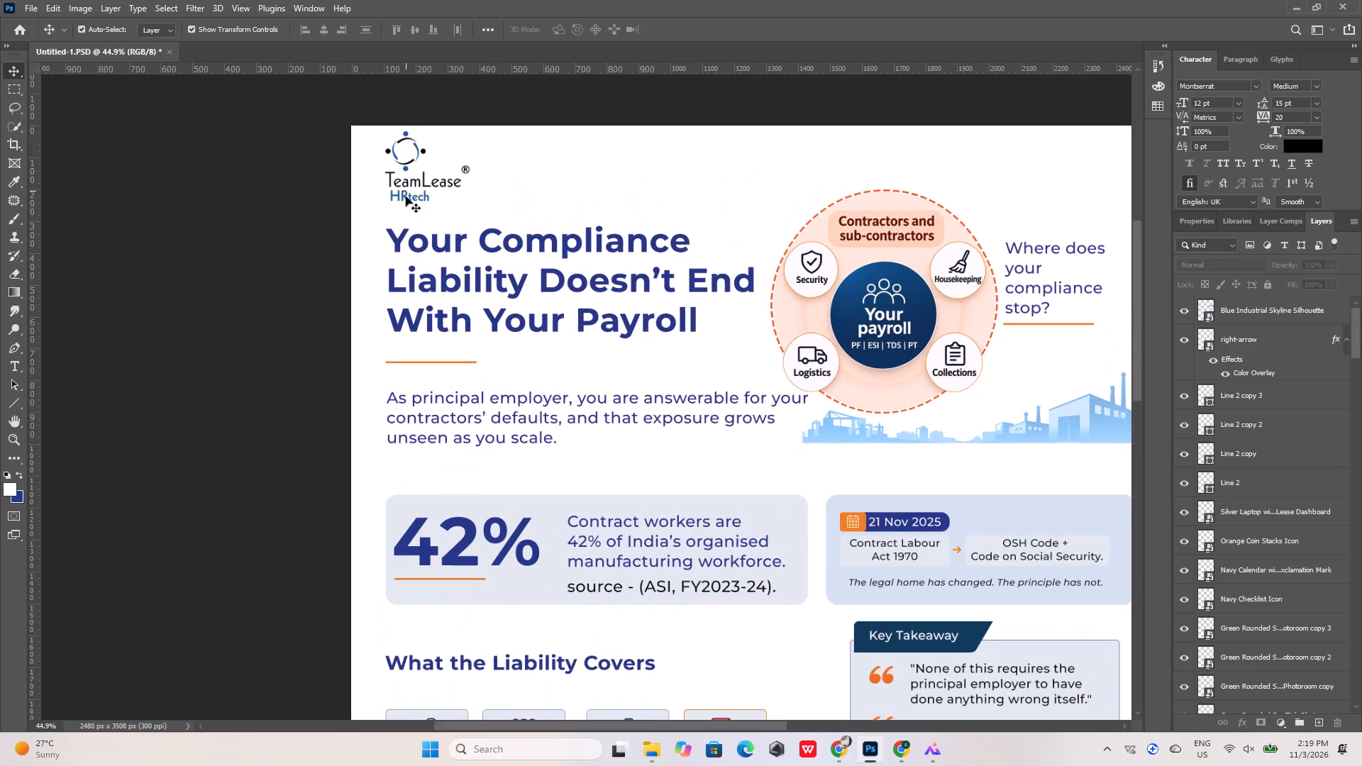
{"action": "scroll", "coordinate": [406, 196], "scroll_direction": "up", "scroll_amount": 2, "text": "alt"}
{"action": "left_click", "coordinate": [404, 230]}
{"action": "left_click", "coordinate": [404, 231]}
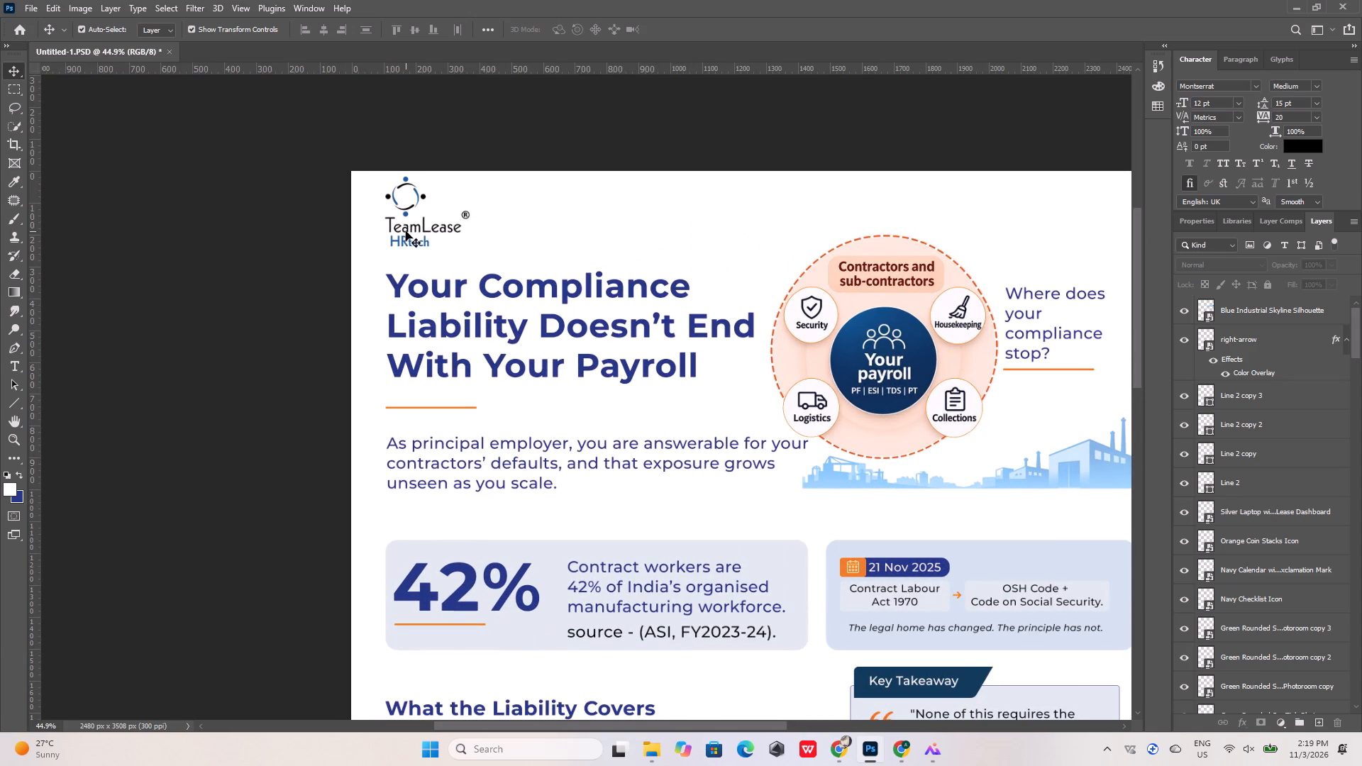
{"action": "left_click", "coordinate": [402, 231]}
{"action": "left_click", "coordinate": [402, 228]}
{"action": "left_click", "coordinate": [409, 211]}
{"action": "left_click", "coordinate": [421, 195]}
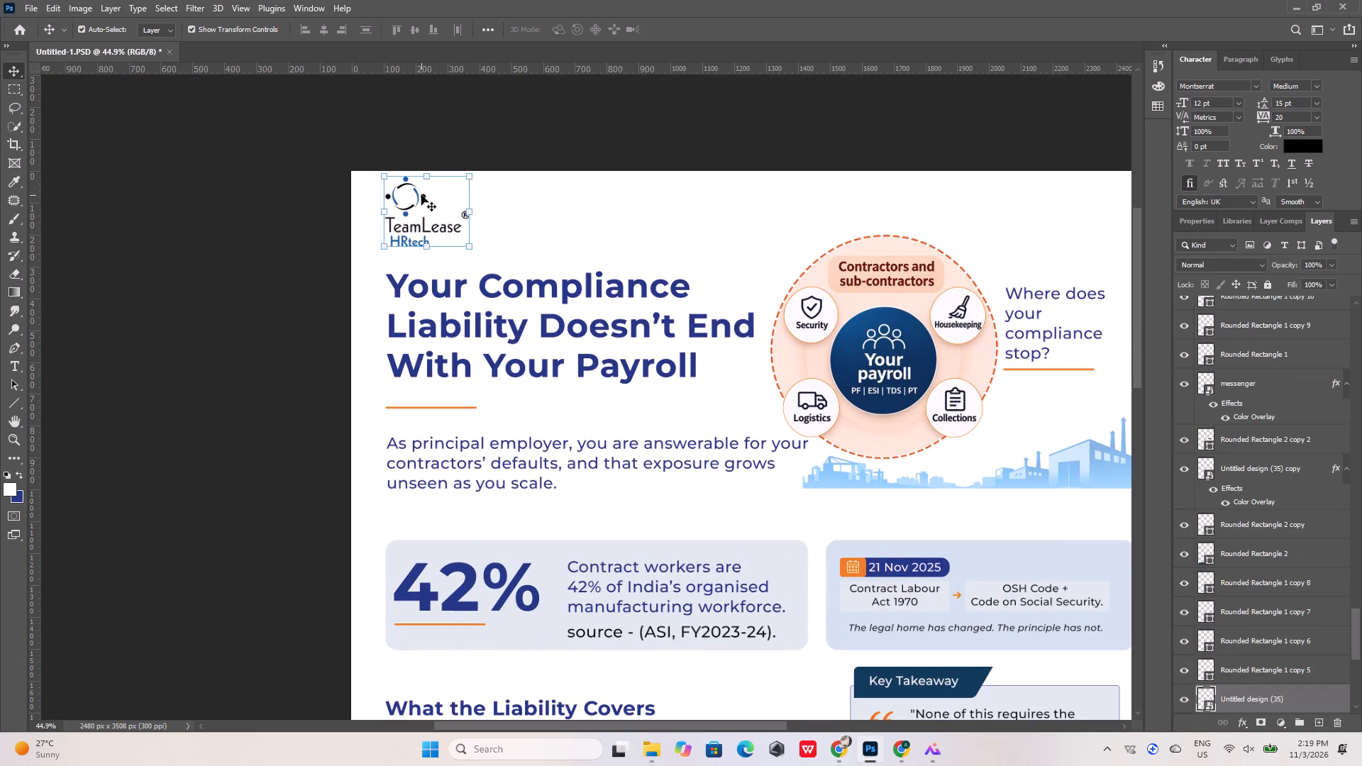
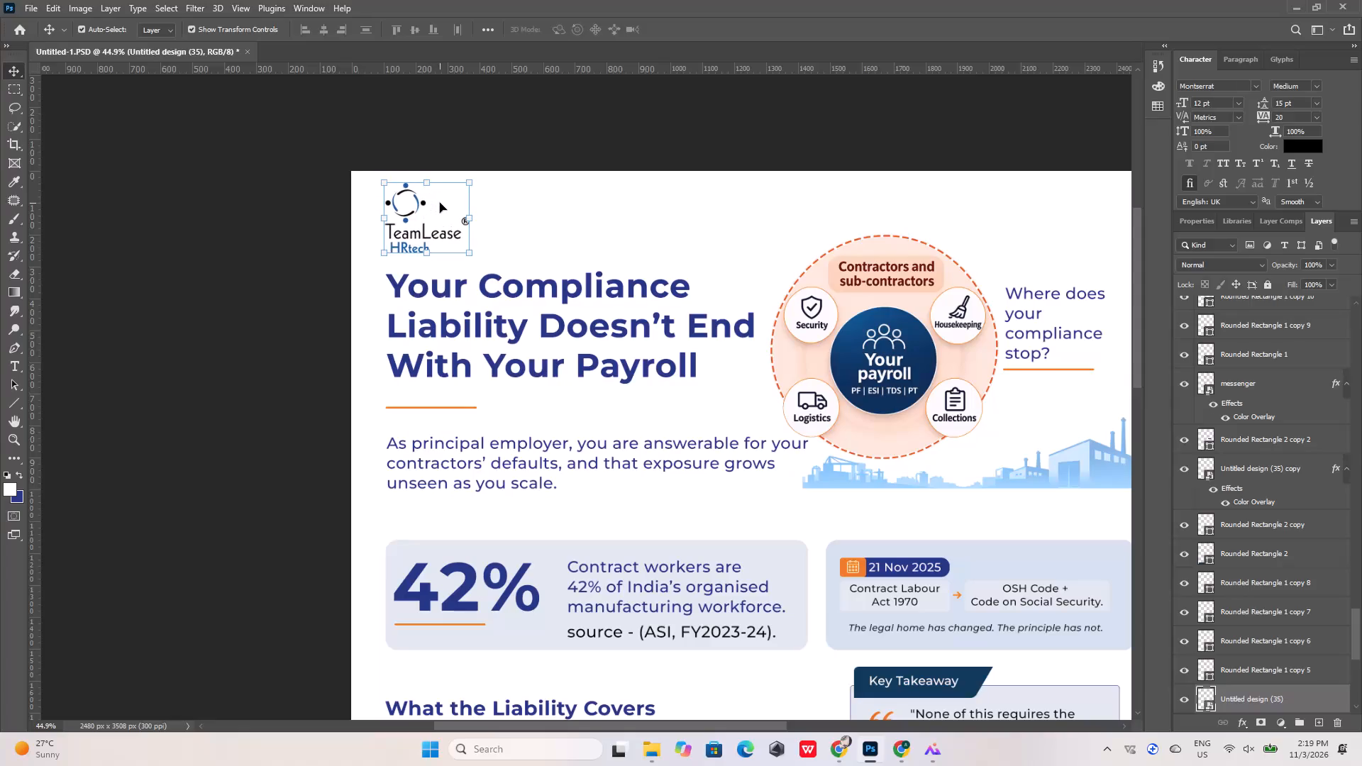
Move the TeamLease HRtech logo down 50 px toward the main heading.
{"action": "key", "text": "shift+Down"}
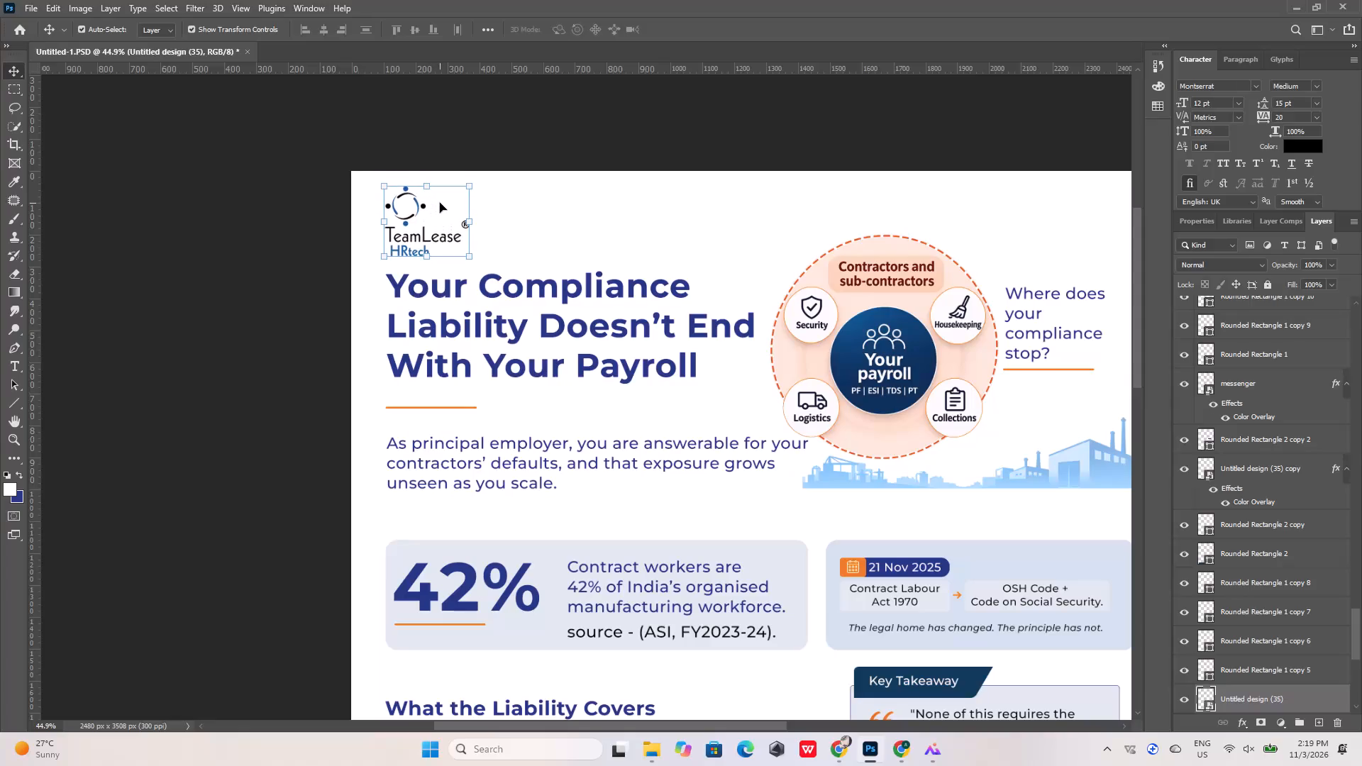
{"action": "key", "text": "shift+Down"}
{"action": "key", "text": "shift+Down"}
{"action": "key", "text": "shift+Down"}
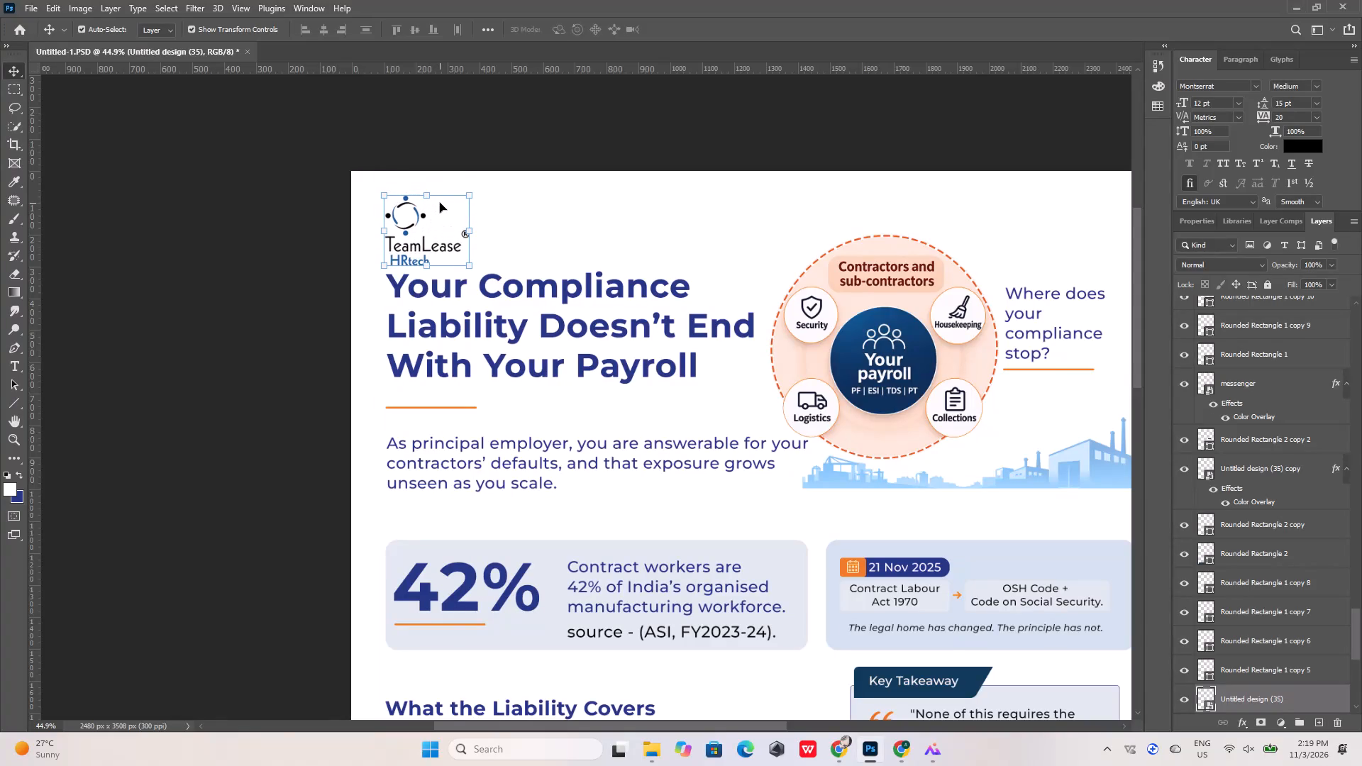
{"action": "key", "text": "shift+Down"}
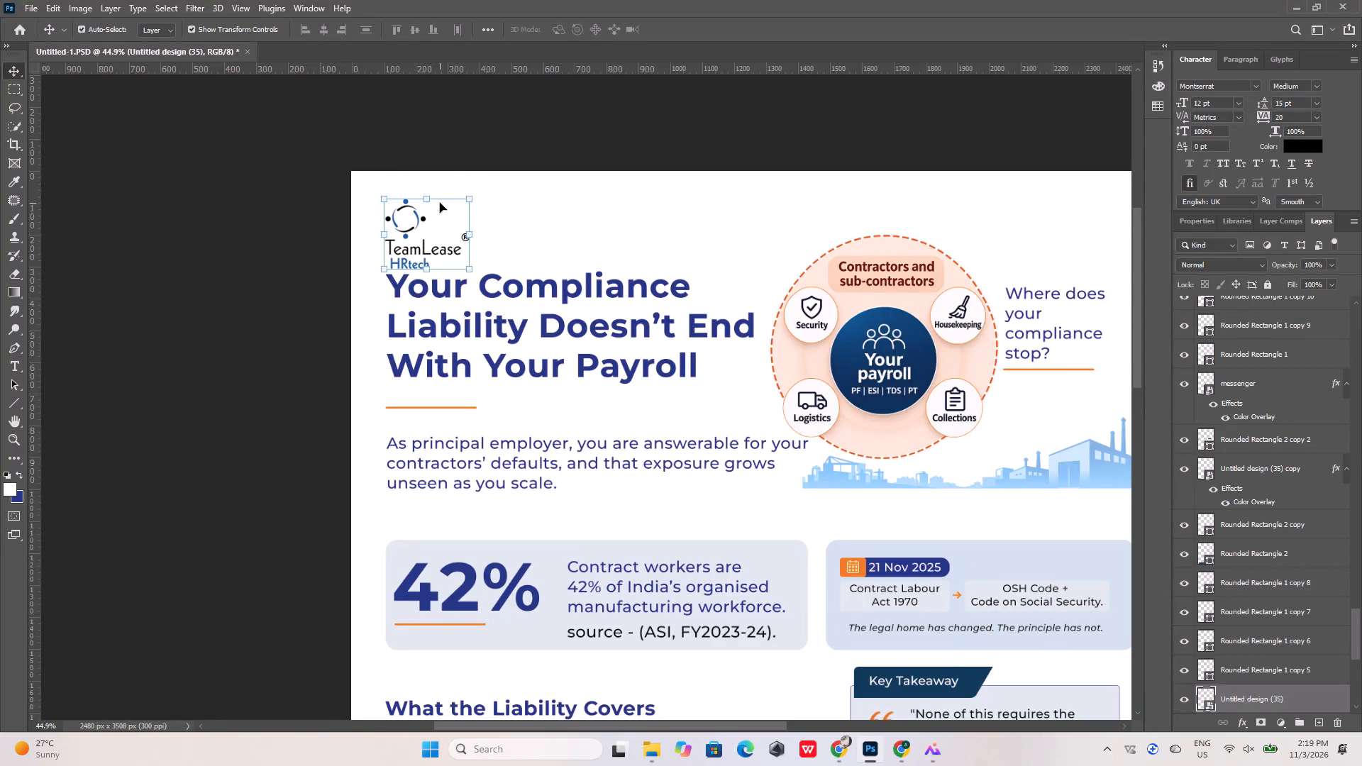
Move the main heading "Your Compliance Liability Doesn't End With Your Payroll" down 50 px, away from the logo.
{"action": "left_click", "coordinate": [533, 288]}
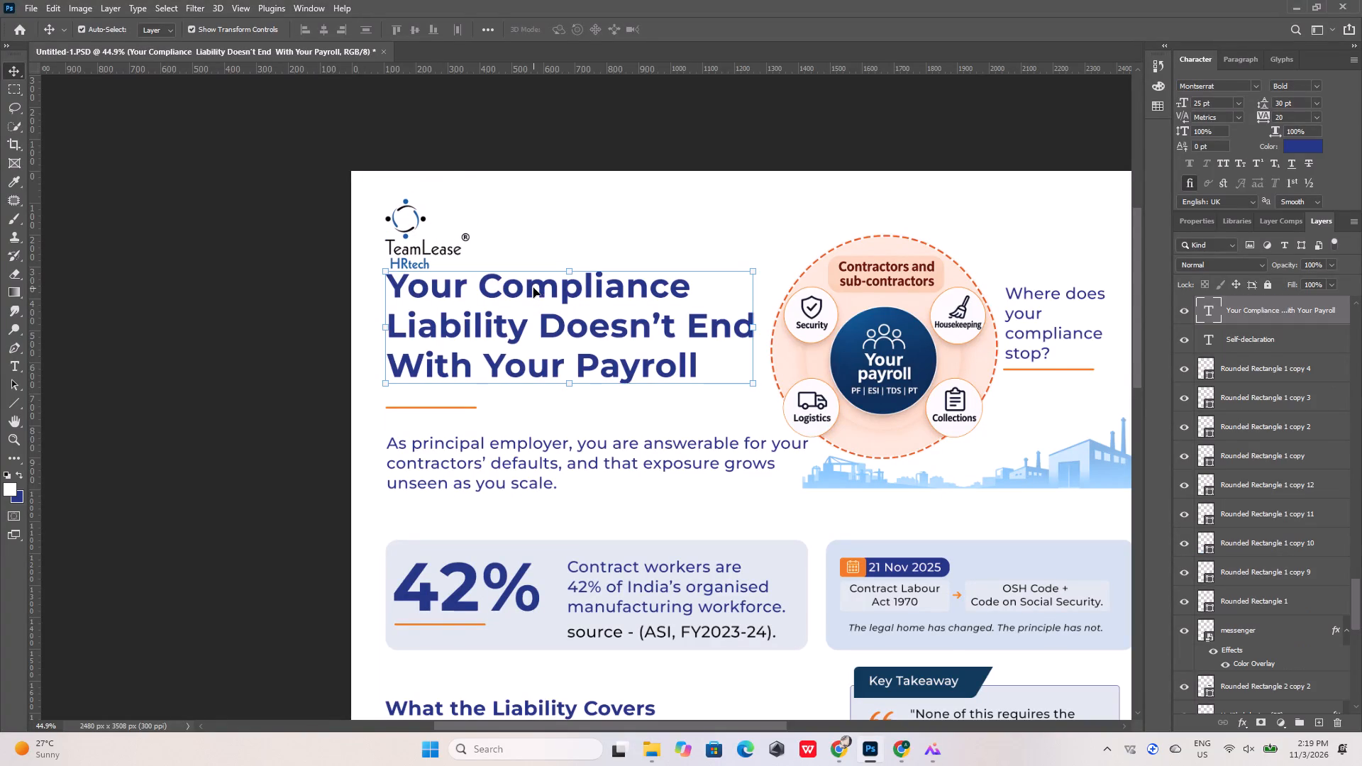
{"action": "key", "text": "shift+Down"}
{"action": "key", "text": "shift+Down"}
{"action": "key", "text": "shift+Down"}
{"action": "key", "text": "shift+Down"}
{"action": "key", "text": "shift+Down"}
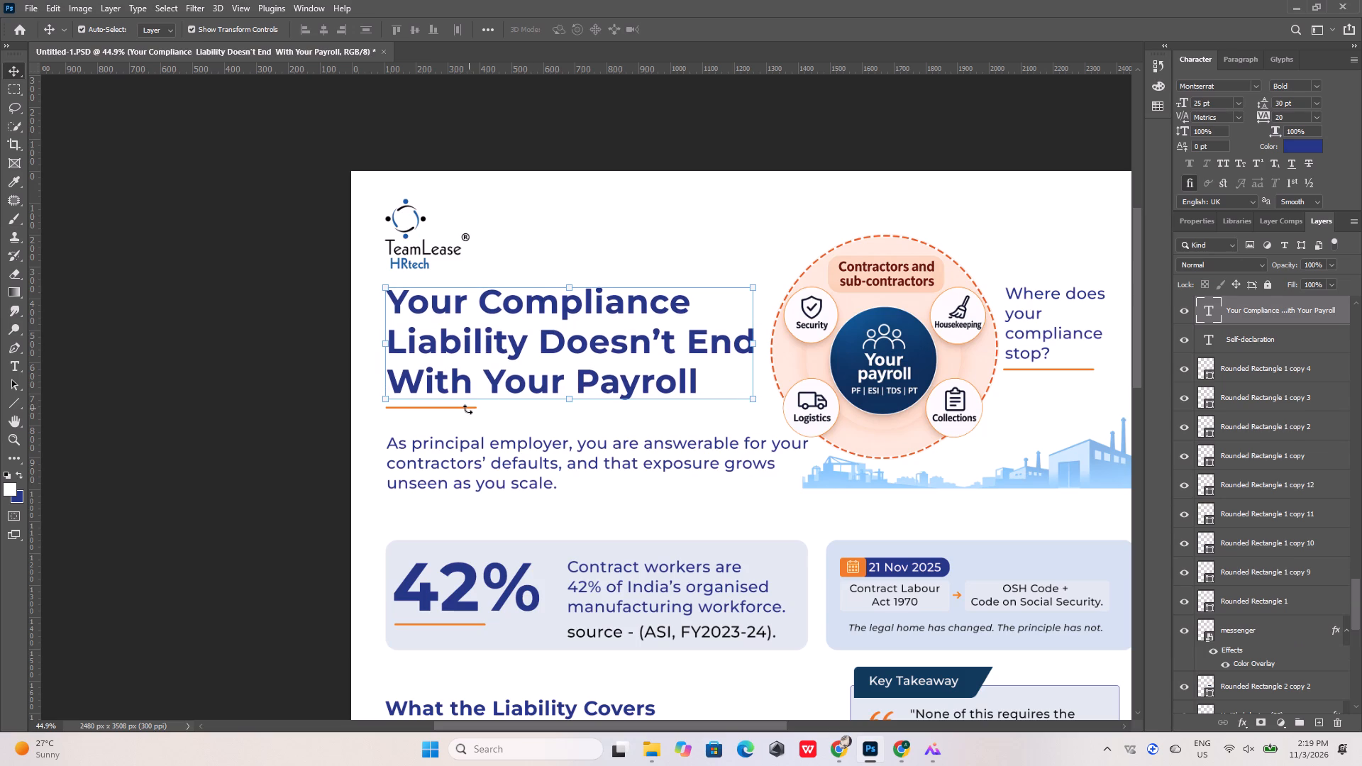
{"action": "left_click", "coordinate": [604, 89]}
Move the orange divider line under the main heading down 30 px.
{"action": "left_click", "coordinate": [444, 407]}
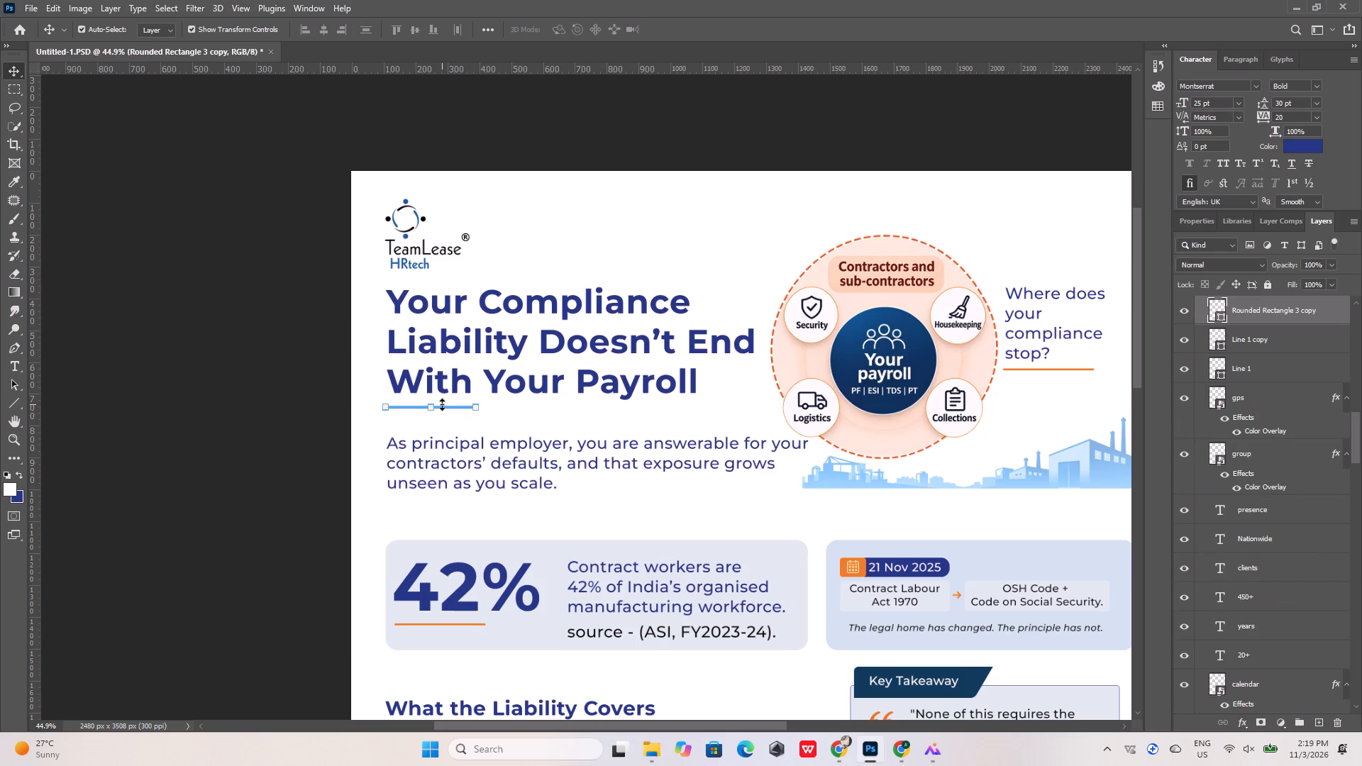
{"action": "key", "text": "shift+Down"}
{"action": "key", "text": "shift+Down"}
{"action": "key", "text": "shift+Down"}
{"action": "left_click", "coordinate": [494, 130]}
Nudge the TeamLease HRtech logo above the heading down another 10 px and deselect it.
{"action": "left_click", "coordinate": [405, 201]}
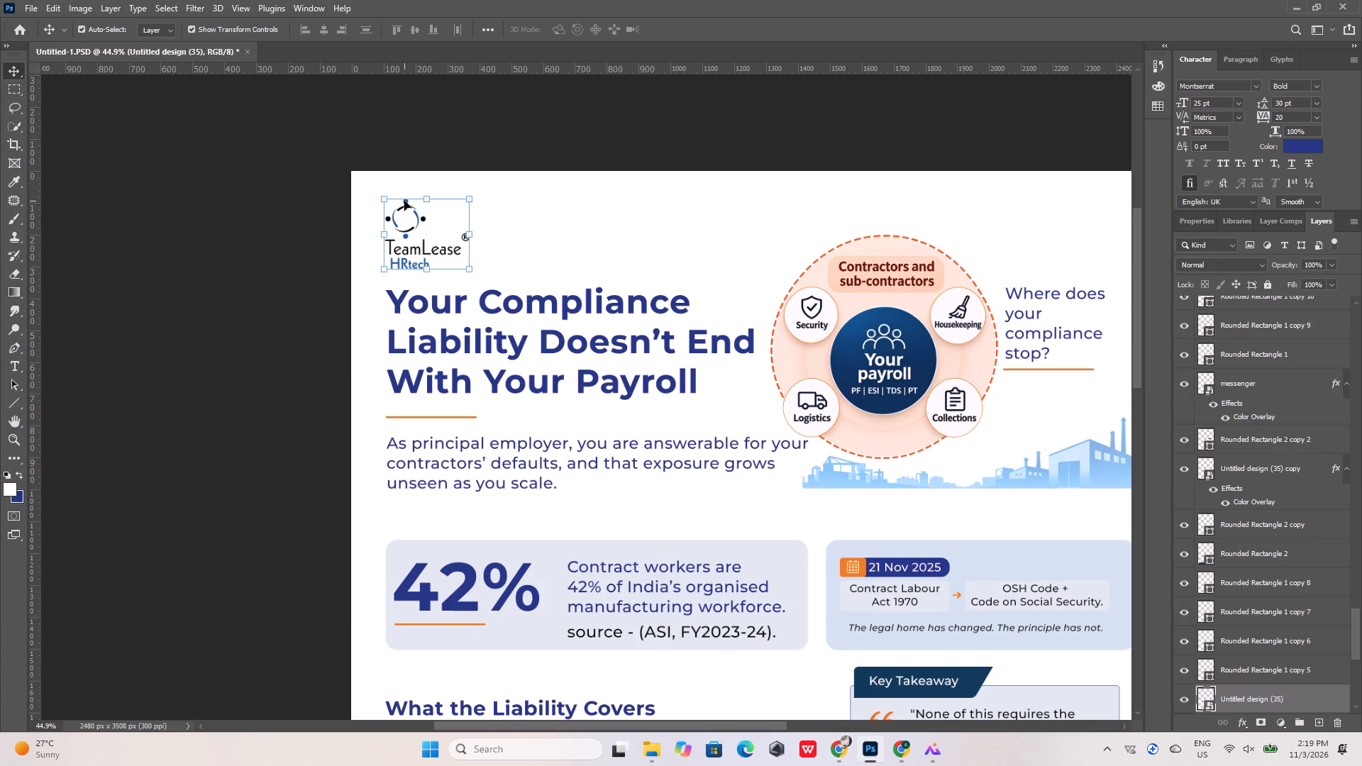
{"action": "key", "text": "shift+Down"}
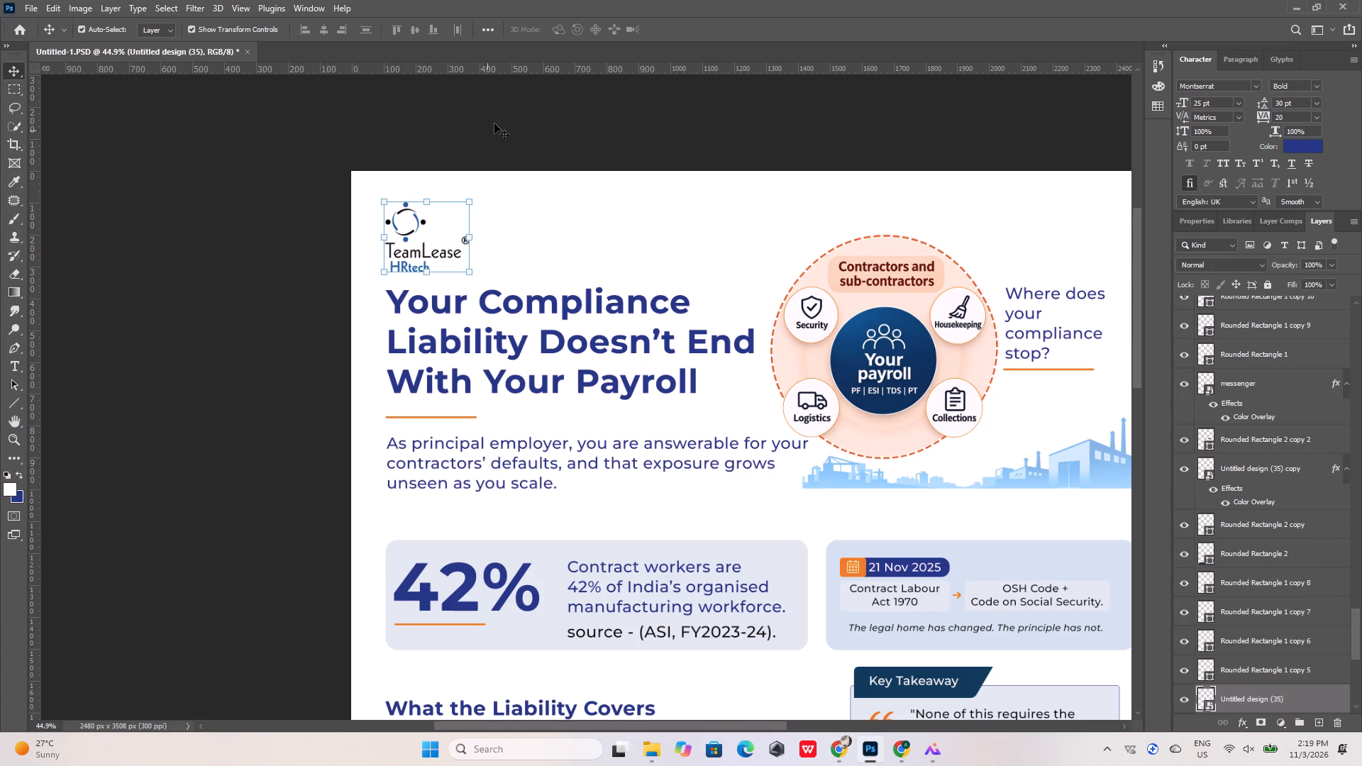
{"action": "left_click", "coordinate": [497, 119]}
Export the whole poster as a full-size JPG at 100% quality, saving it in Downloads as Untitled-1.
{"action": "scroll", "coordinate": [464, 234], "scroll_direction": "down", "scroll_amount": 9, "text": "alt"}
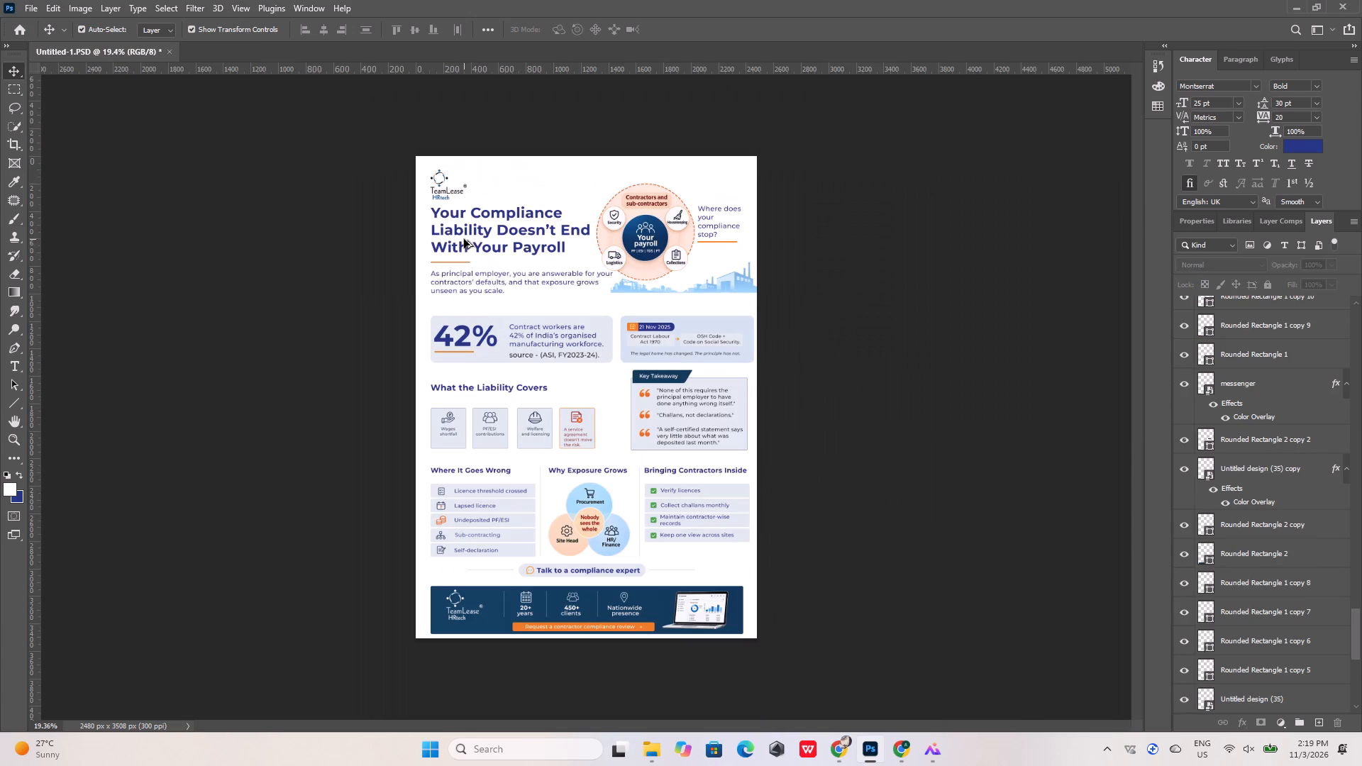
{"action": "scroll", "coordinate": [489, 624], "scroll_direction": "up", "scroll_amount": 6, "text": "alt"}
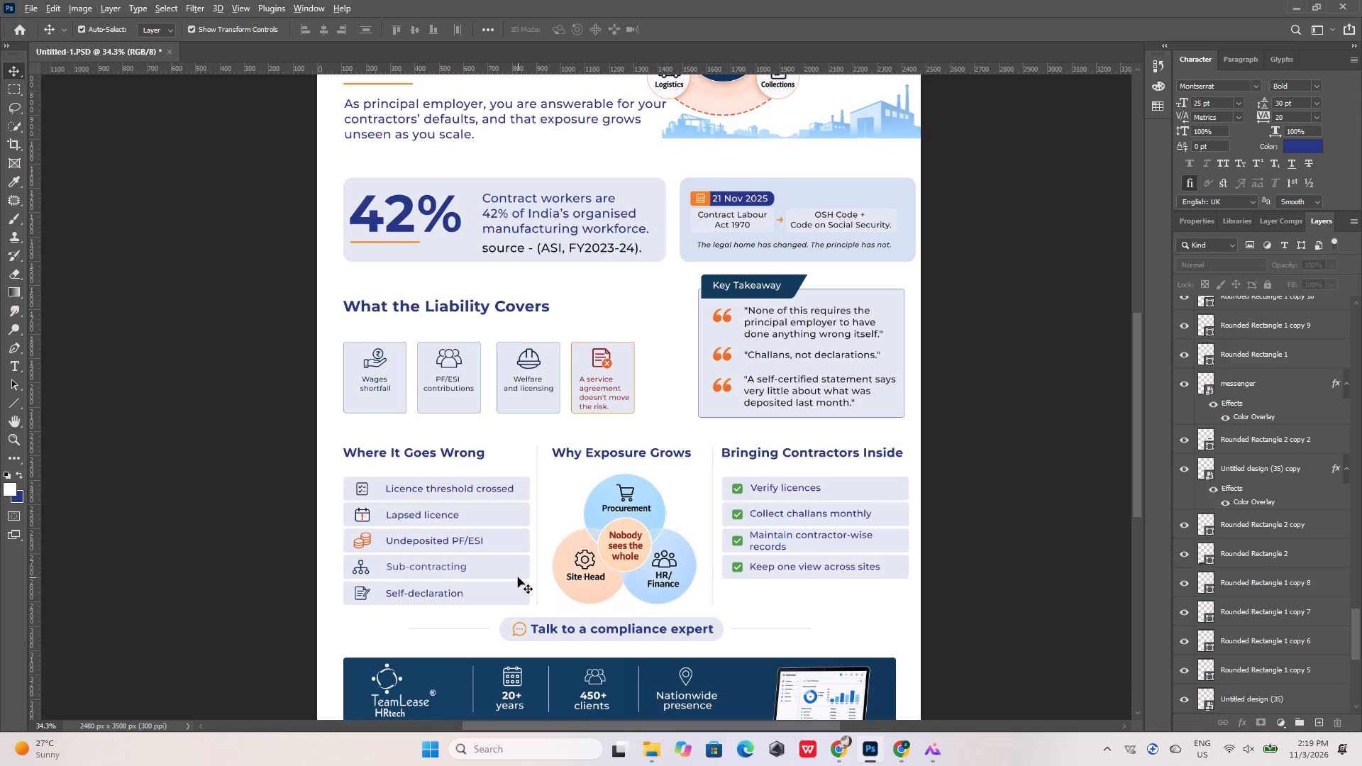
{"action": "scroll", "coordinate": [521, 575], "scroll_direction": "down", "scroll_amount": 5, "text": "alt"}
{"action": "left_click", "coordinate": [27, 5]}
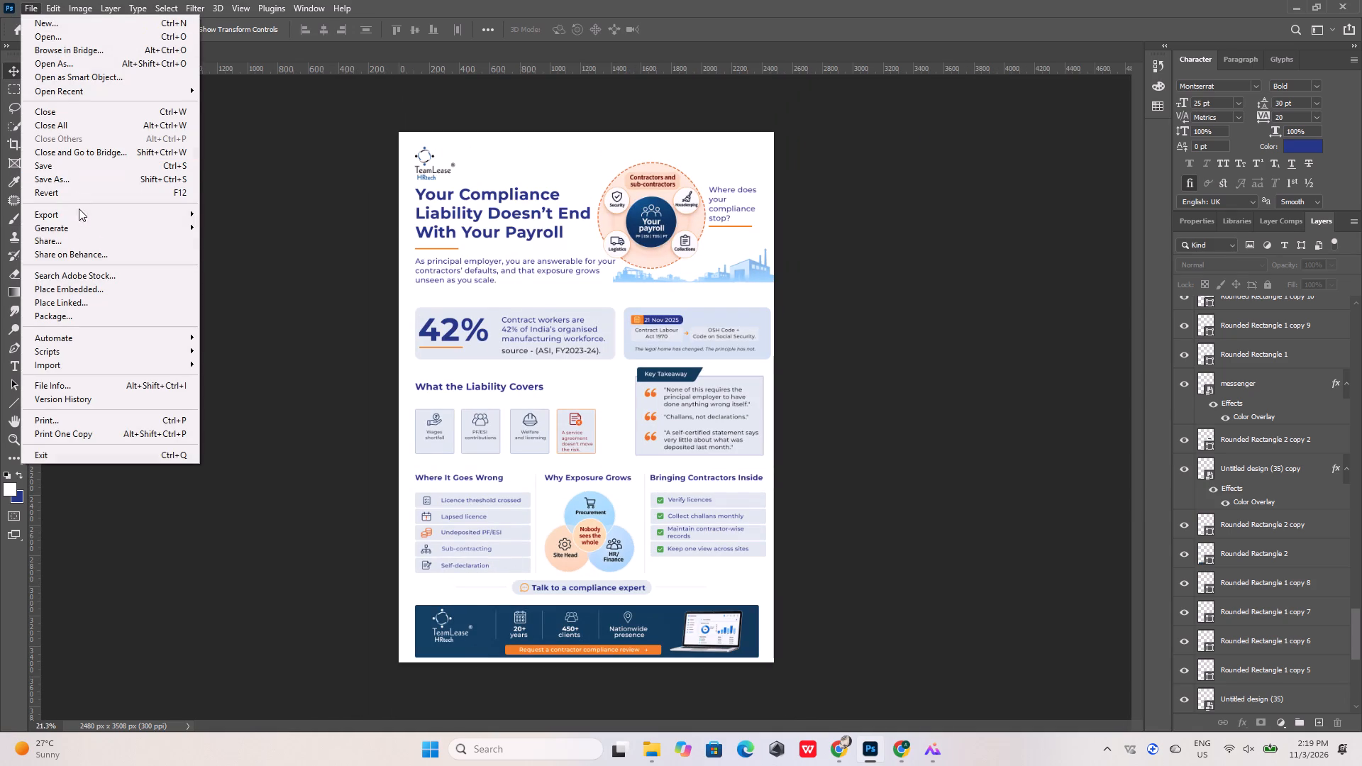
{"action": "left_click", "coordinate": [95, 213]}
{"action": "left_click", "coordinate": [242, 231]}
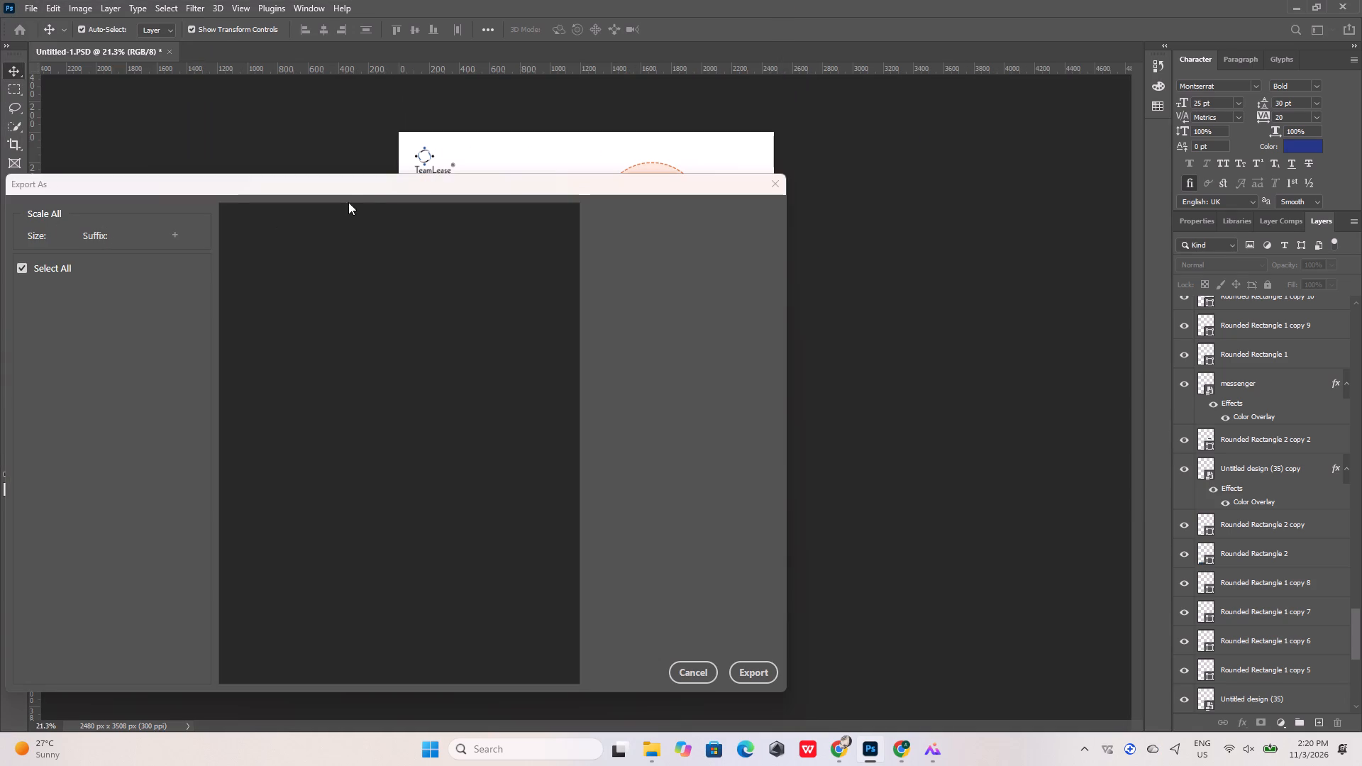
{"action": "left_click", "coordinate": [750, 665]}
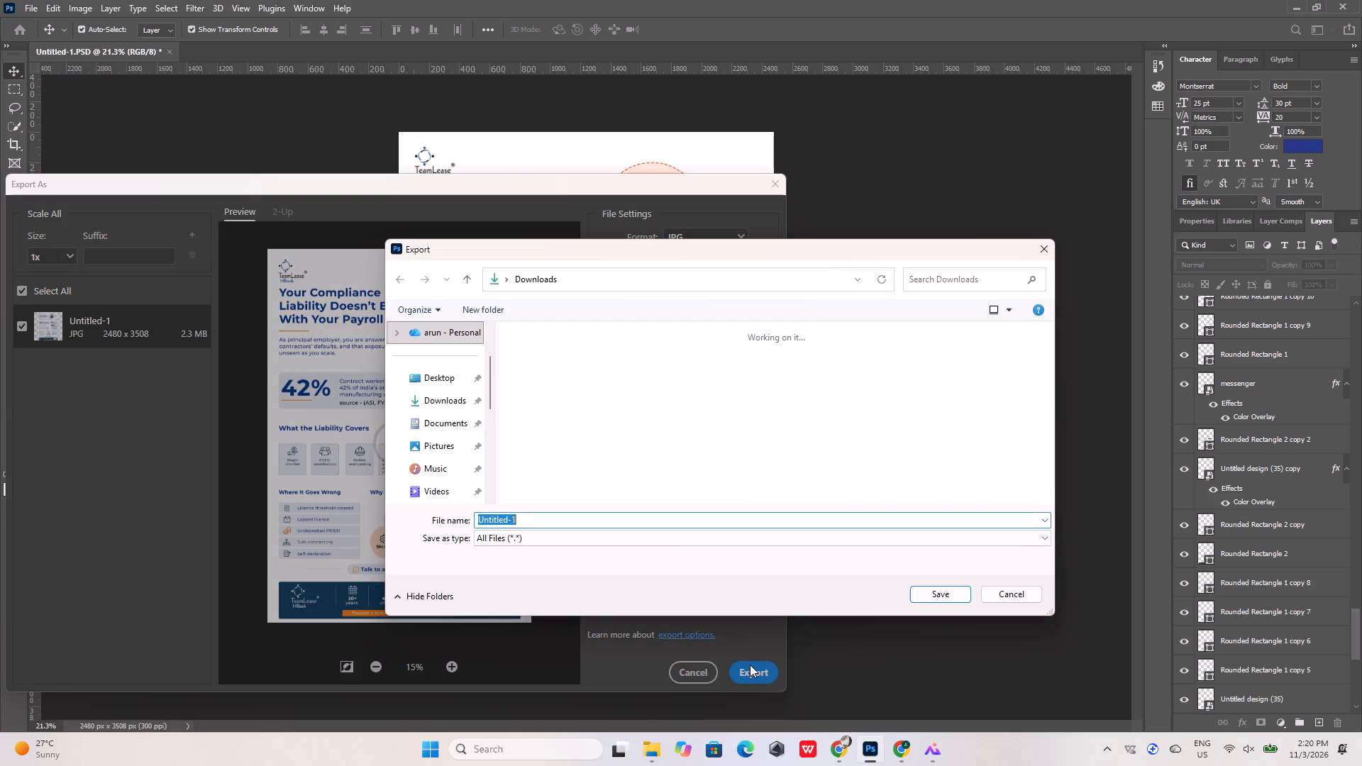
{"action": "left_click", "coordinate": [450, 396]}
{"action": "left_click", "coordinate": [919, 587]}
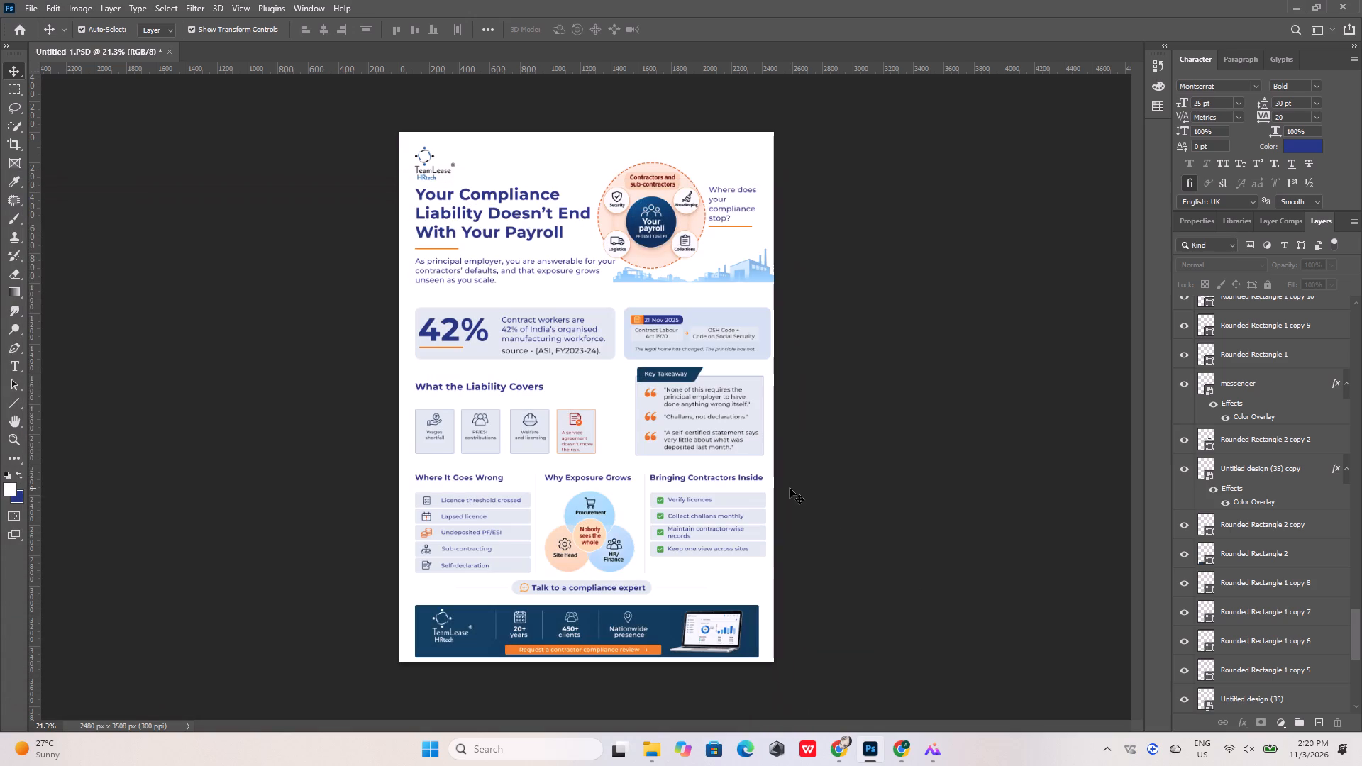
Switch to the Downloads folder in File Explorer to check the exported Untitled-1 image.
{"action": "left_click", "coordinate": [643, 744]}
{"action": "left_click", "coordinate": [729, 681]}
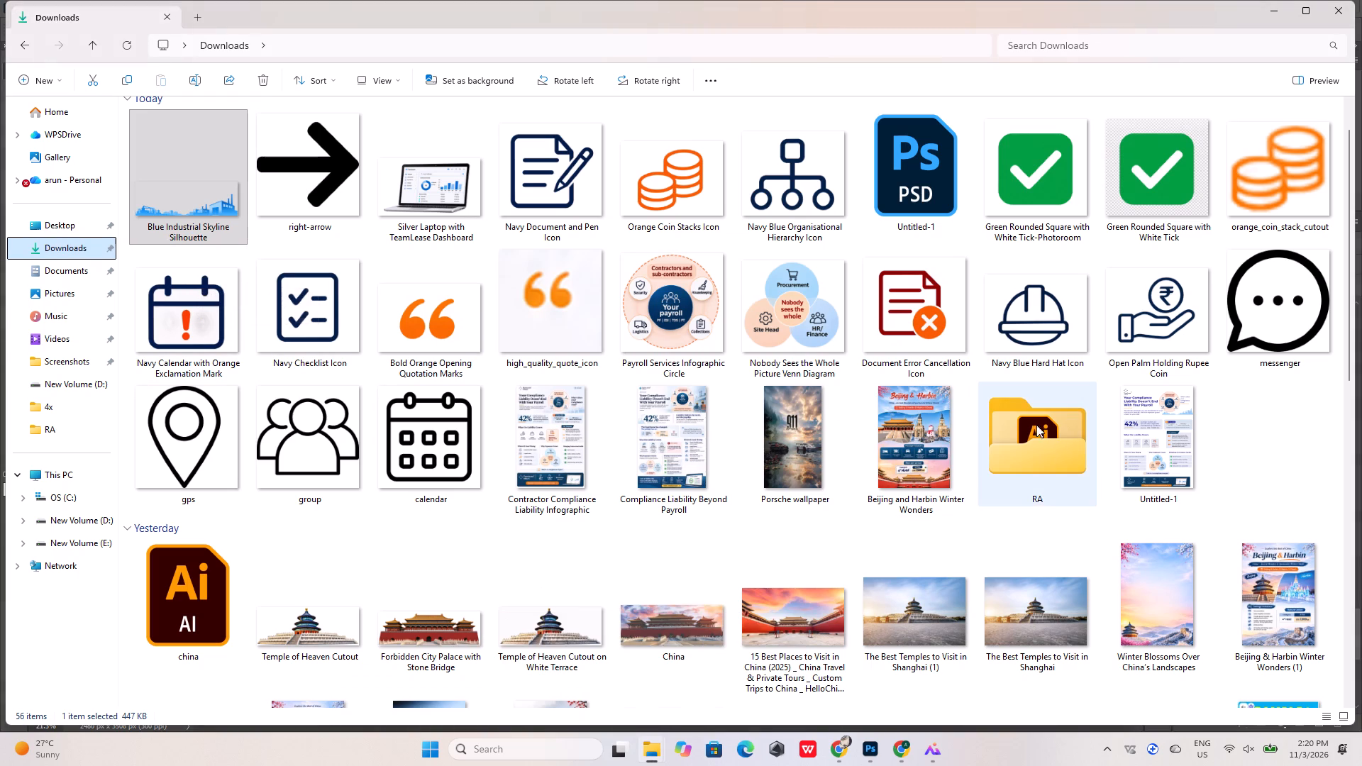
Open the exported Untitled-1 poster image from Downloads to review it, and close the viewer.
{"action": "double_click", "coordinate": [1140, 426]}
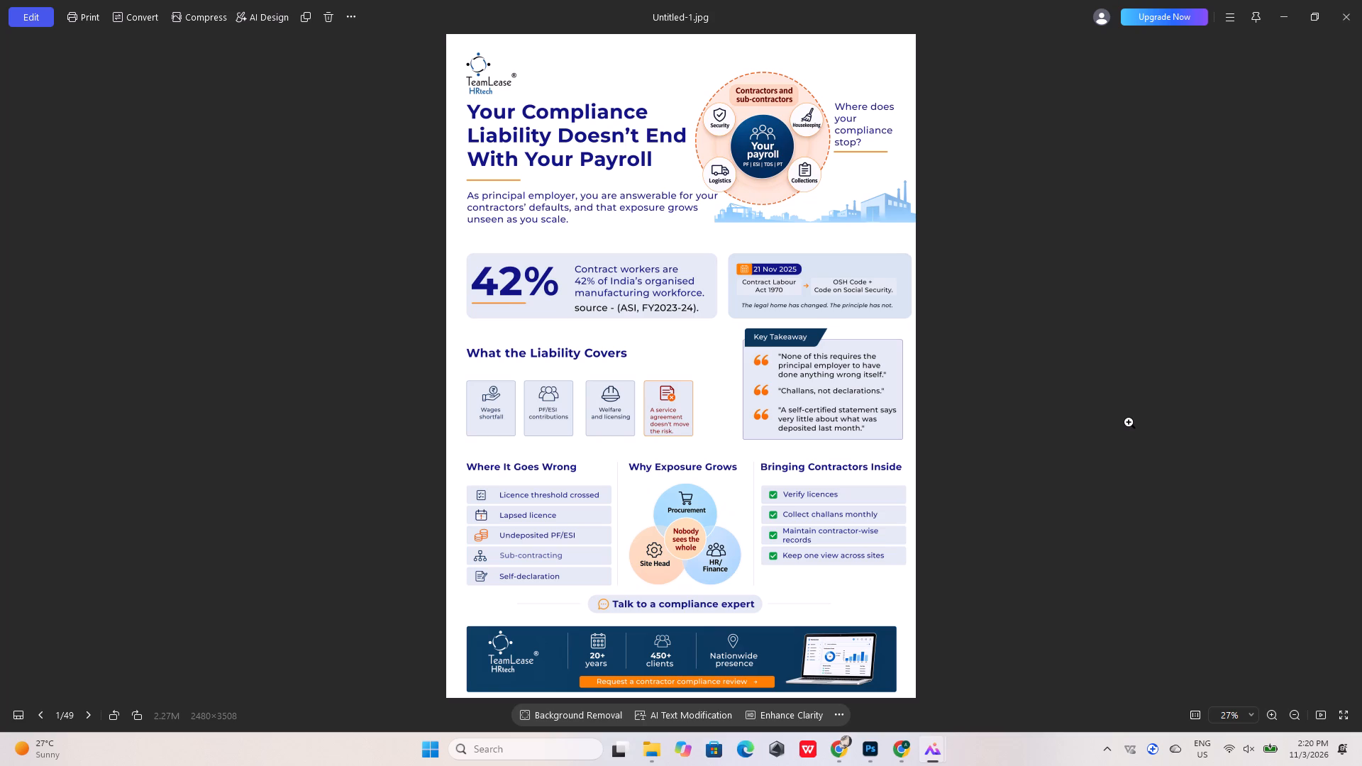
{"action": "left_click", "coordinate": [1344, 0]}
{"action": "left_click", "coordinate": [1346, 13]}
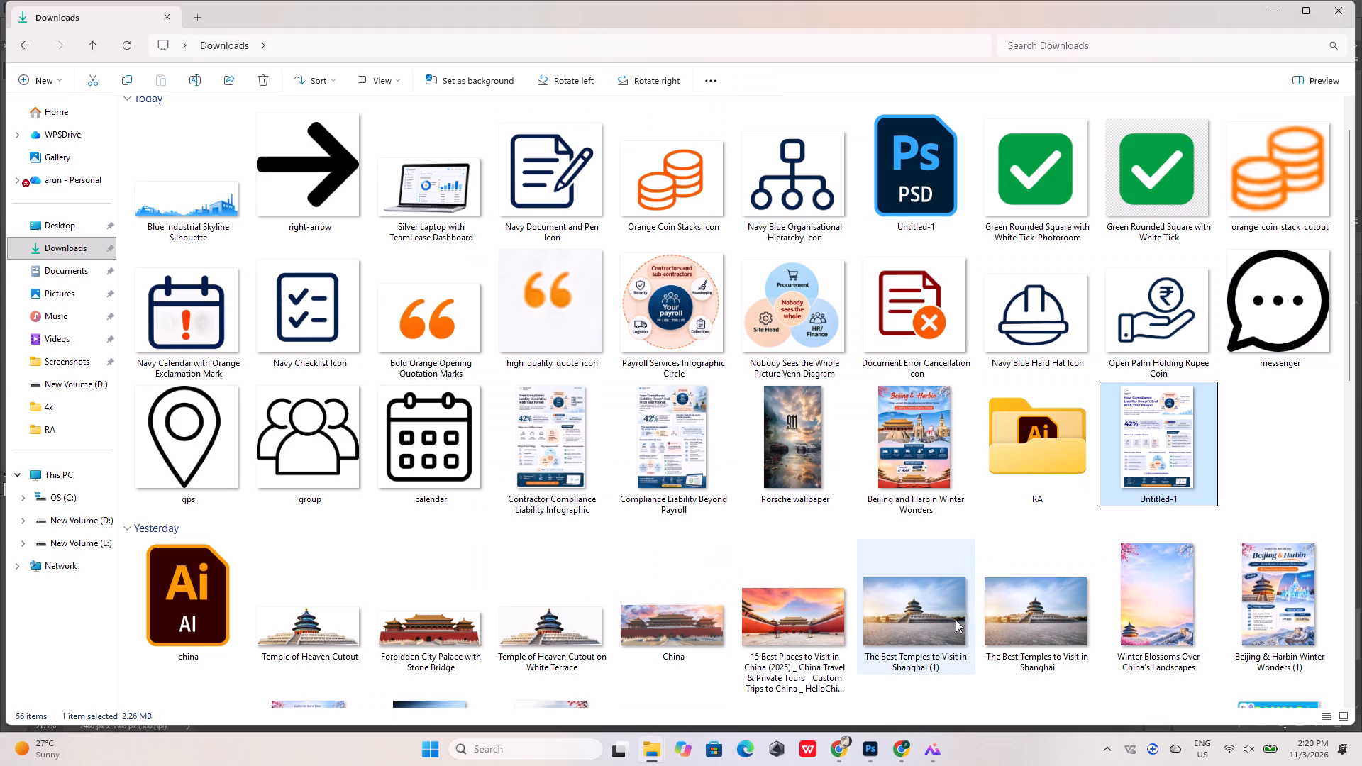
Switch to the Chrome window that holds the WhatsApp and Flaticon tabs.
{"action": "left_click", "coordinate": [897, 745]}
{"action": "left_click", "coordinate": [898, 745]}
{"action": "left_click", "coordinate": [848, 745]}
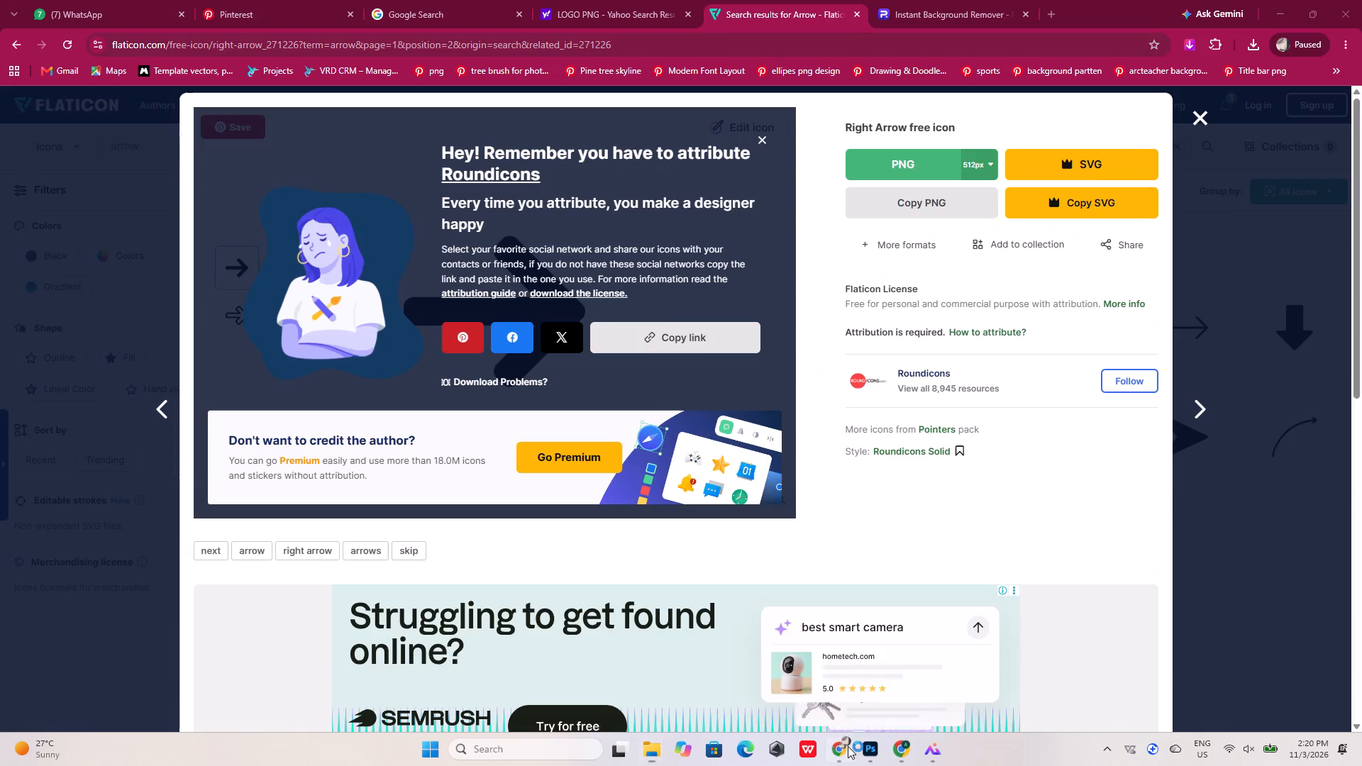